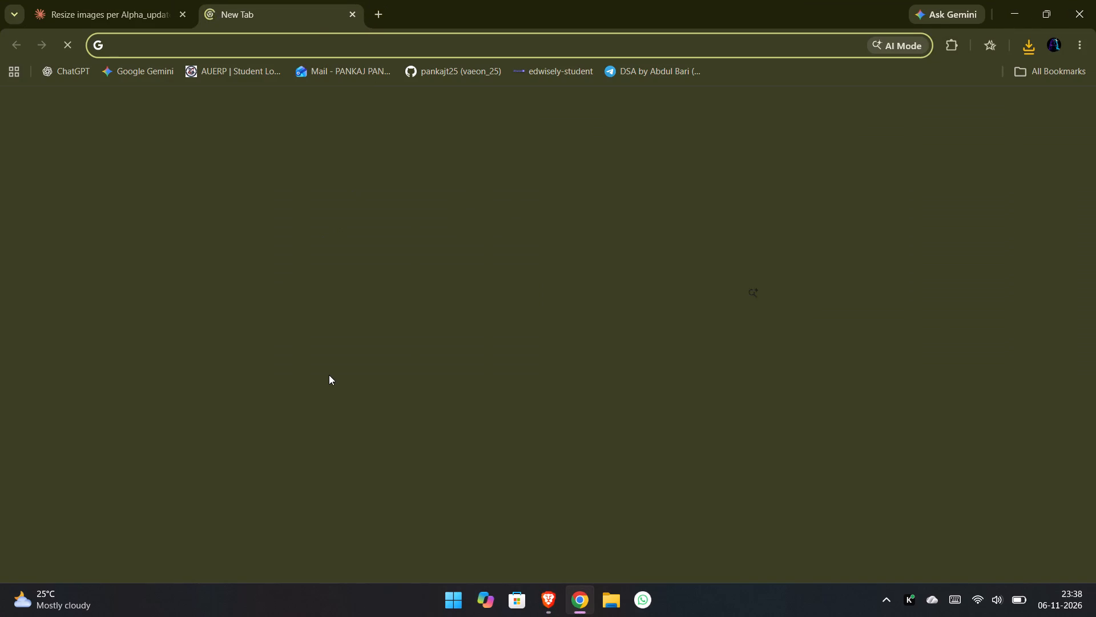
text(iv)
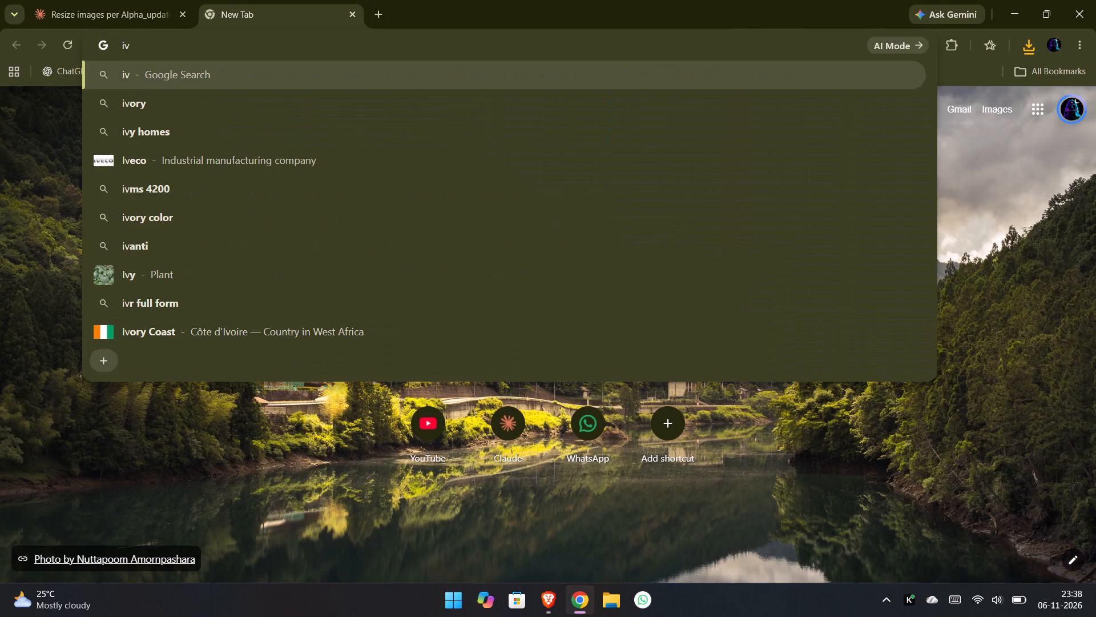
key(BackSpace)
key(BackSpace)
key(o)
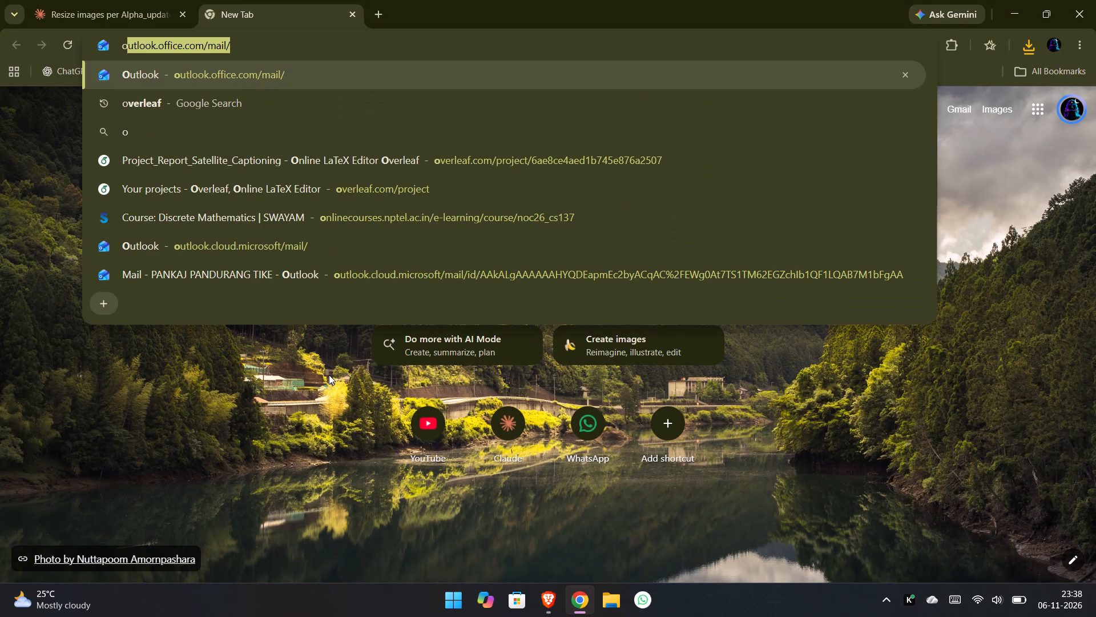
key(v)
key(Return)
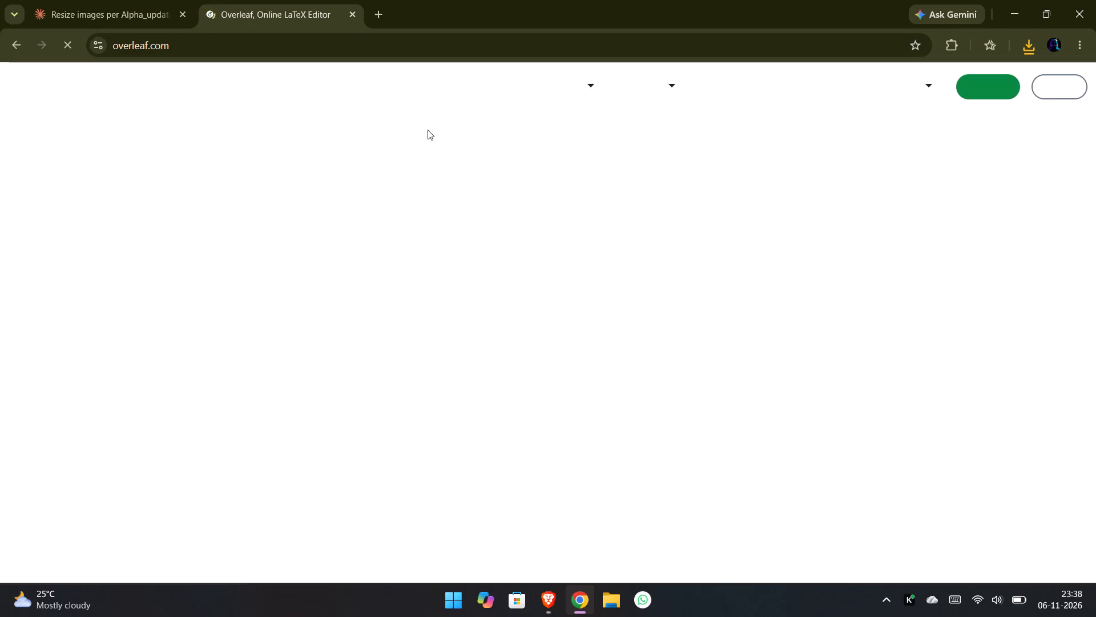
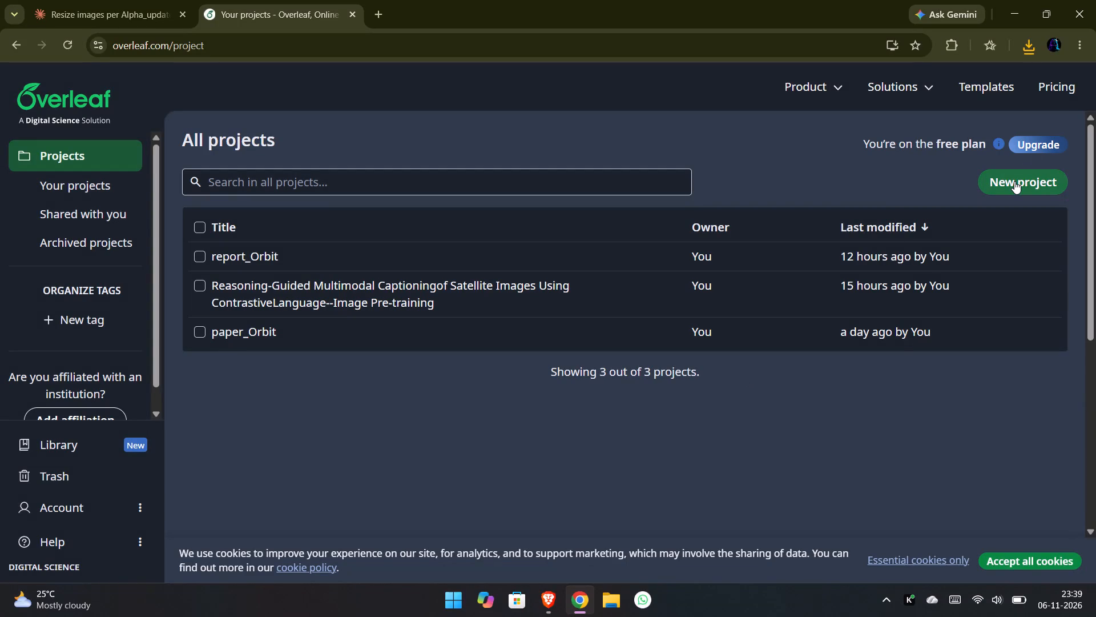
Import the downloaded report_overleaf_updated.zip as a new project from an existing zip.
click(1002, 264)
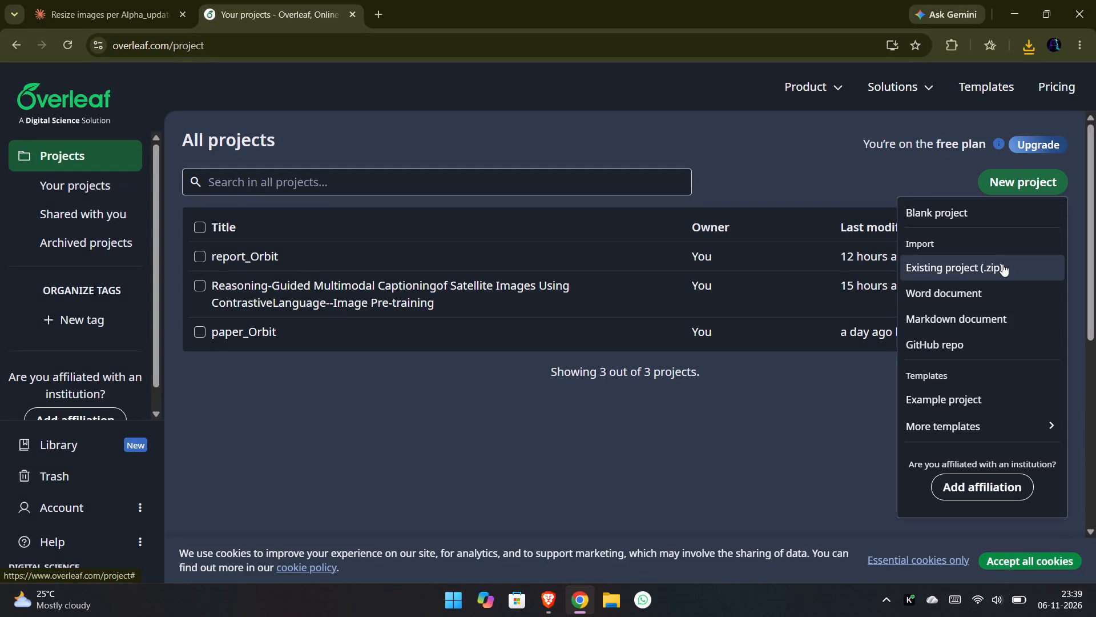
click(1029, 45)
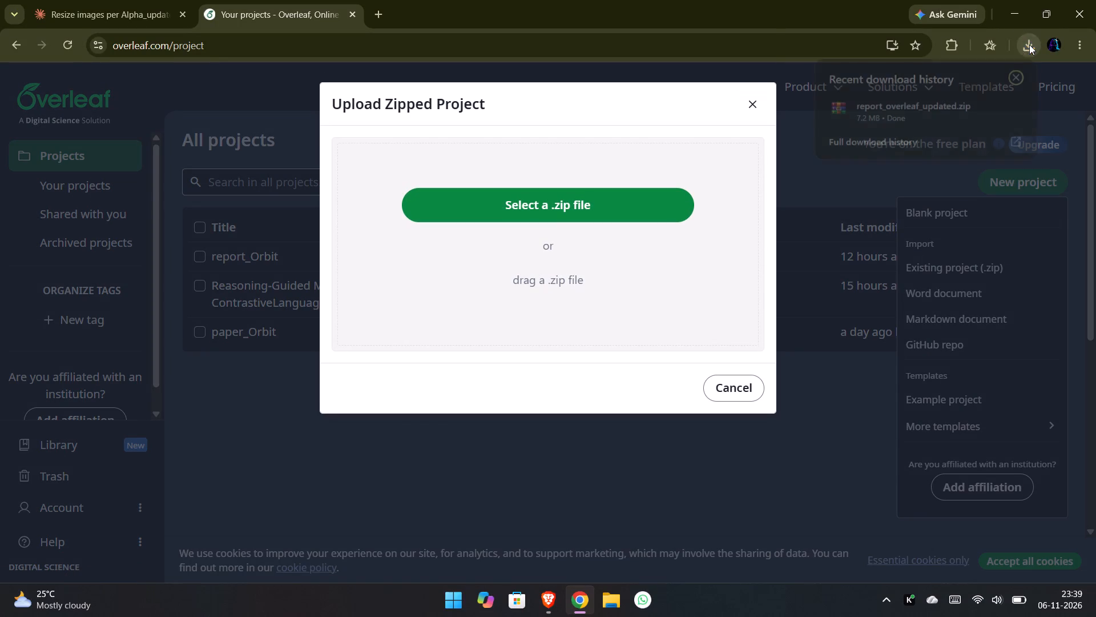
drag(926, 105, 577, 299)
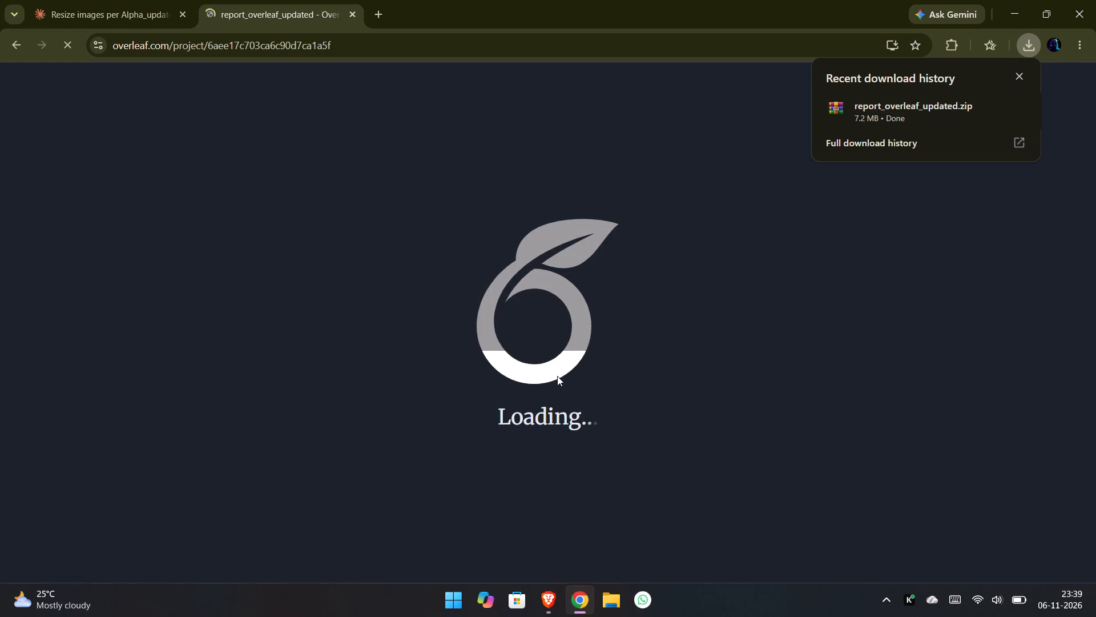
click(1025, 74)
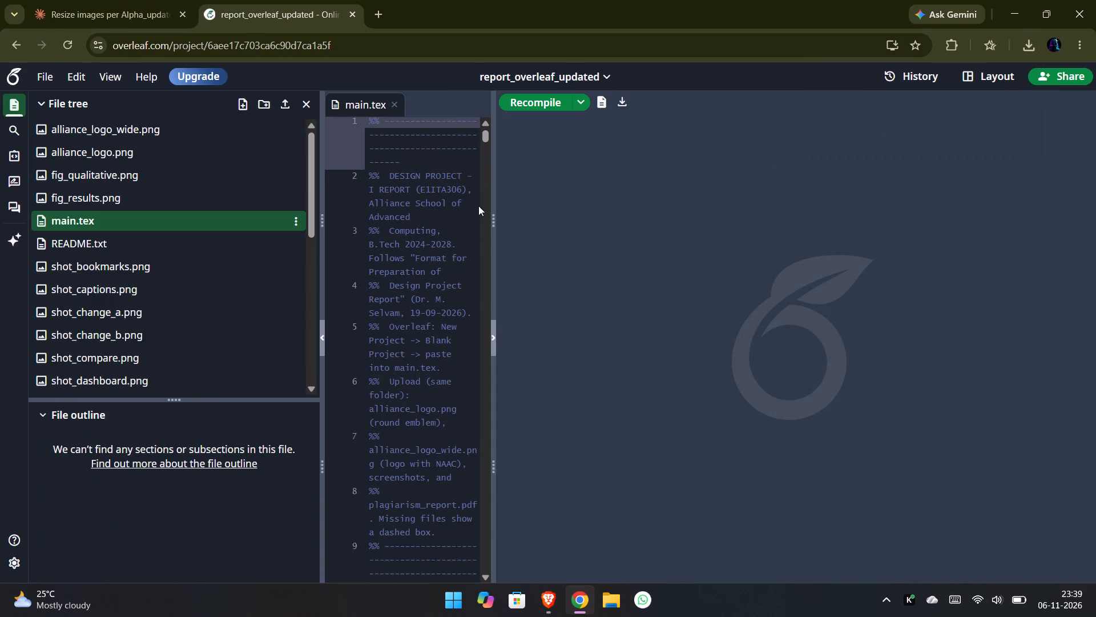
Examine the imported project's file tree to check which files it contains.
scroll(156, 331, down, 4)
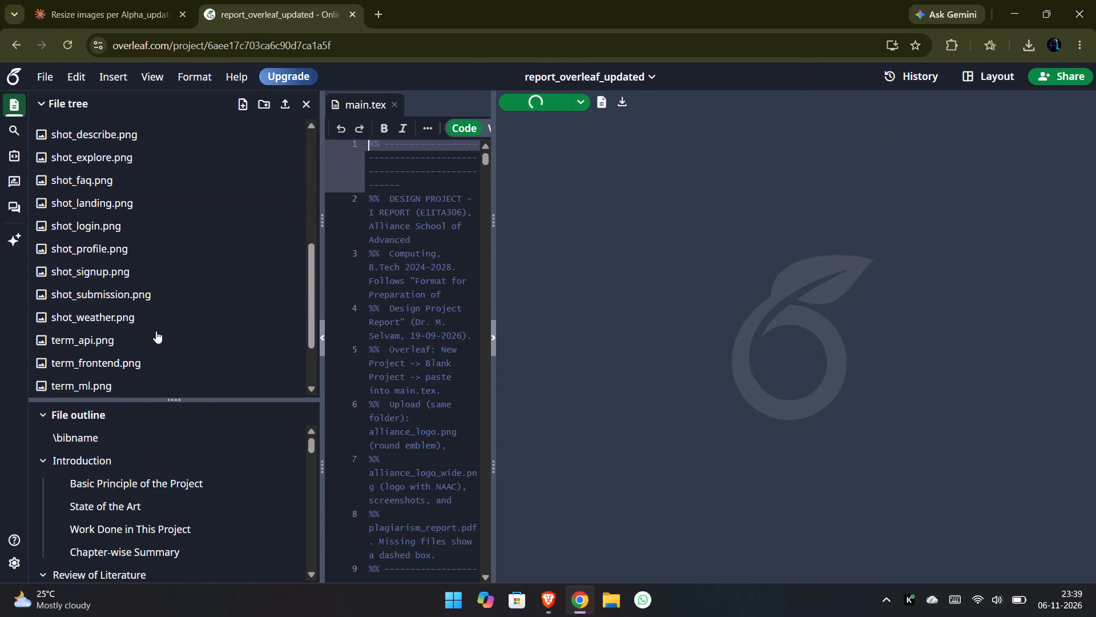
scroll(156, 331, down, 3)
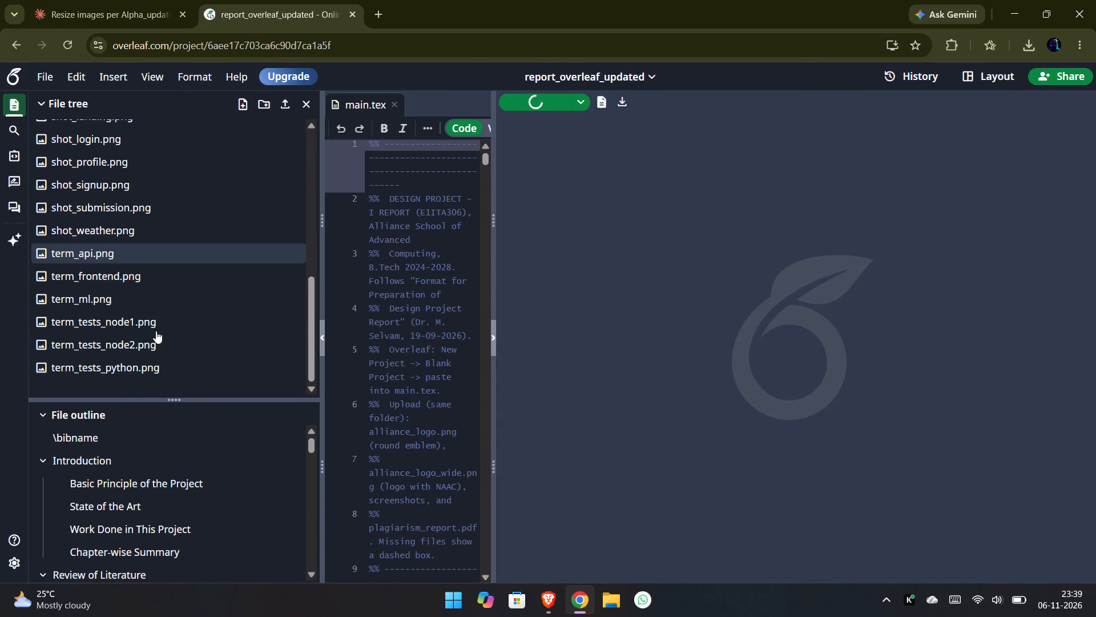
scroll(156, 331, up, 3)
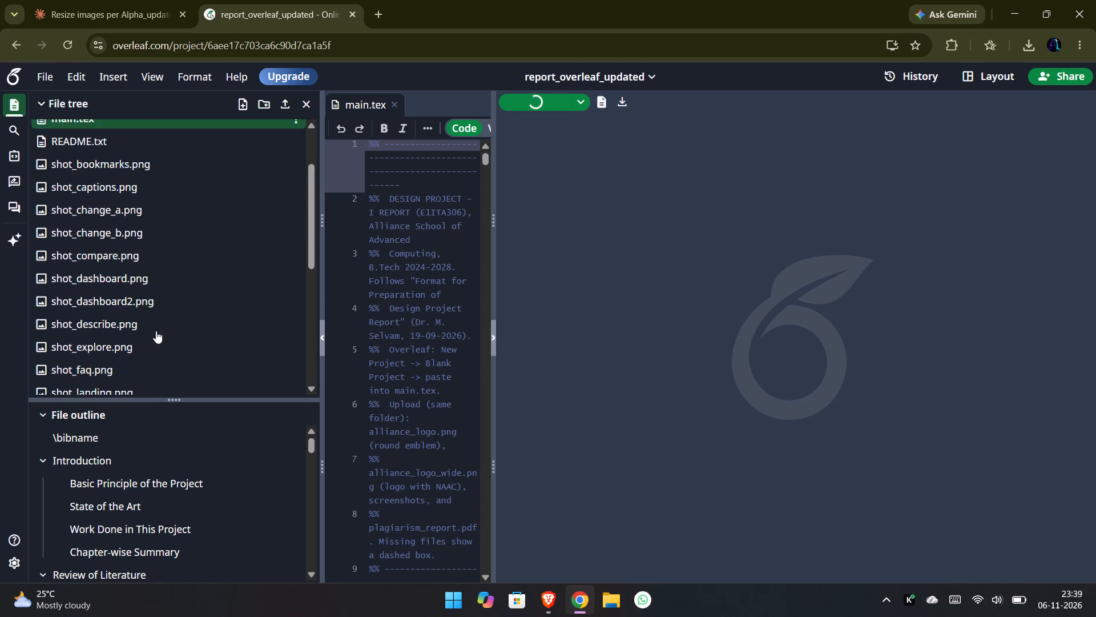
scroll(156, 331, up, 4)
scroll(156, 331, down, 5)
scroll(156, 331, up, 3)
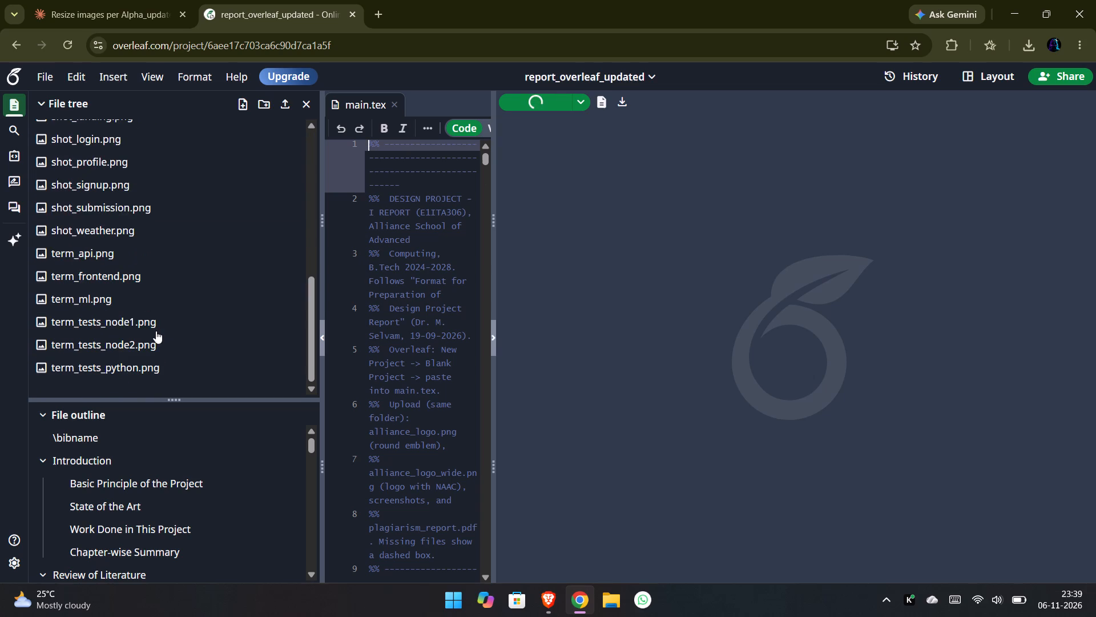
scroll(156, 331, up, 4)
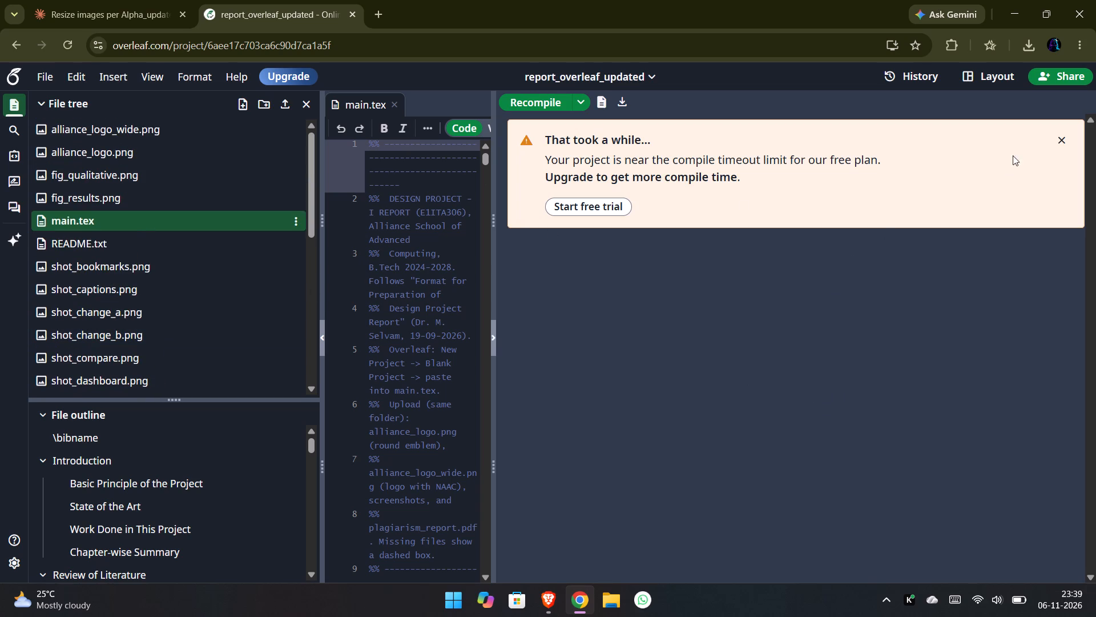
Dismiss the compile timeout notice and slightly widen the PDF preview.
click(1058, 142)
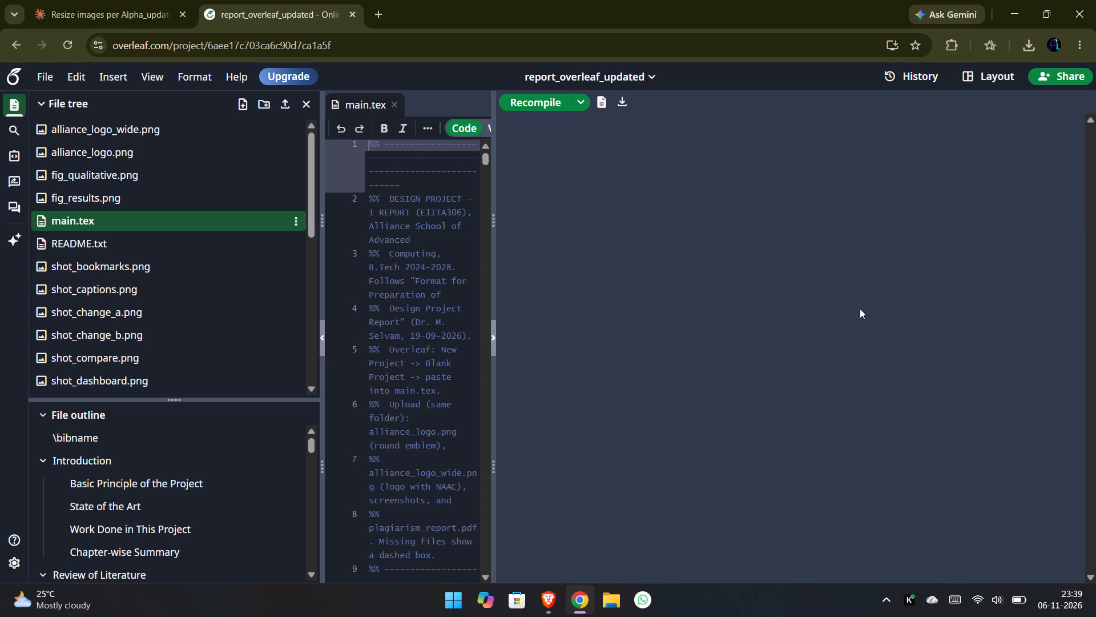
drag(492, 375, 478, 376)
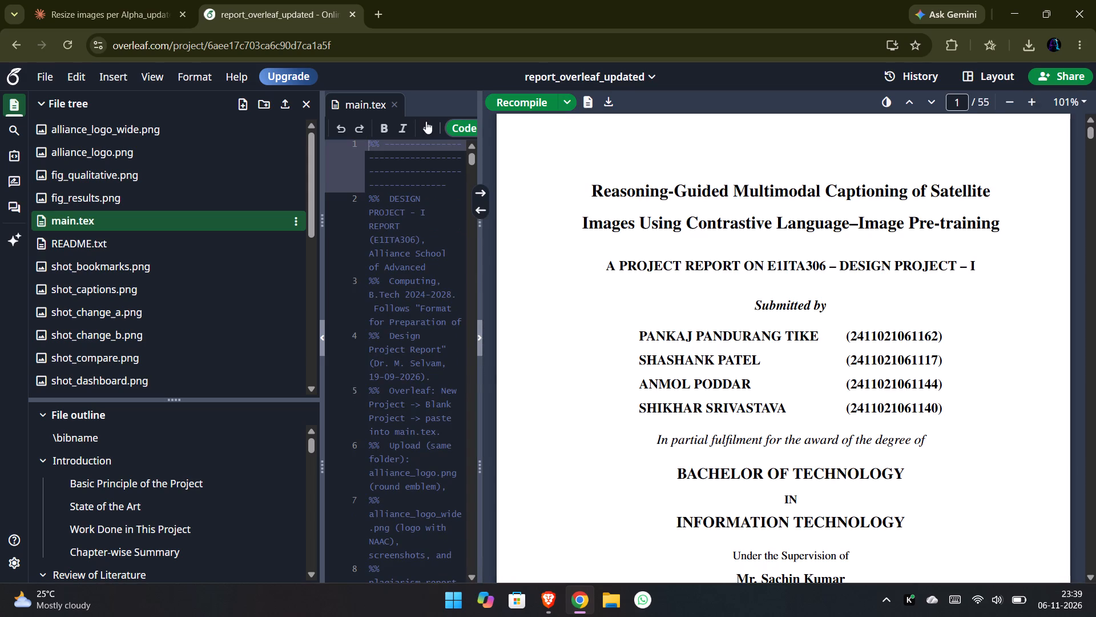
Upload times.ttf, timesbd.ttf, timesbi.ttf and timesi.ttf from the Desktop's tnr folder to the project.
scroll(146, 312, down, 8)
scroll(146, 312, up, 7)
click(283, 102)
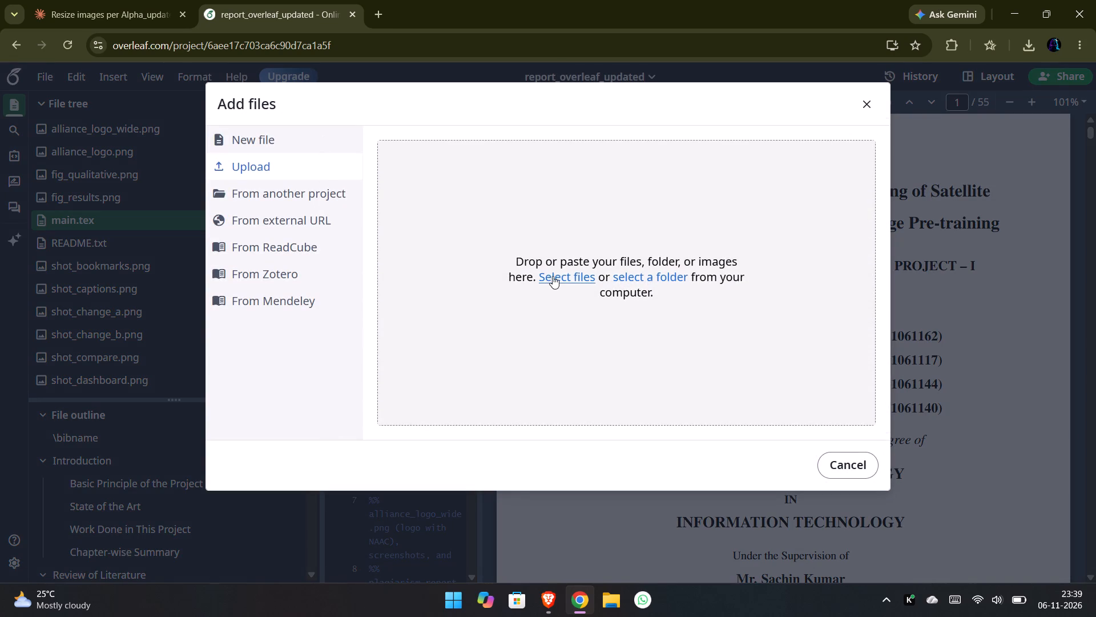
click(562, 282)
double_click(147, 129)
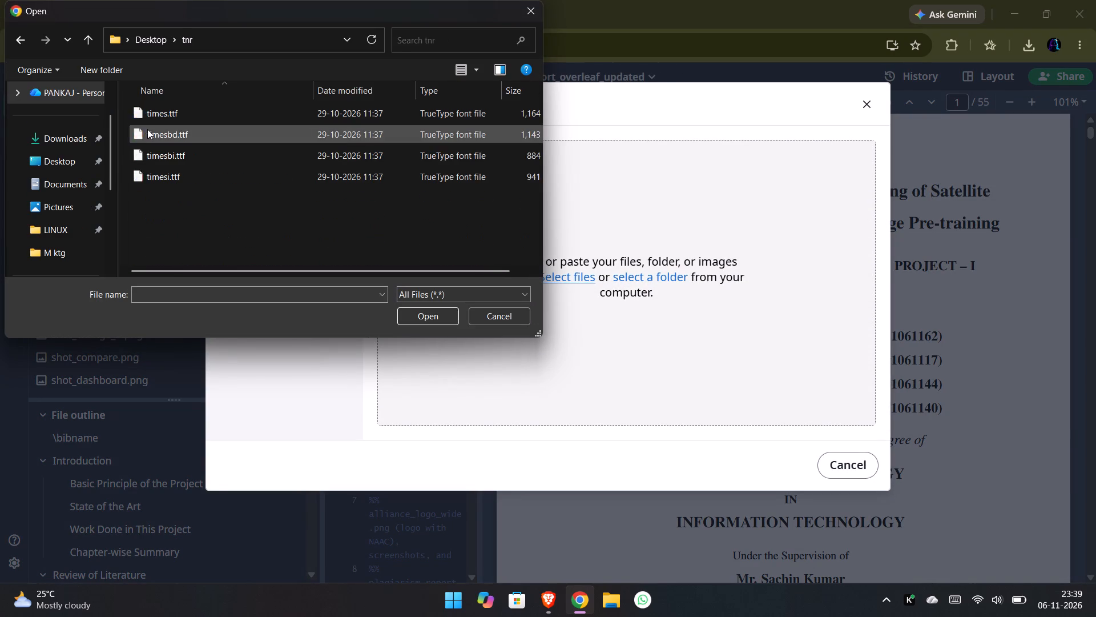
drag(158, 198, 185, 117)
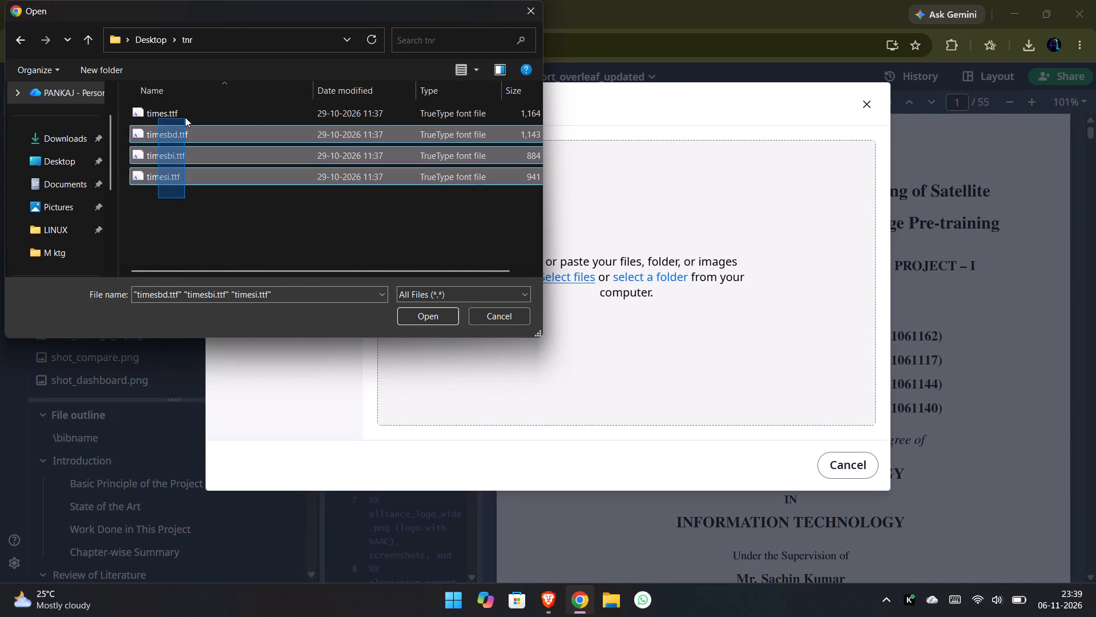
drag(185, 117, 185, 114)
click(417, 308)
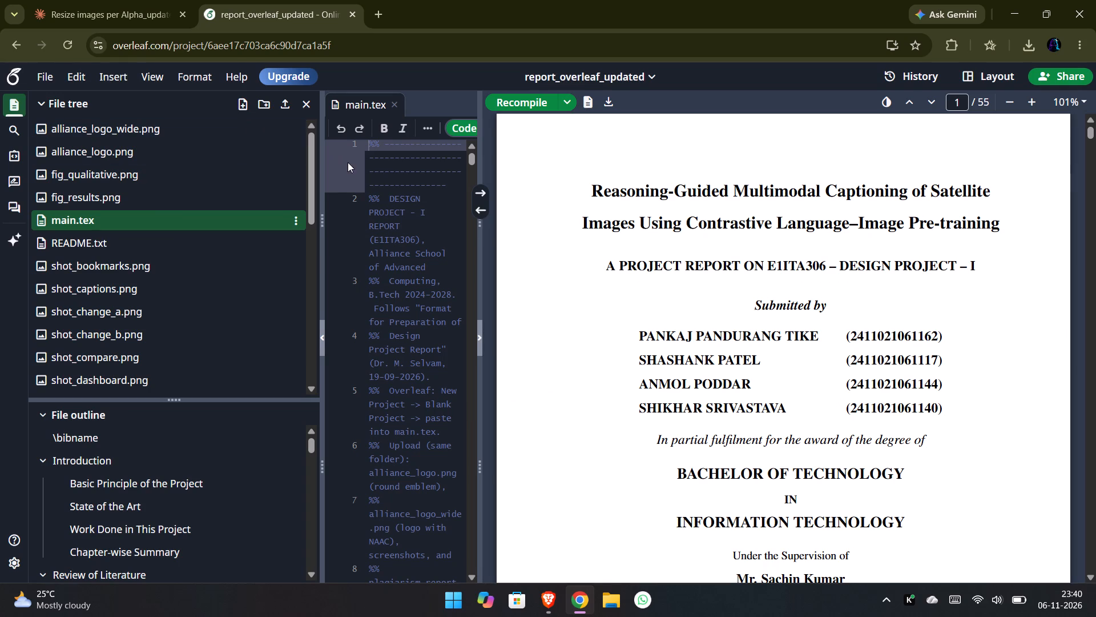
scroll(207, 258, down, 10)
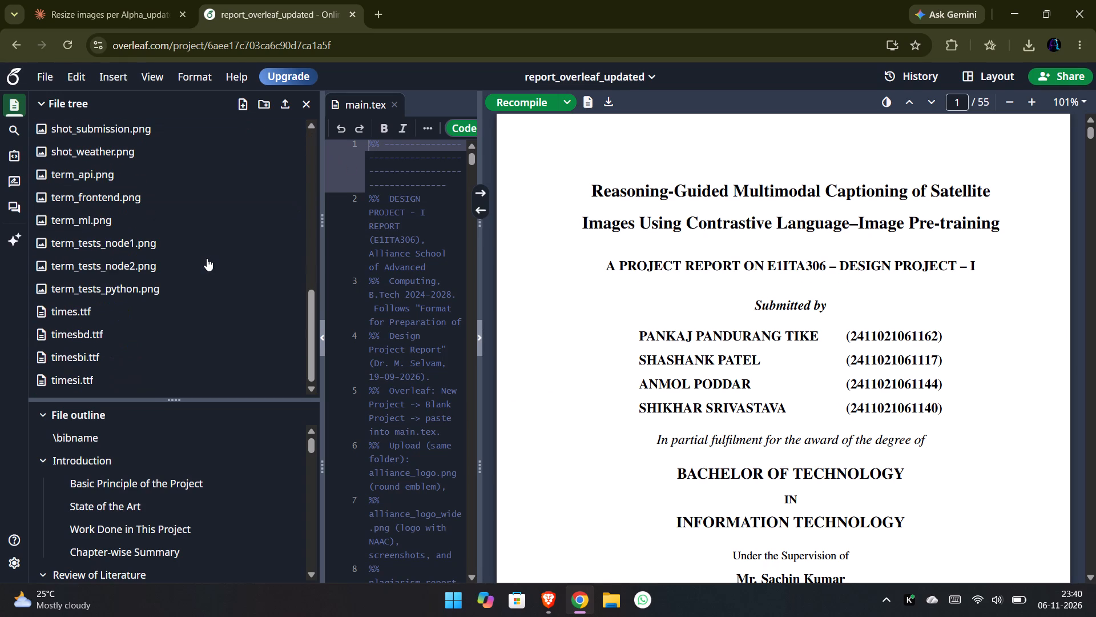
Set the project's compiler to XeLaTeX, keep main.tex as the main document, and recompile the report.
click(539, 105)
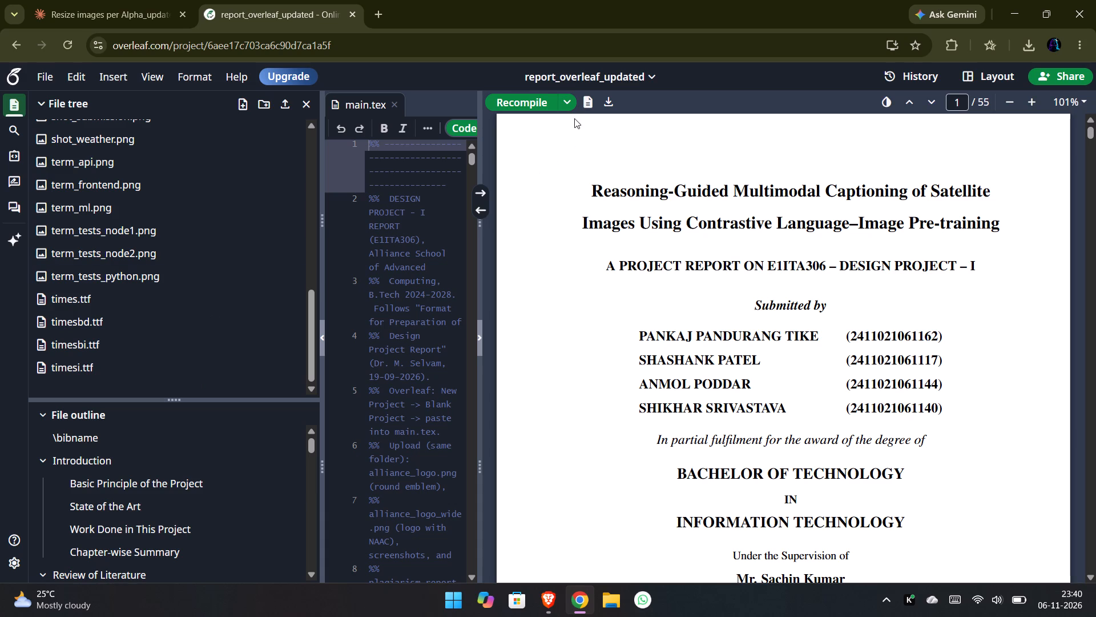
click(567, 104)
click(581, 343)
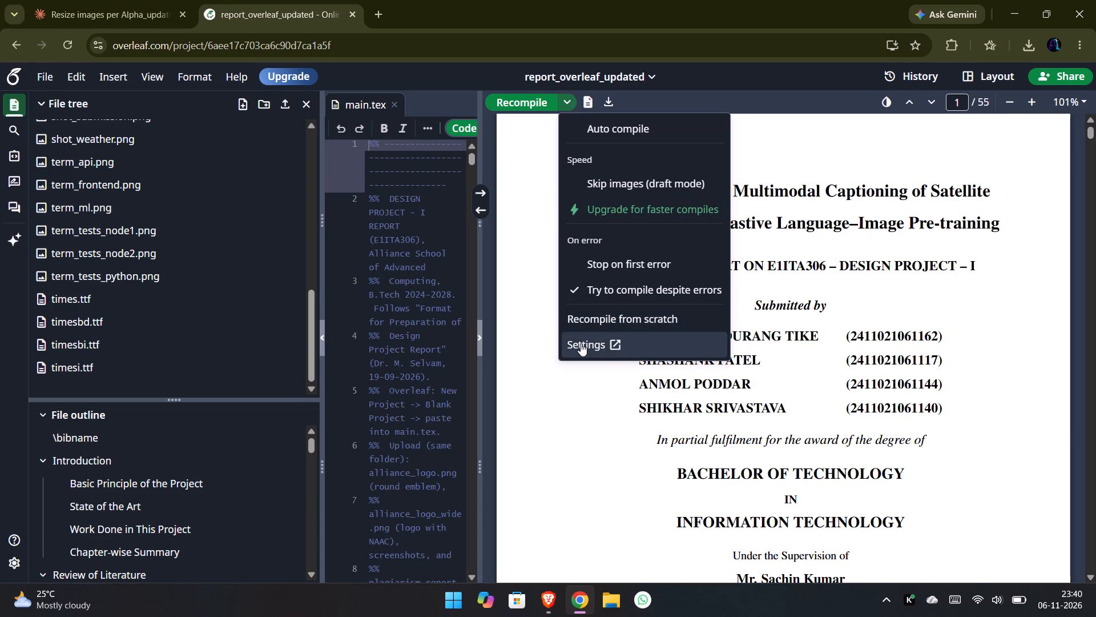
click(816, 214)
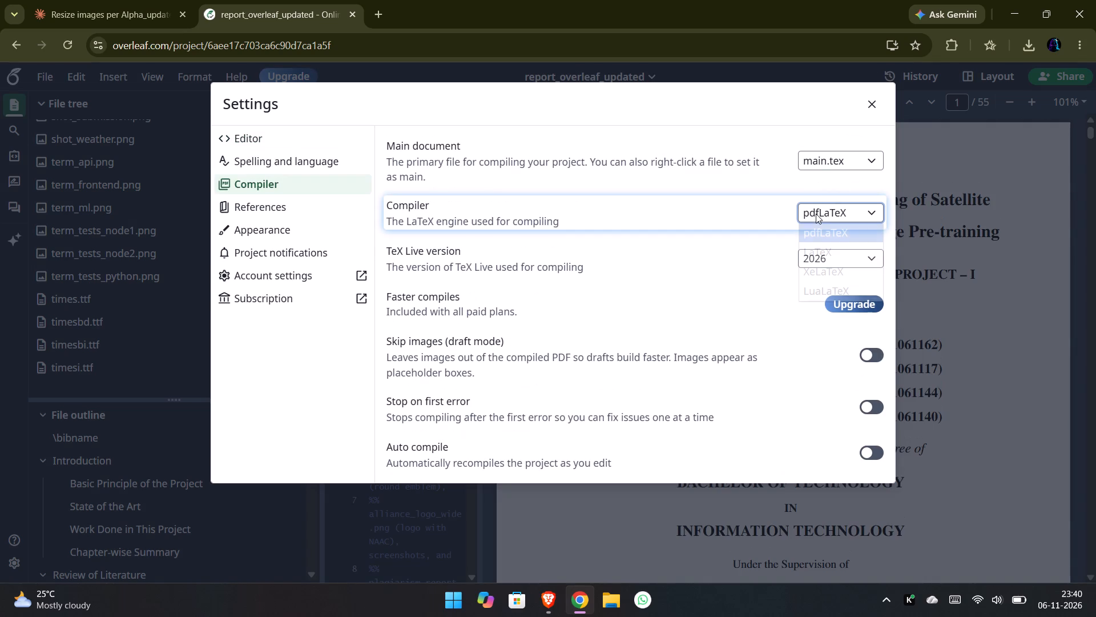
click(812, 271)
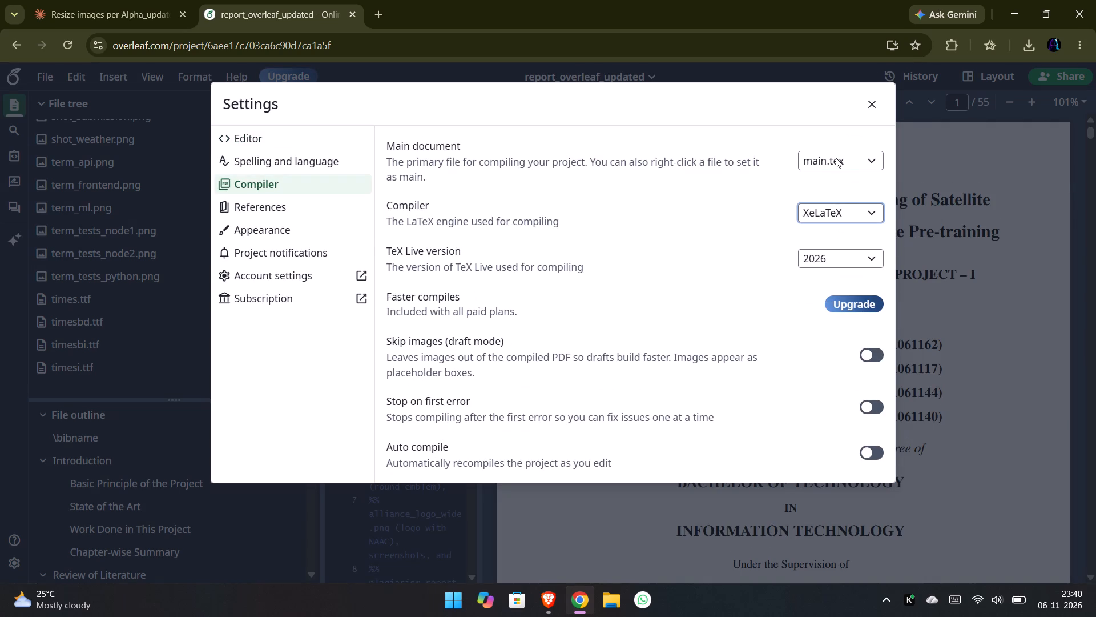
click(836, 158)
click(830, 178)
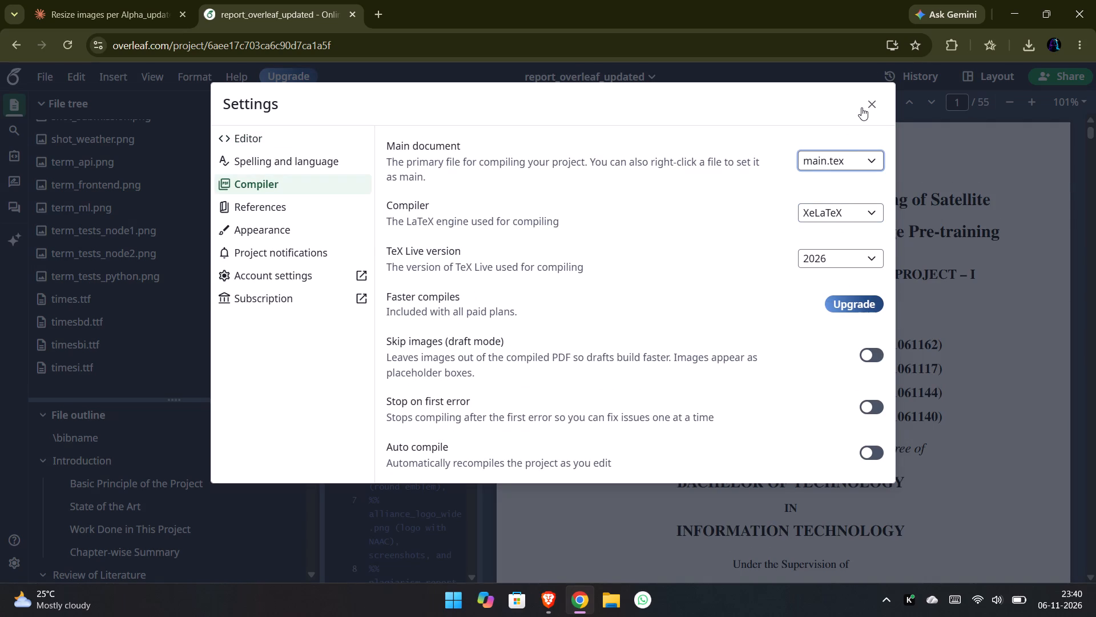
click(863, 107)
click(510, 103)
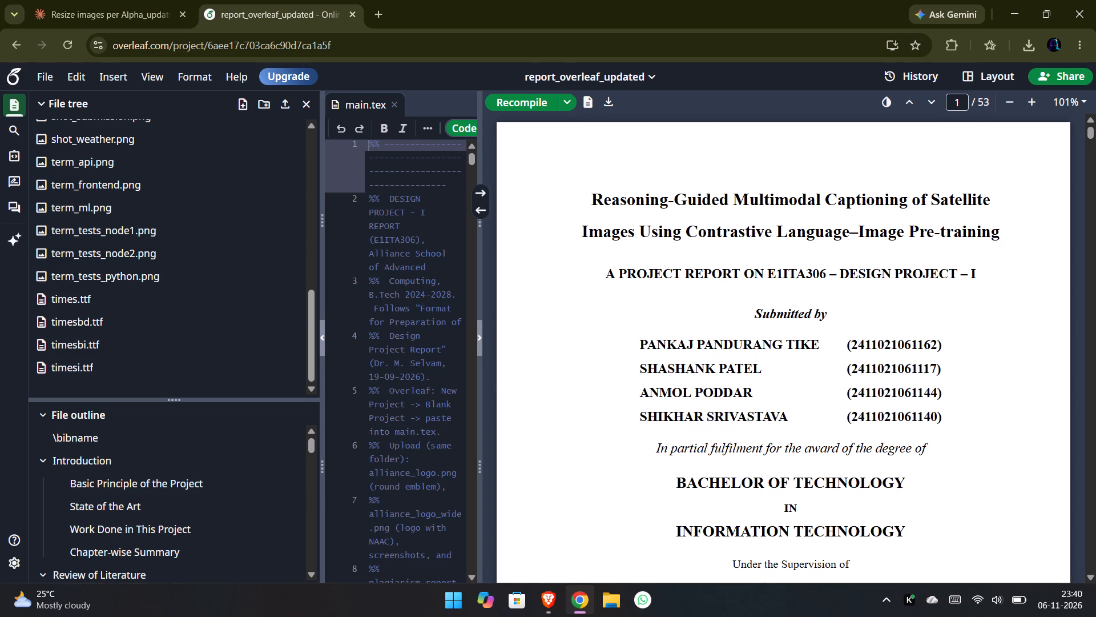
Review the title page, certificate and declaration in the compiled PDF.
scroll(703, 386, down, 2)
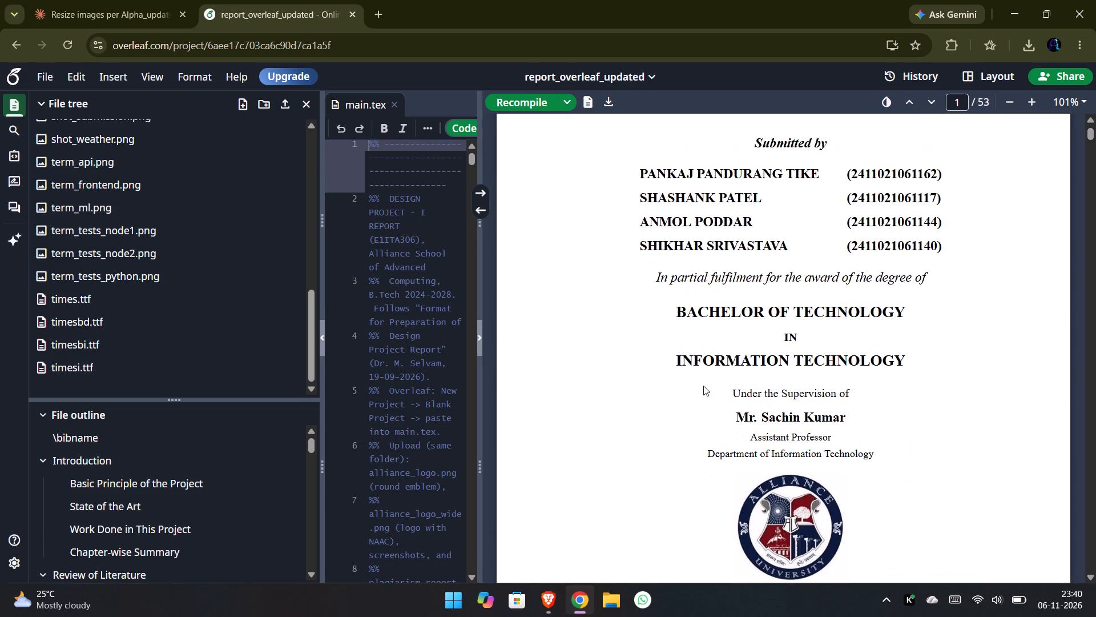
scroll(719, 451, down, 2)
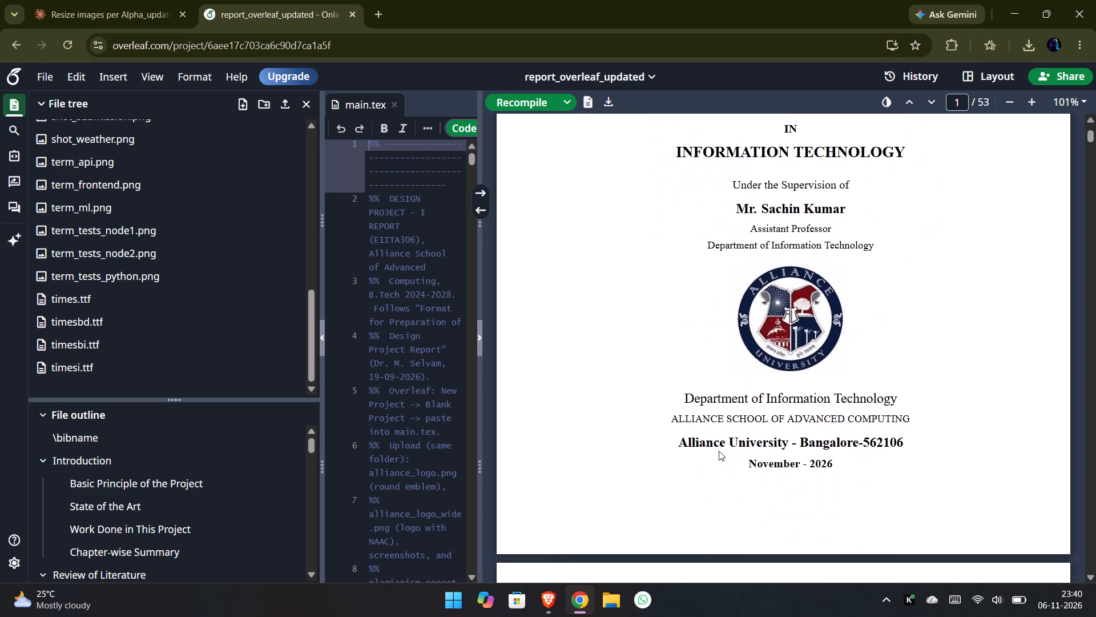
scroll(719, 451, down, 1)
scroll(746, 359, down, 4)
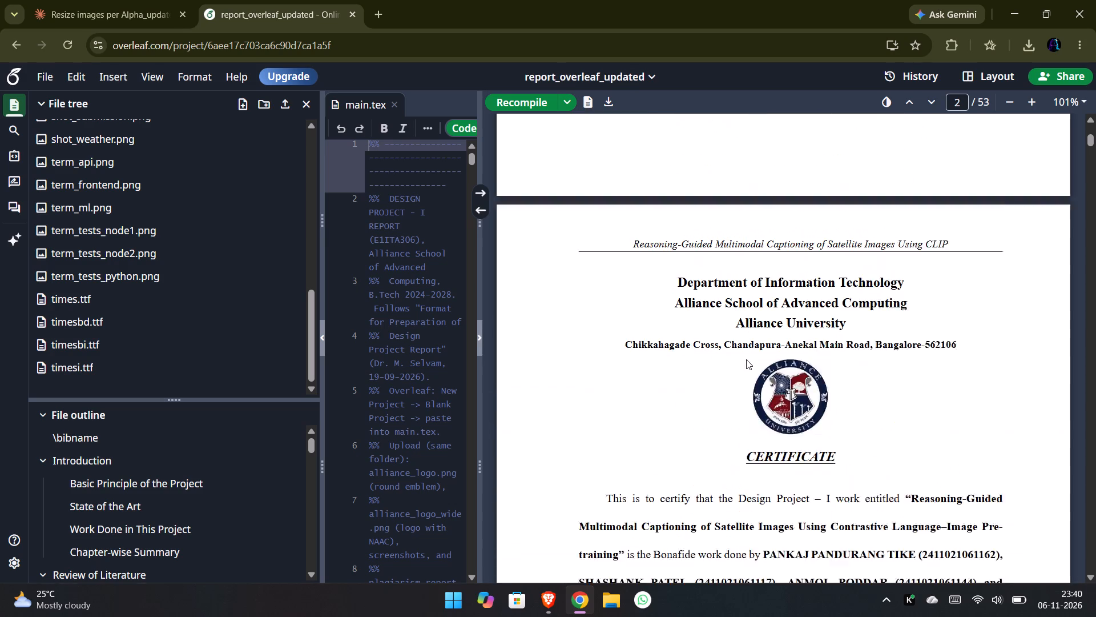
scroll(746, 359, down, 2)
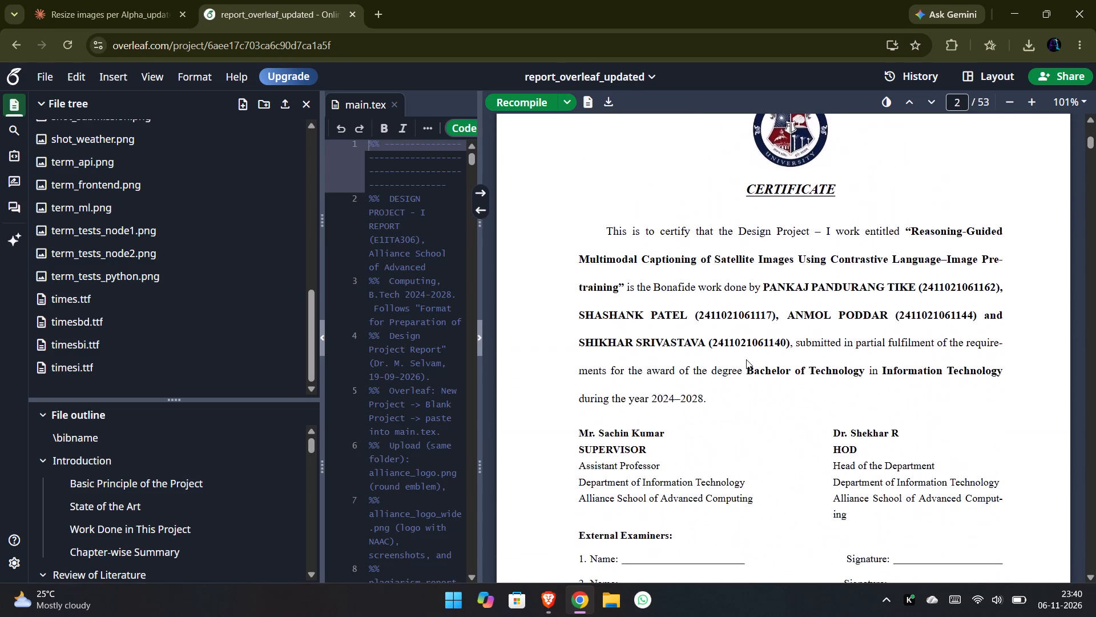
scroll(746, 359, down, 2)
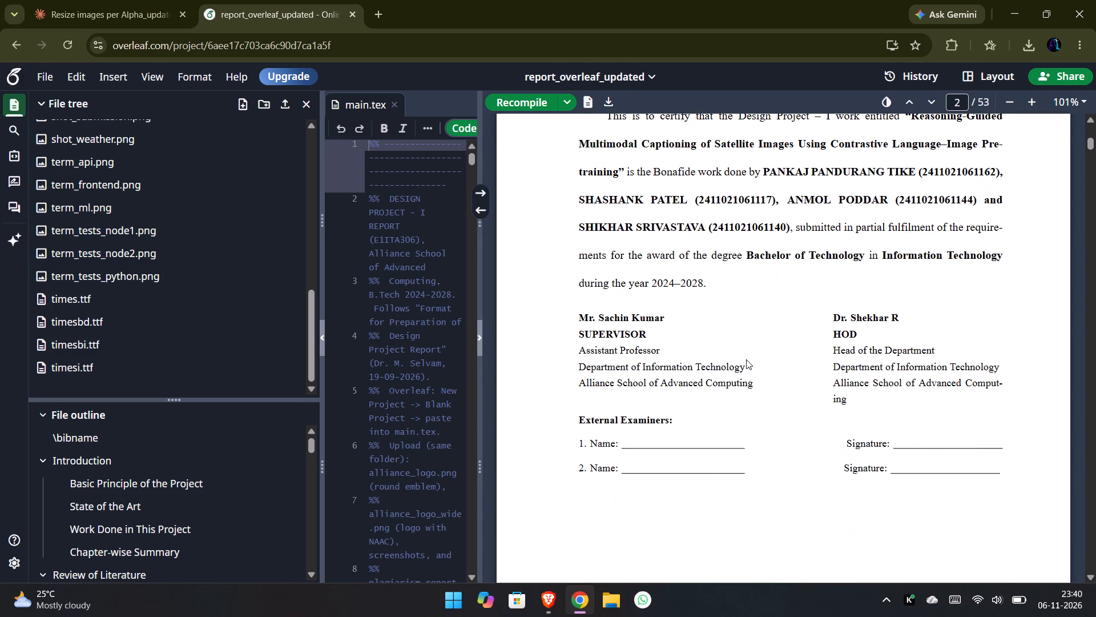
scroll(746, 359, down, 1)
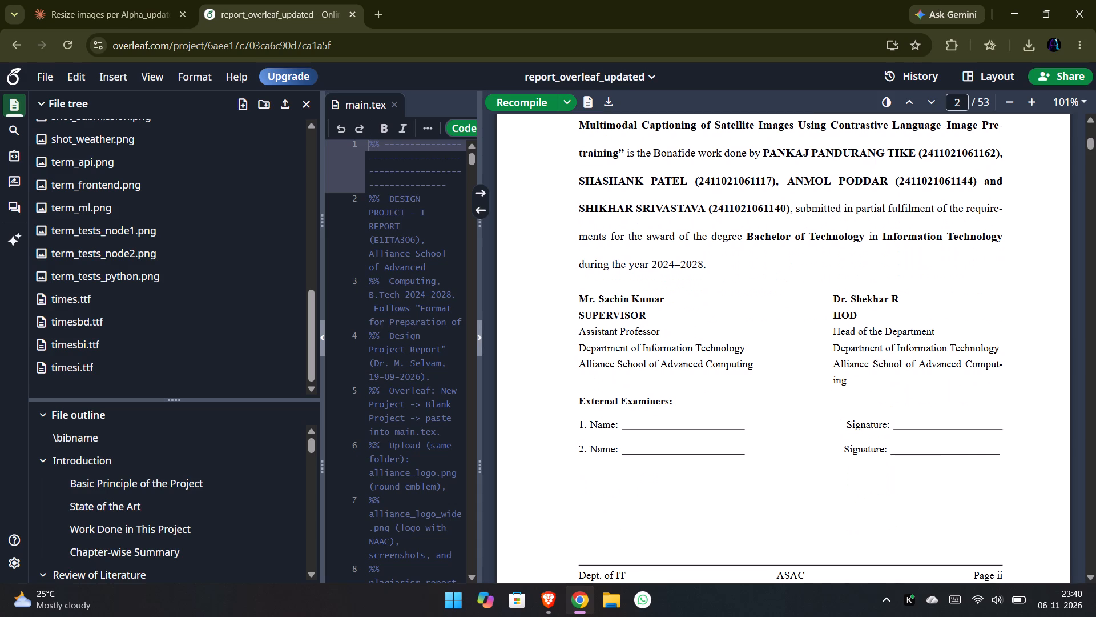
scroll(746, 359, down, 7)
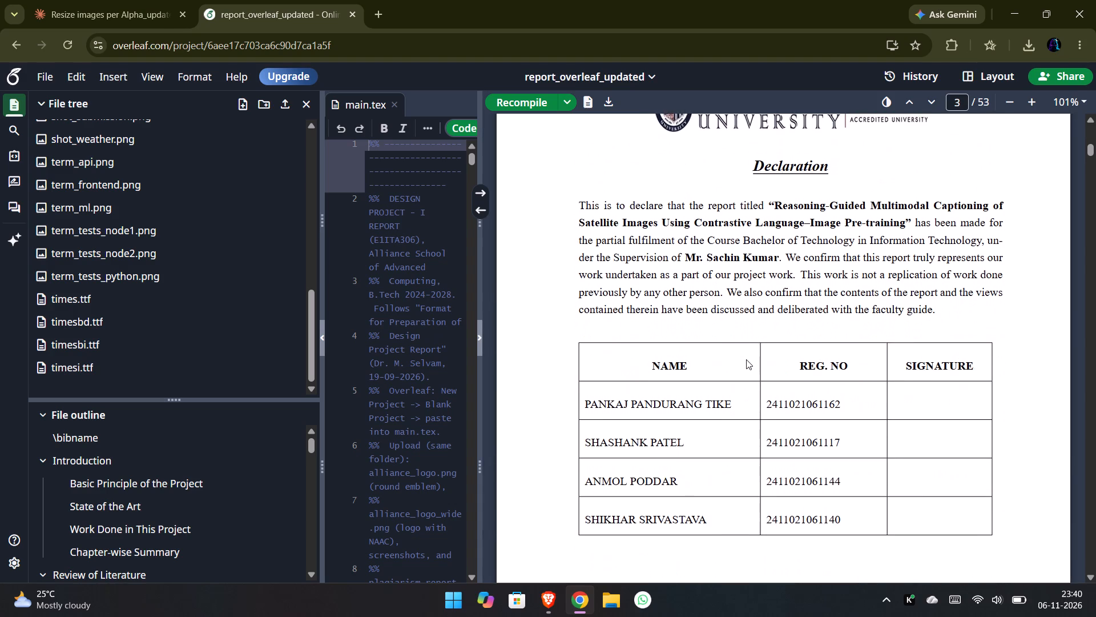
scroll(746, 359, down, 2)
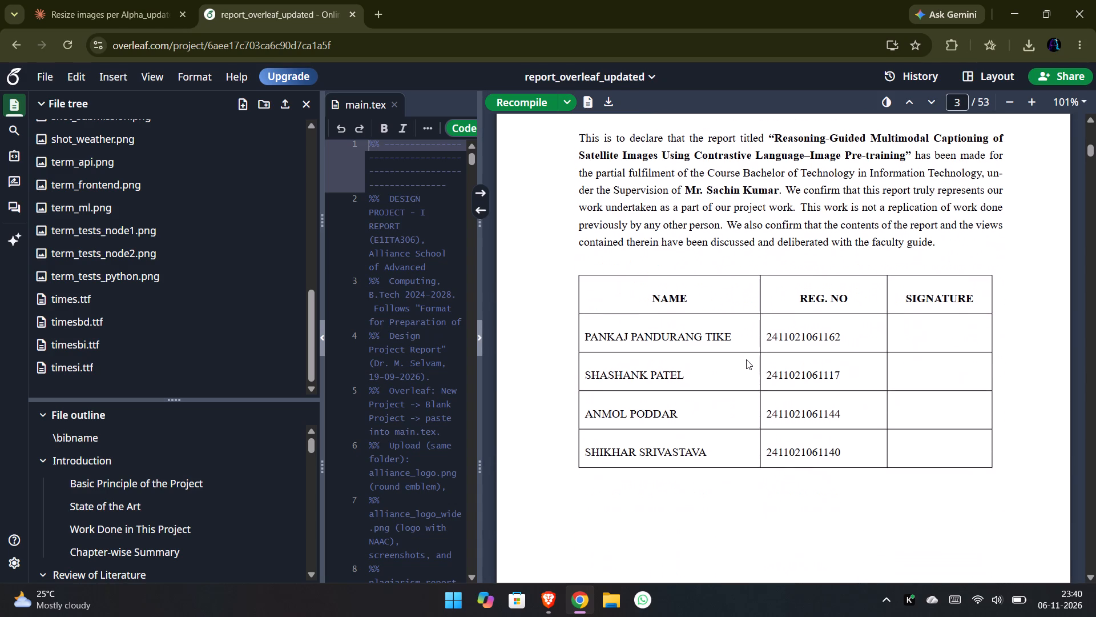
Read through the acknowledgement page of the compiled report.
scroll(746, 359, down, 10)
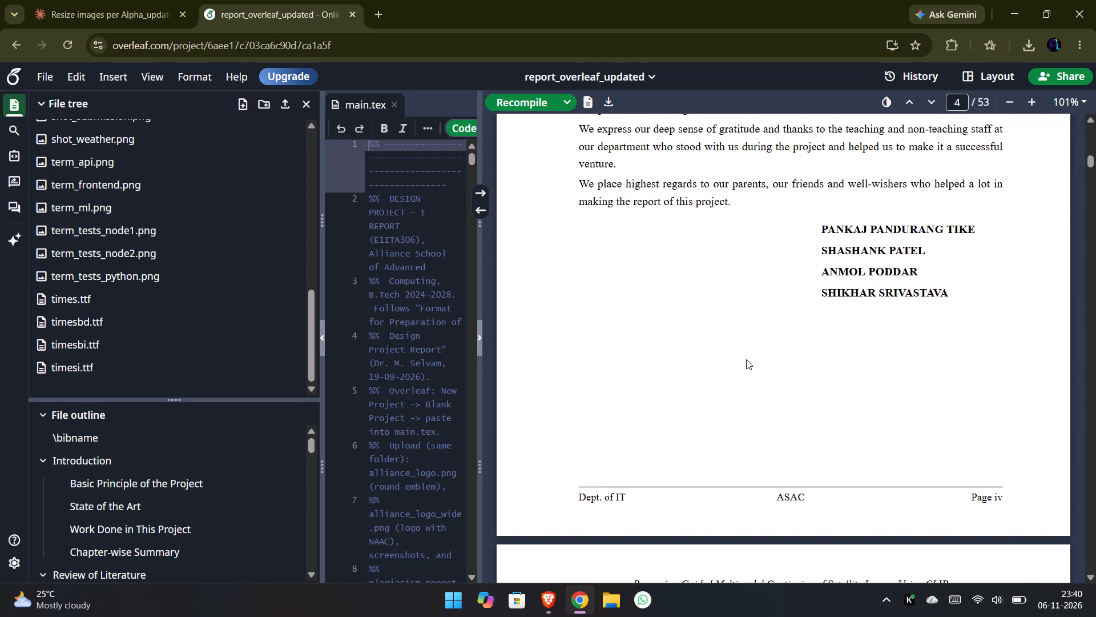
scroll(746, 359, up, 3)
scroll(736, 242, up, 1)
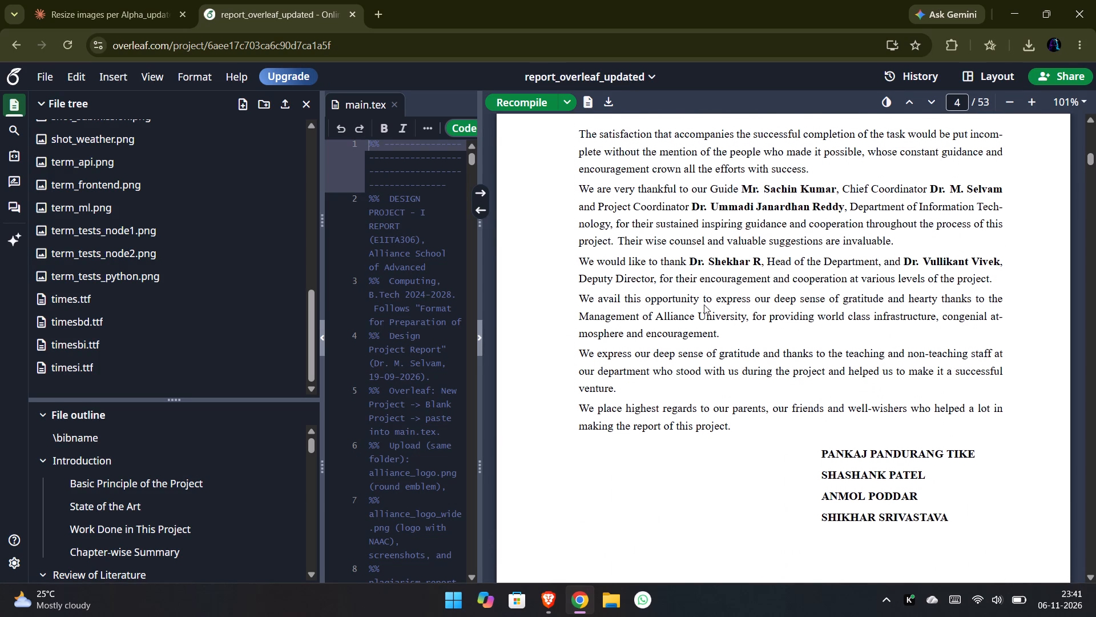
scroll(704, 305, down, 2)
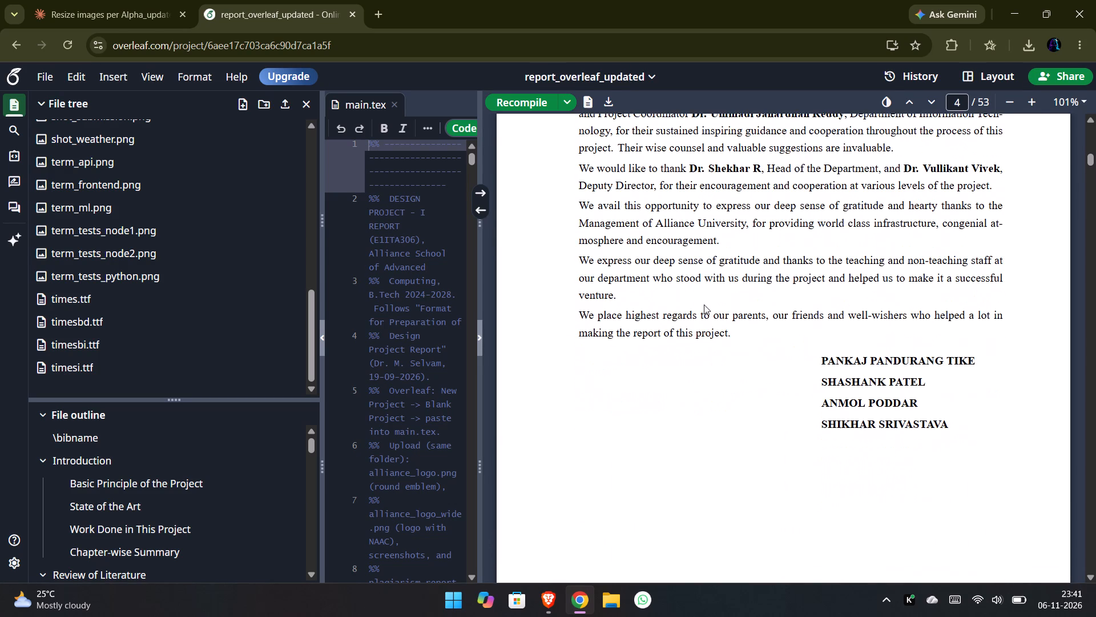
scroll(704, 305, down, 4)
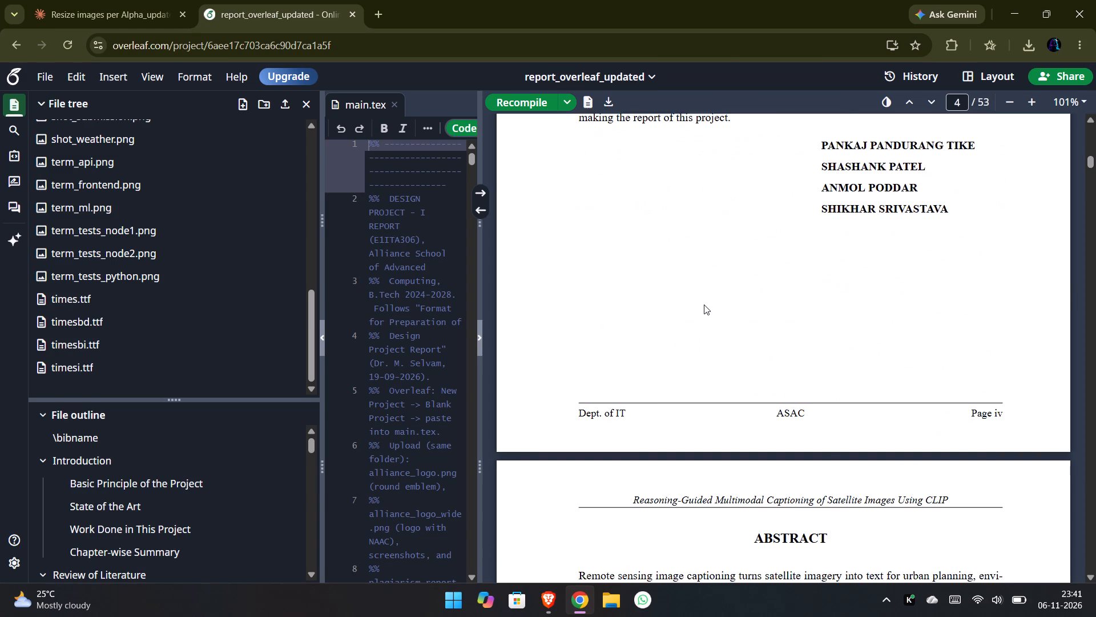
Review the abstract, table of contents and list of tables in the compiled report.
scroll(704, 305, down, 1)
scroll(704, 305, up, 1)
scroll(704, 305, down, 4)
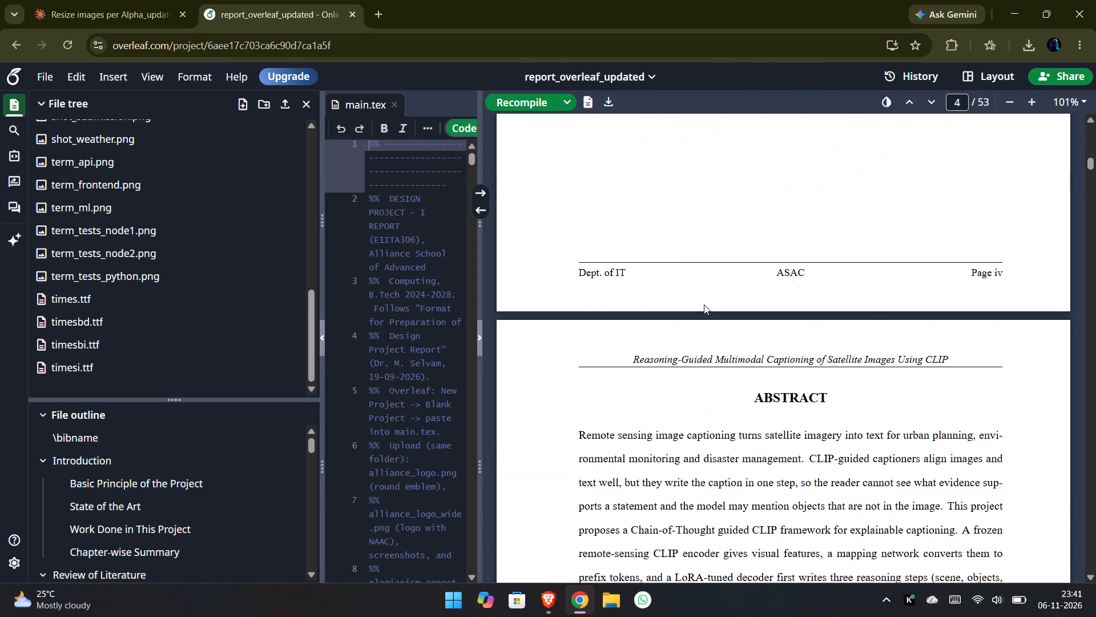
scroll(704, 305, down, 3)
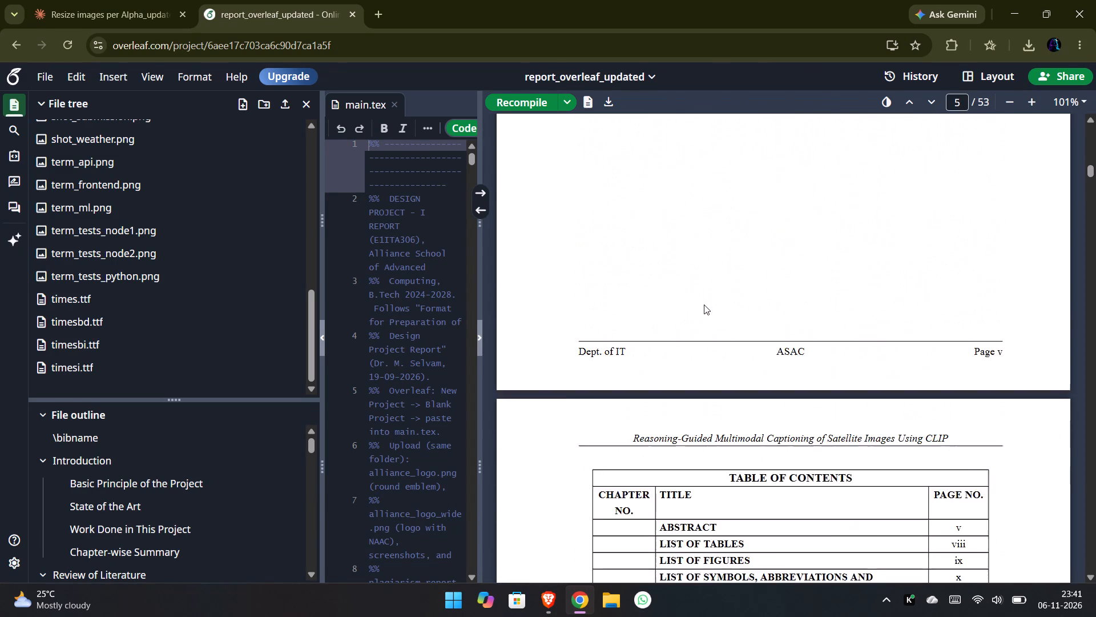
scroll(704, 305, down, 3)
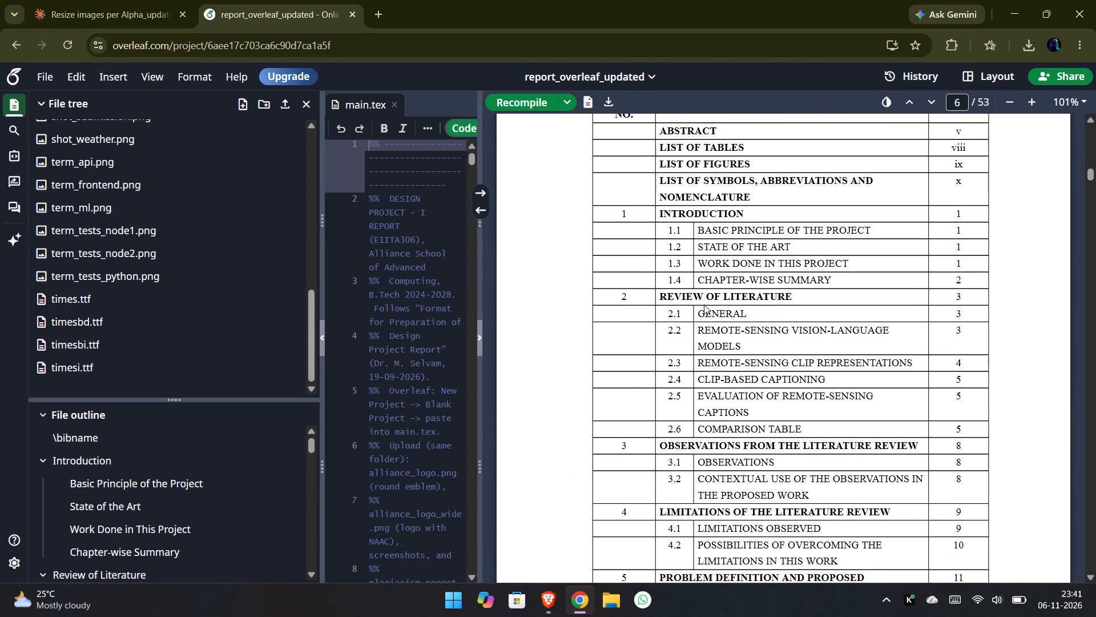
scroll(704, 305, down, 5)
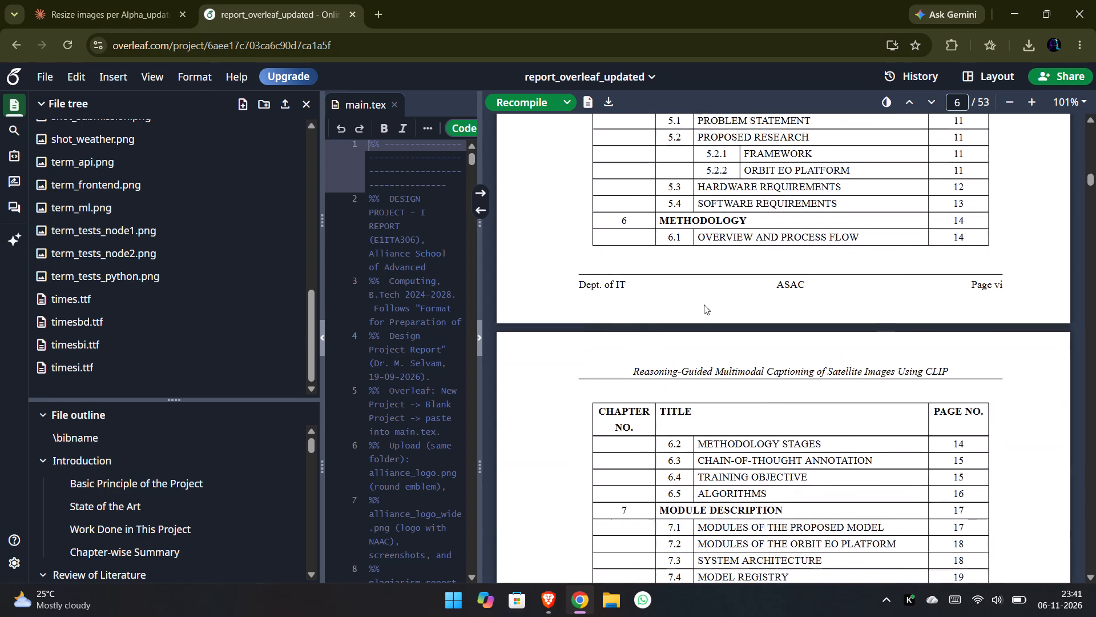
scroll(704, 305, down, 6)
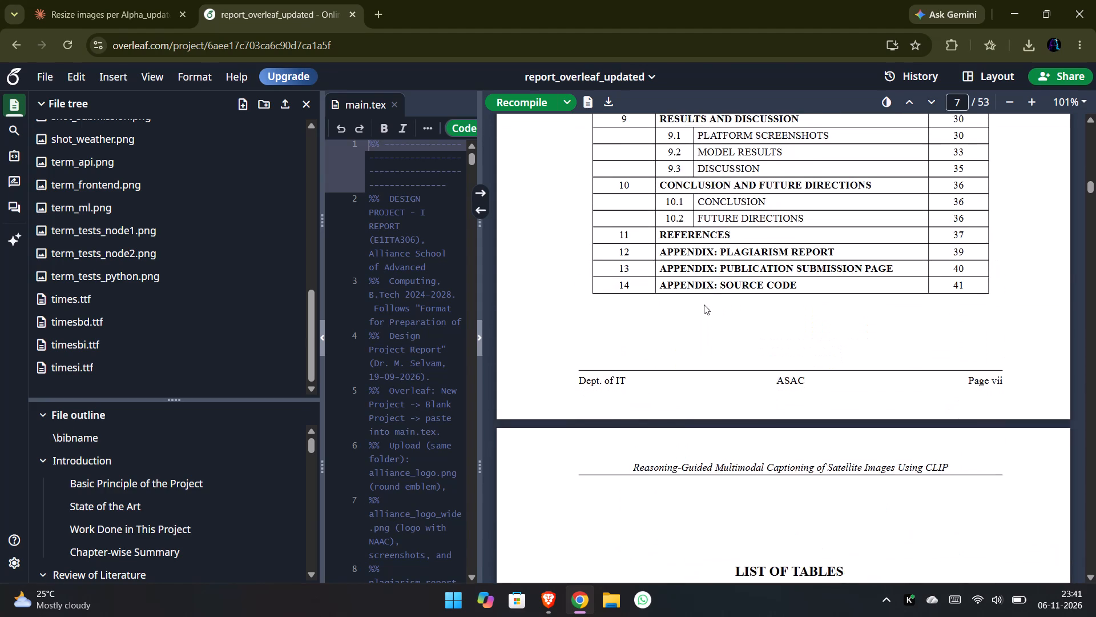
scroll(704, 305, down, 3)
scroll(704, 305, up, 1)
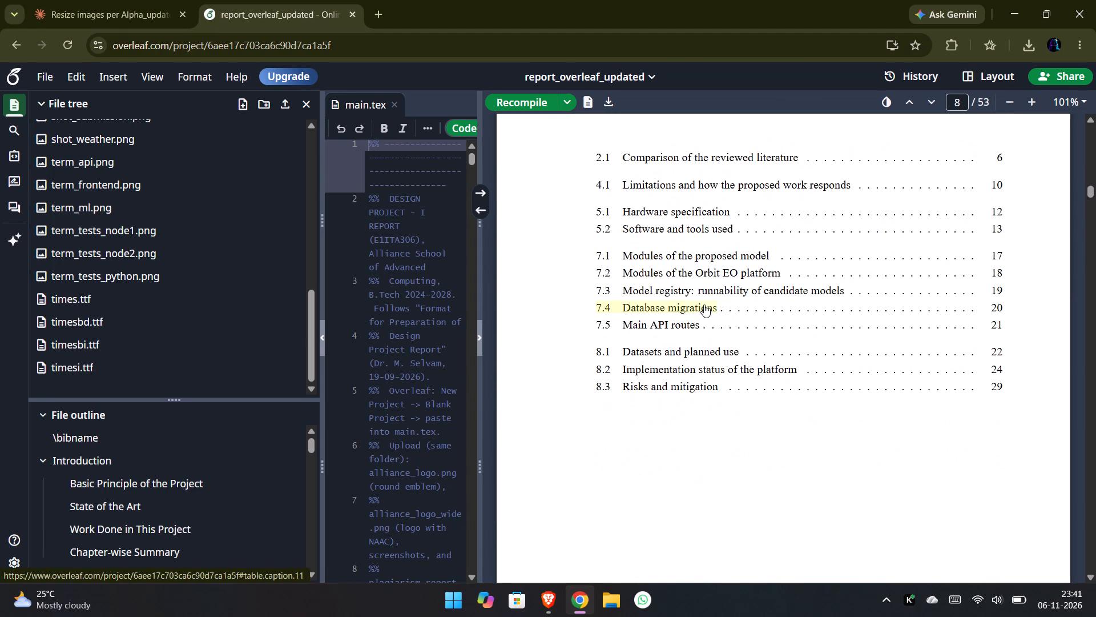
scroll(704, 305, up, 2)
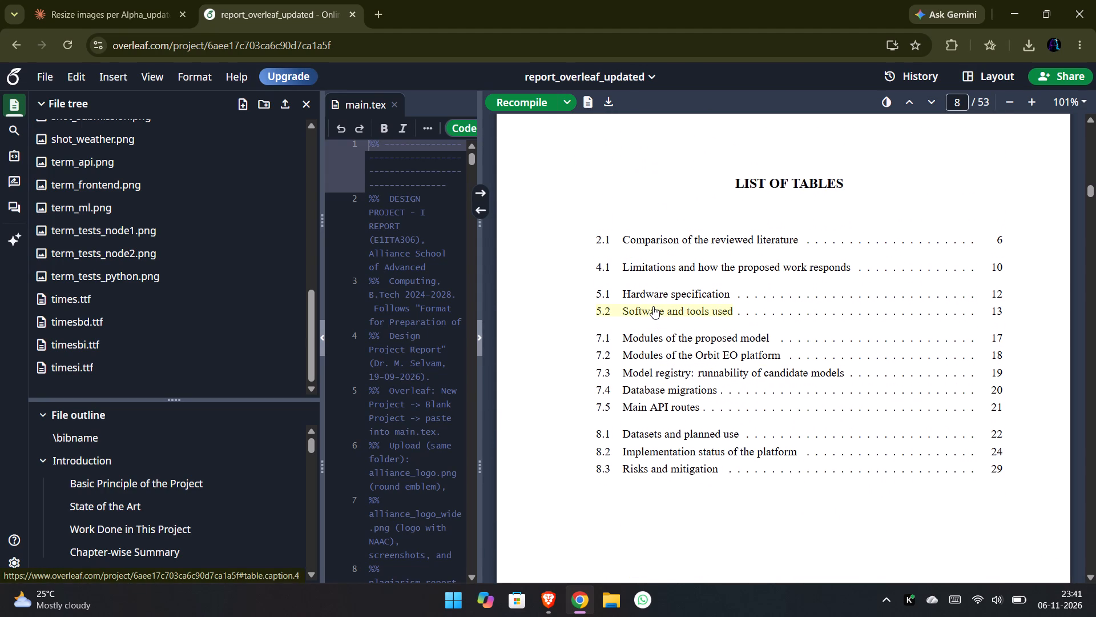
Follow the Table 2.1 entry in the list of tables and look back through the preceding literature review sections.
click(656, 243)
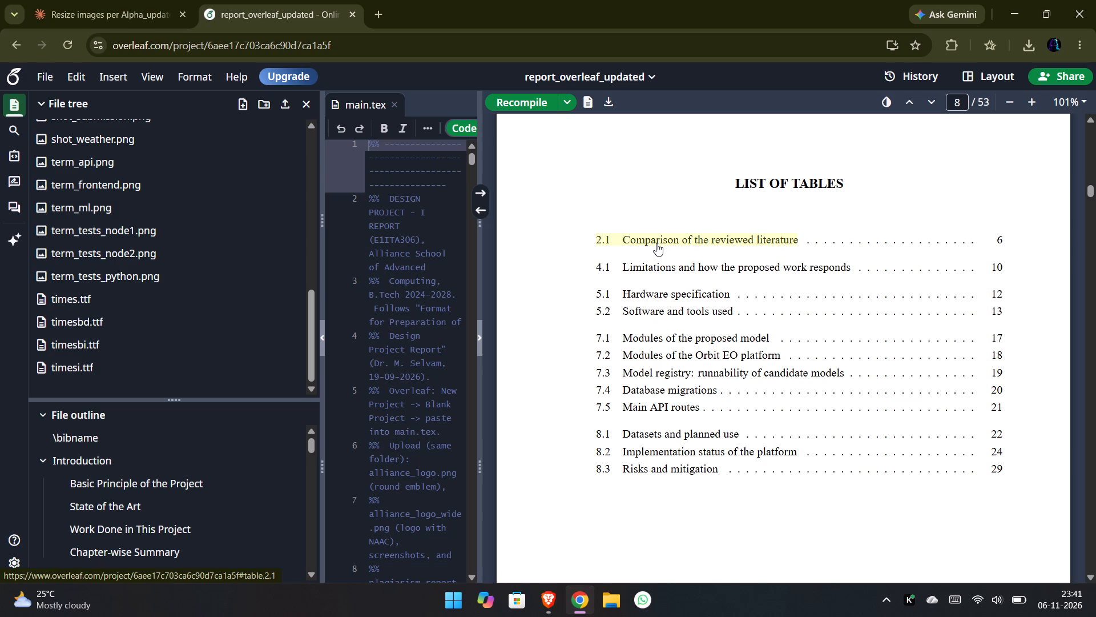
scroll(660, 343, up, 5)
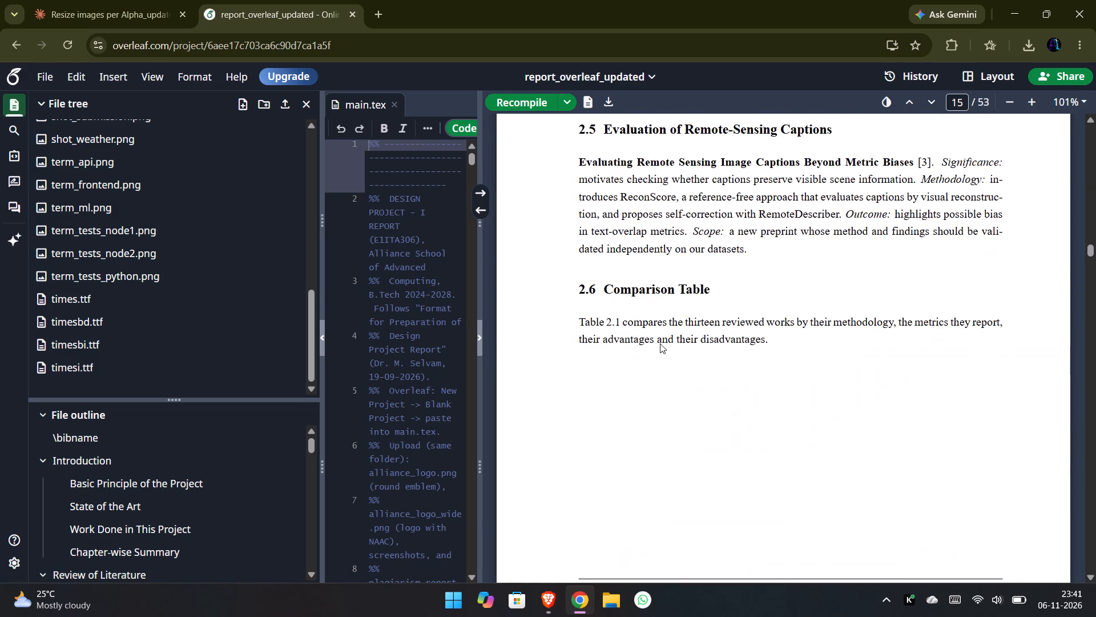
scroll(660, 343, up, 1)
scroll(660, 343, down, 1)
scroll(660, 343, up, 2)
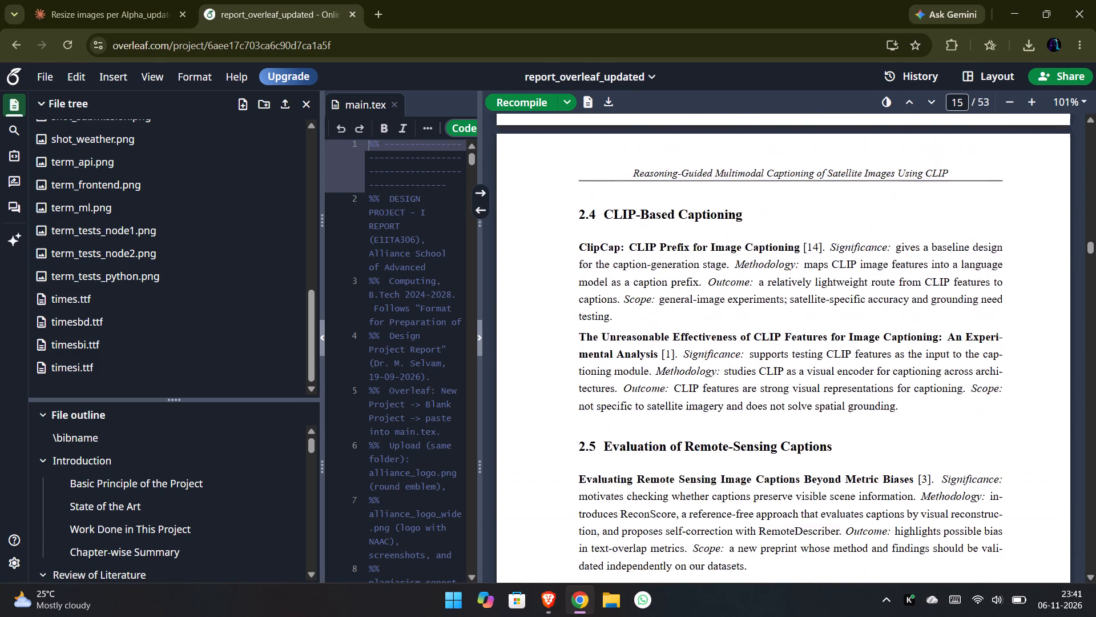
scroll(660, 343, up, 5)
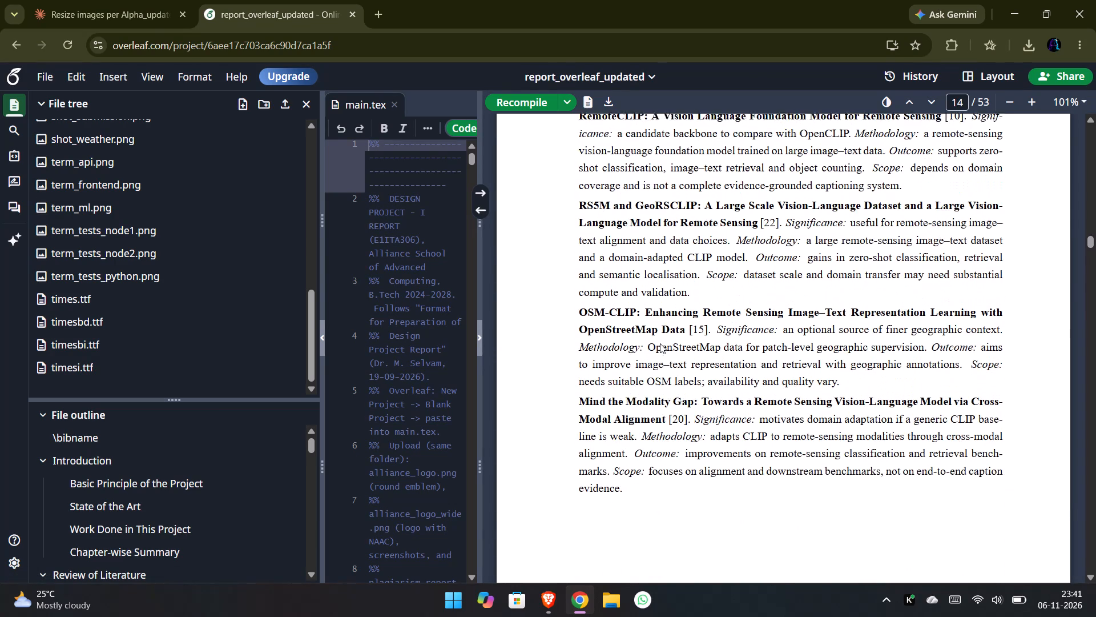
scroll(660, 343, up, 1)
Follow the OSM-CLIP citation [15] from the literature review to the reference list and look over the references.
click(696, 414)
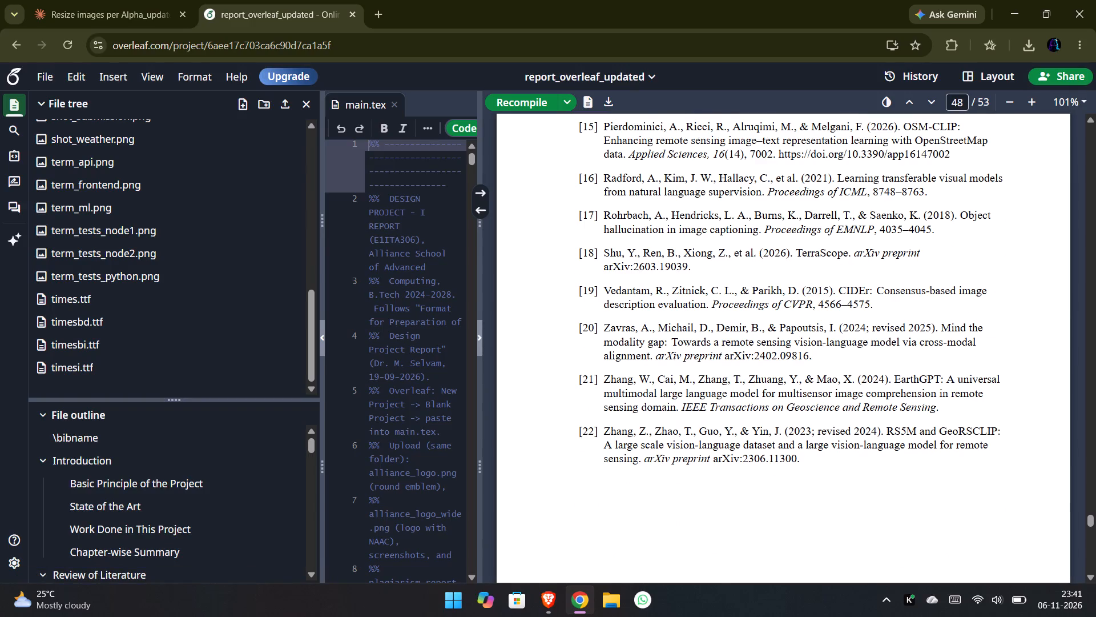
scroll(704, 378, up, 5)
scroll(704, 378, down, 5)
scroll(630, 356, down, 4)
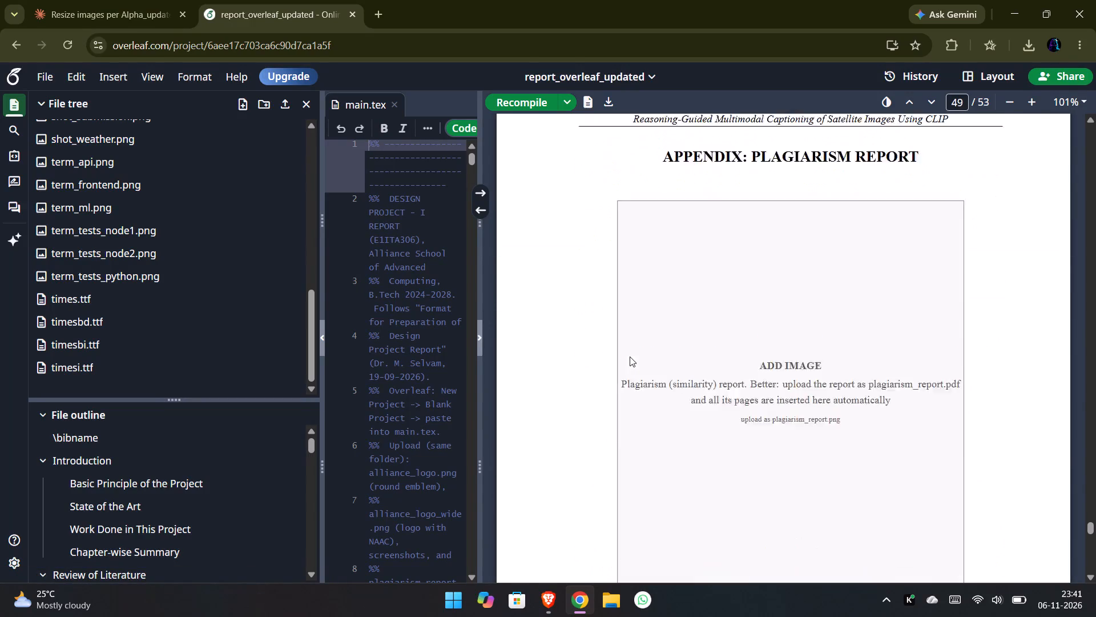
Review the plagiarism report appendix and the publication submission page with its conference submission confirmation.
scroll(630, 356, down, 7)
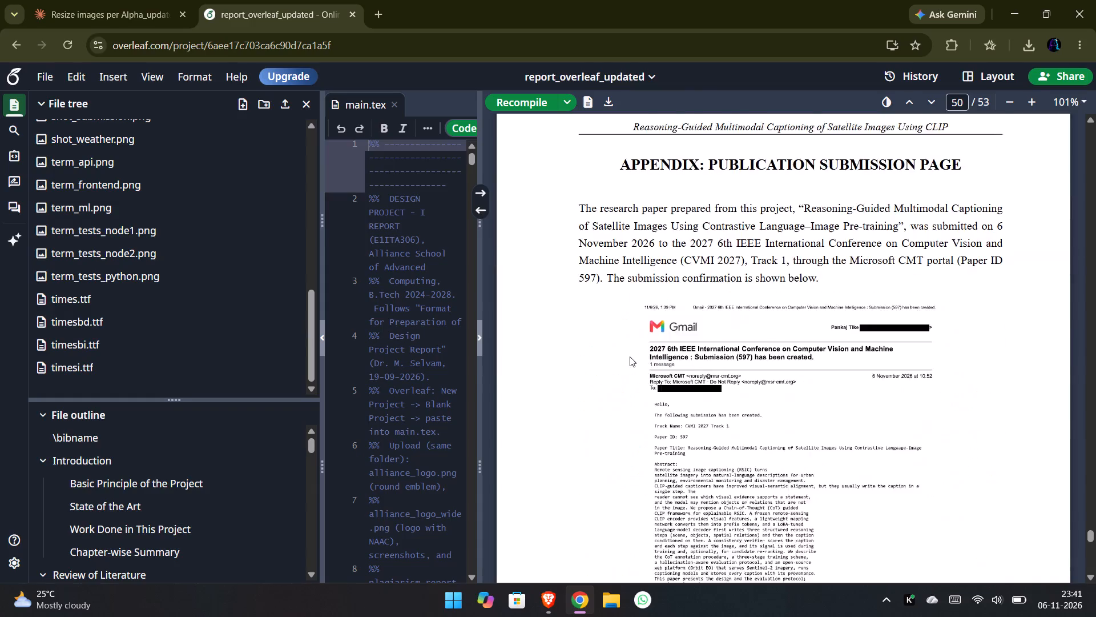
scroll(630, 356, down, 1)
scroll(630, 356, up, 2)
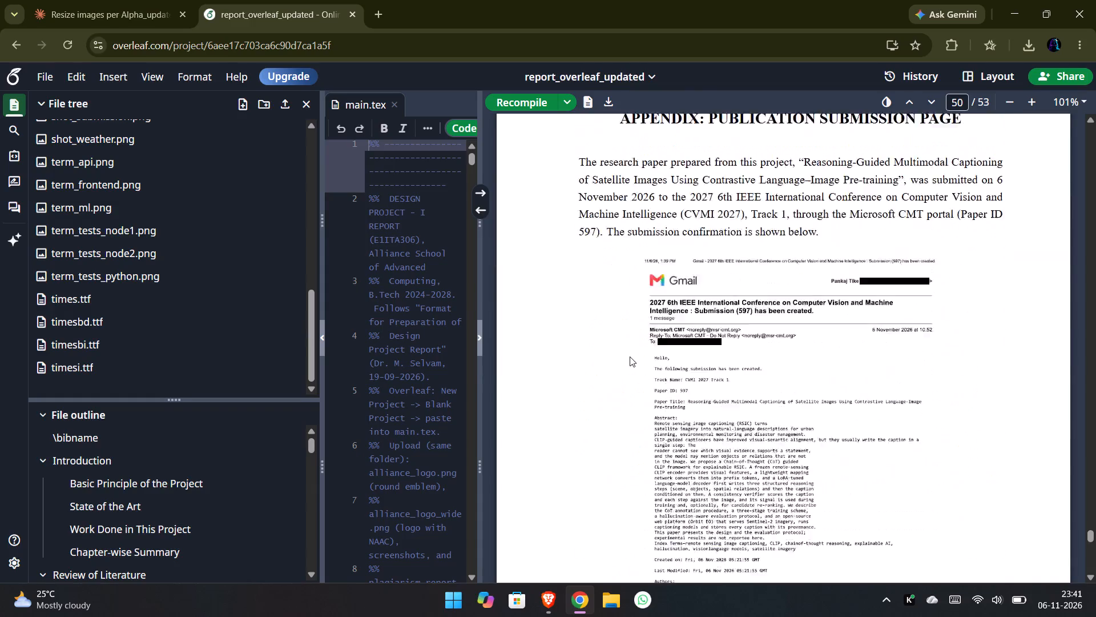
scroll(630, 356, up, 2)
scroll(620, 459, down, 1)
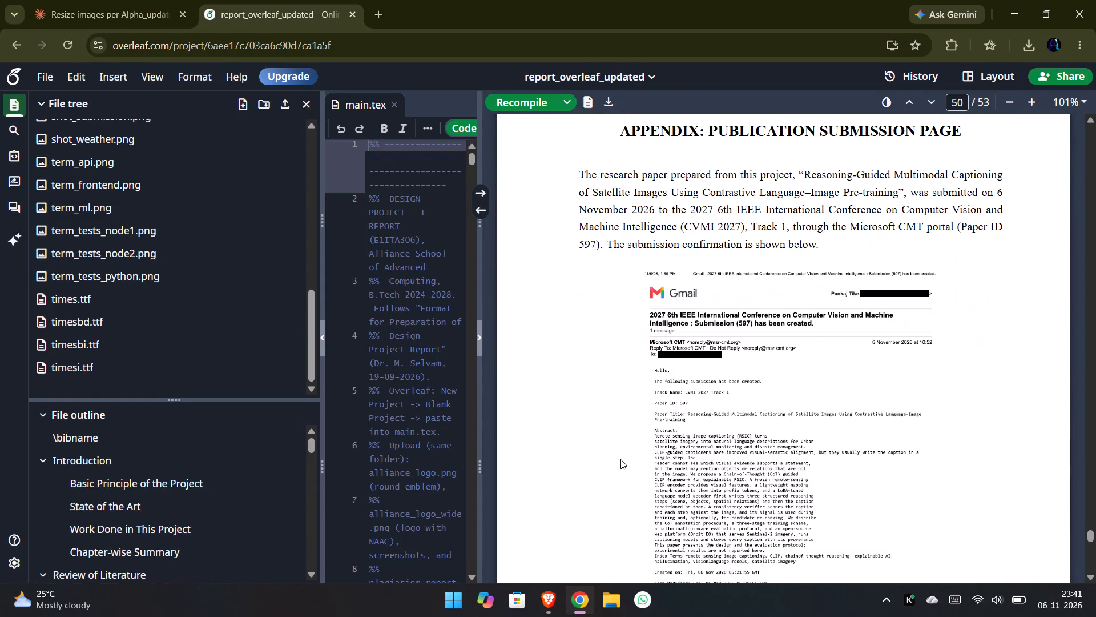
scroll(620, 459, down, 1)
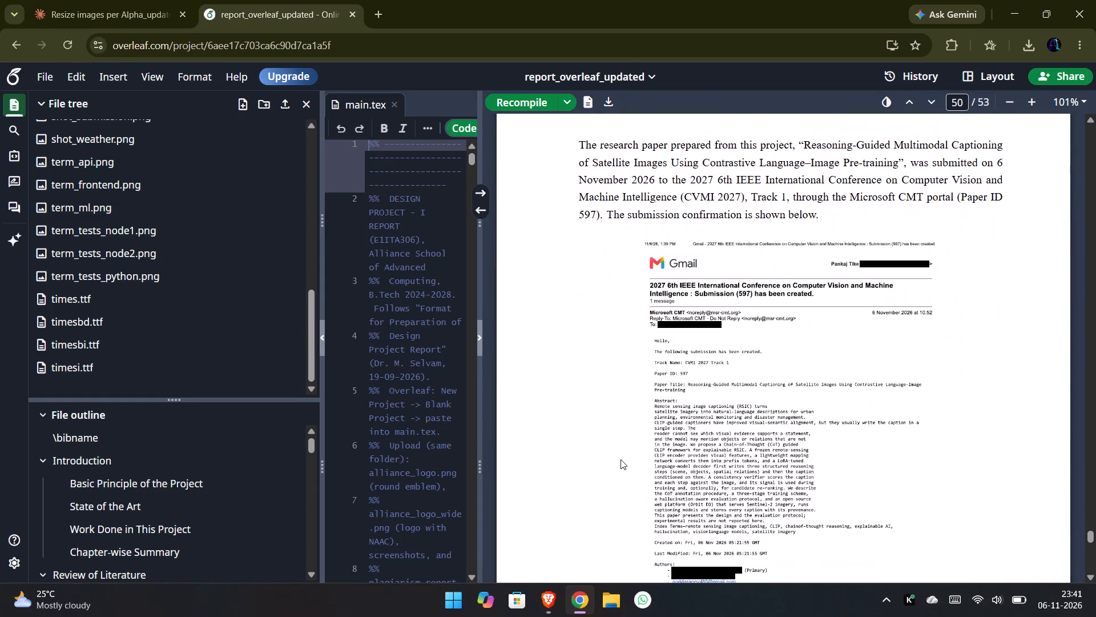
scroll(620, 459, down, 1)
scroll(620, 459, up, 1)
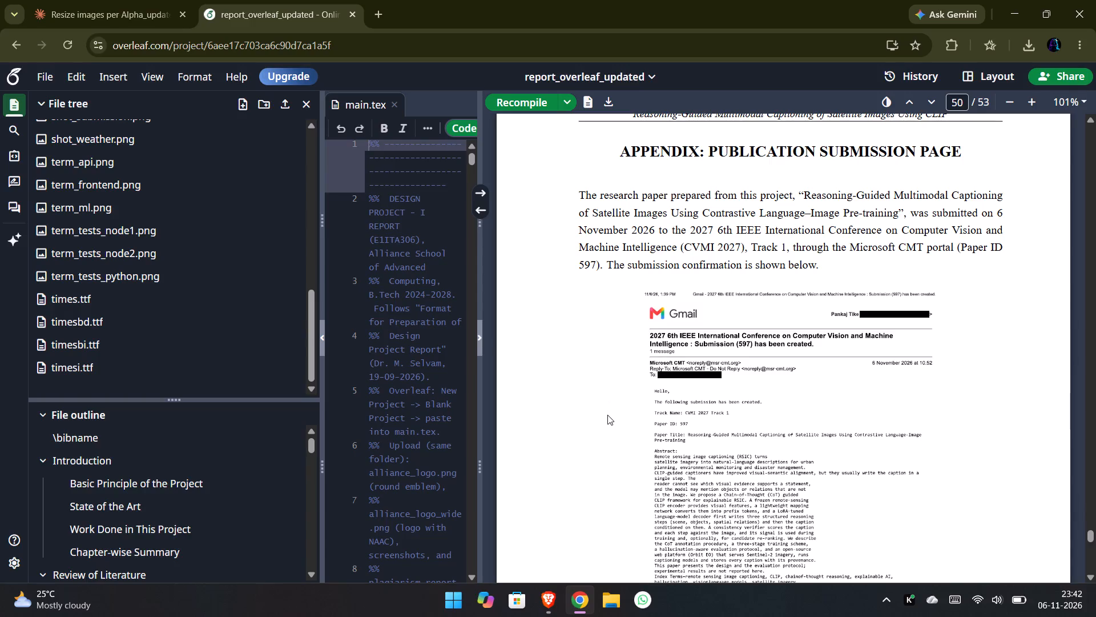
scroll(607, 415, down, 2)
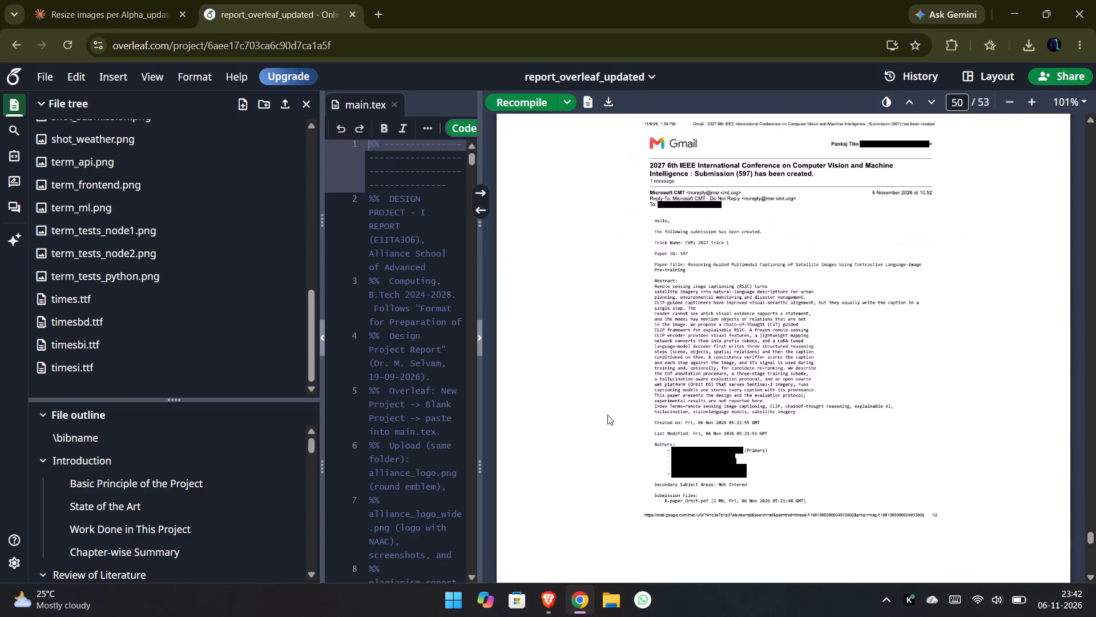
Look through the source code appendix to the last page of the compiled report.
scroll(607, 415, down, 5)
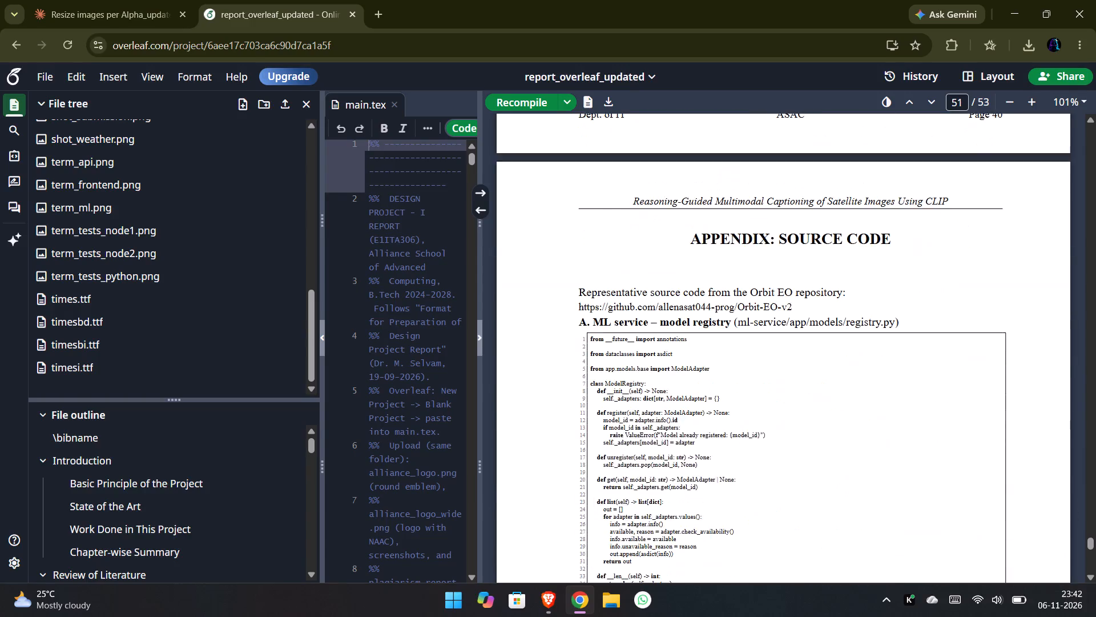
scroll(607, 415, down, 9)
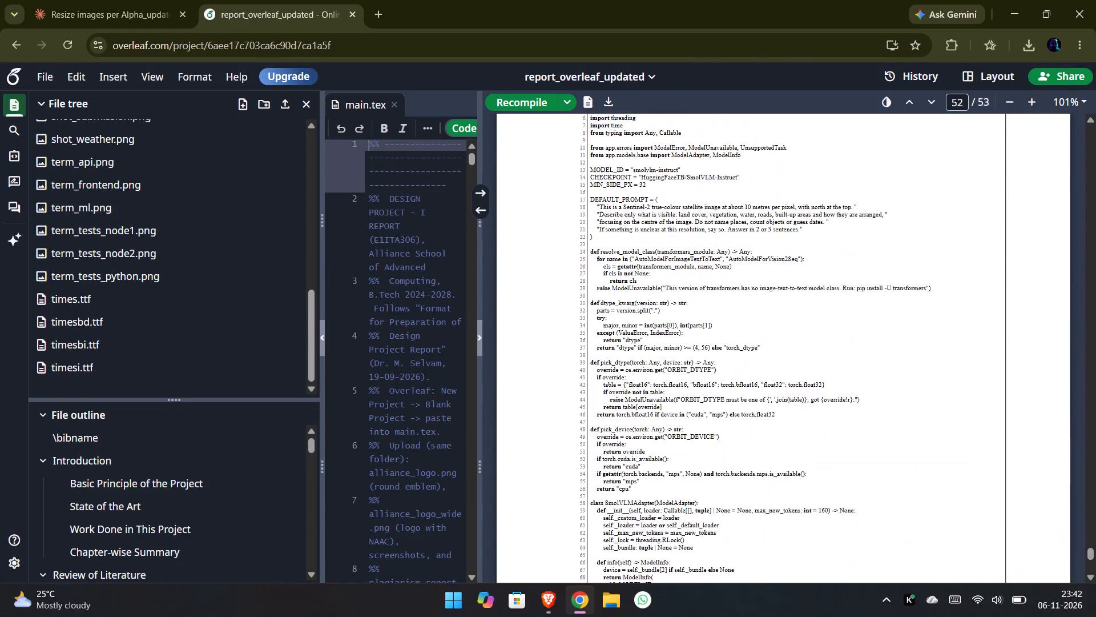
scroll(607, 415, down, 15)
scroll(607, 415, up, 2)
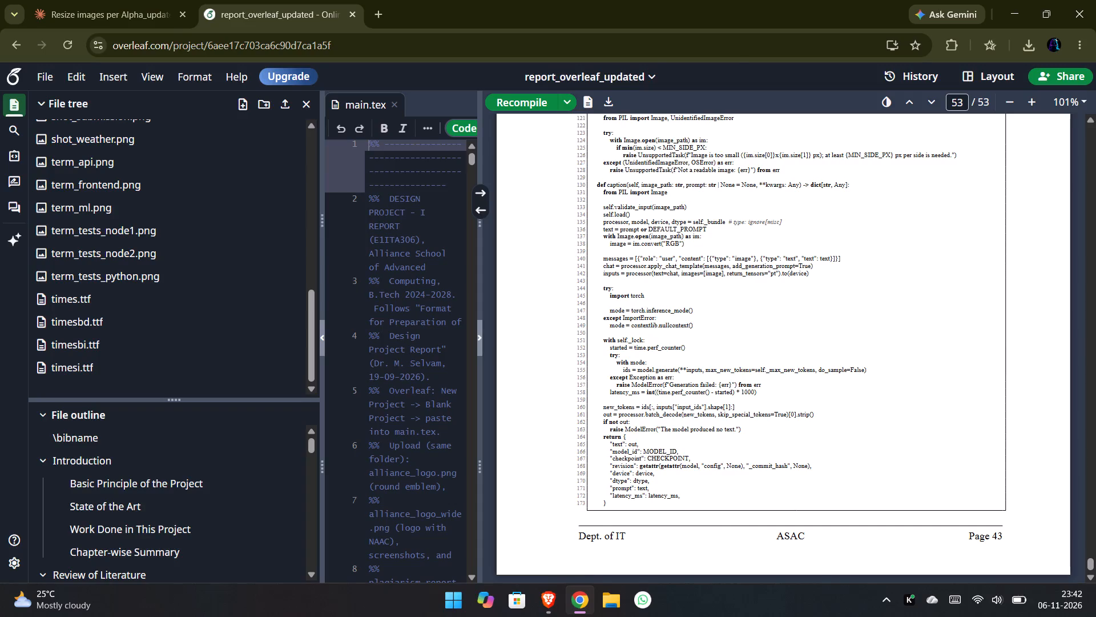
Check the publication submission and plagiarism report appendices and the end of the references.
scroll(607, 415, up, 10)
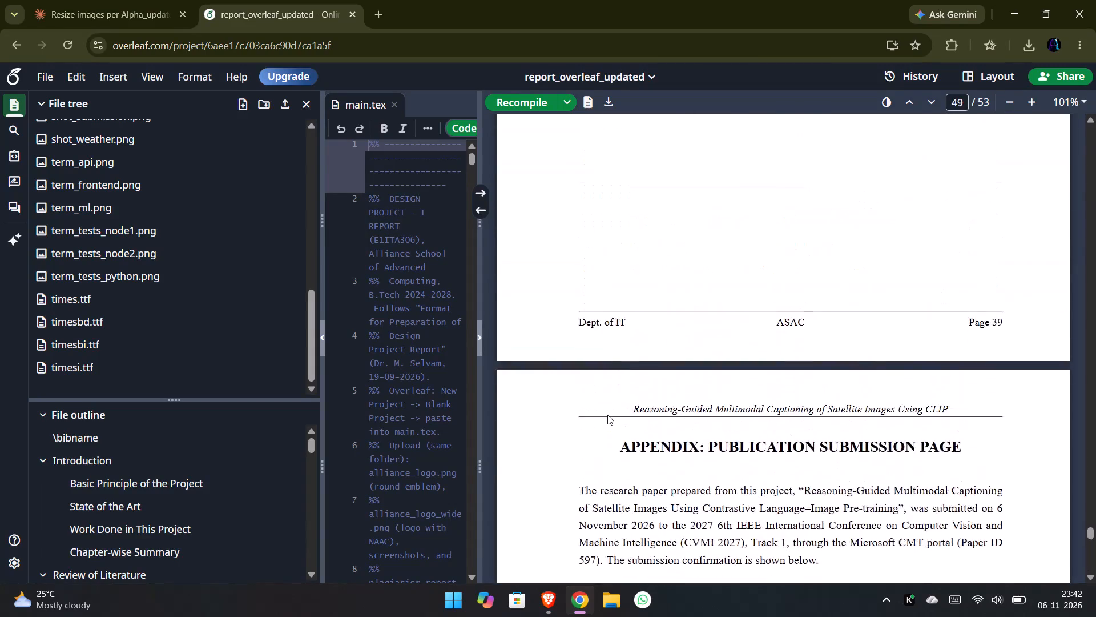
scroll(607, 415, up, 4)
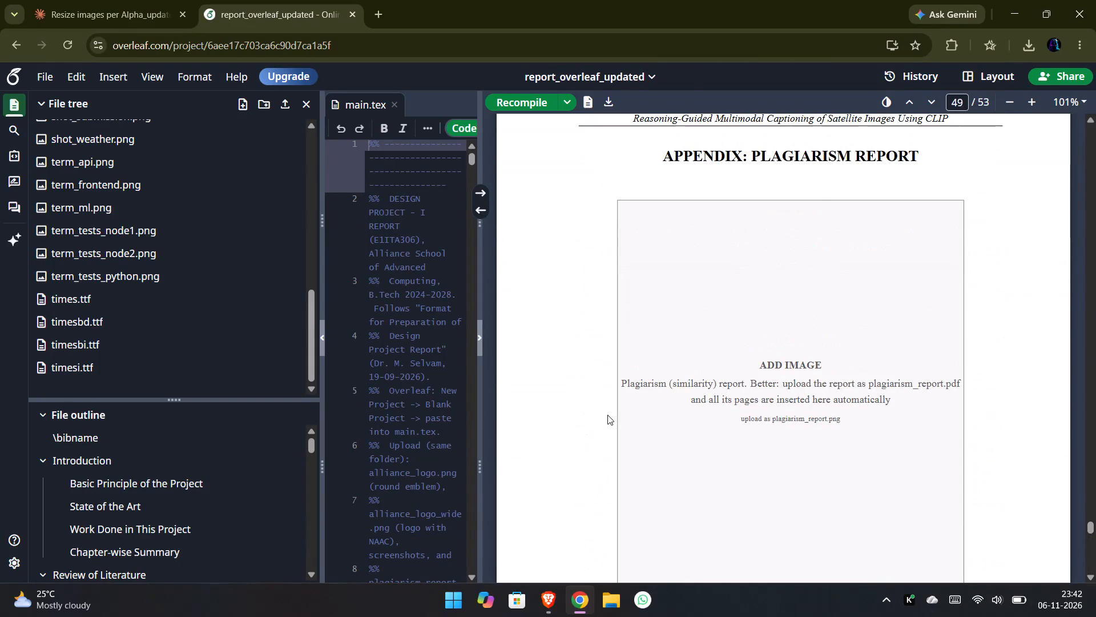
scroll(607, 415, up, 5)
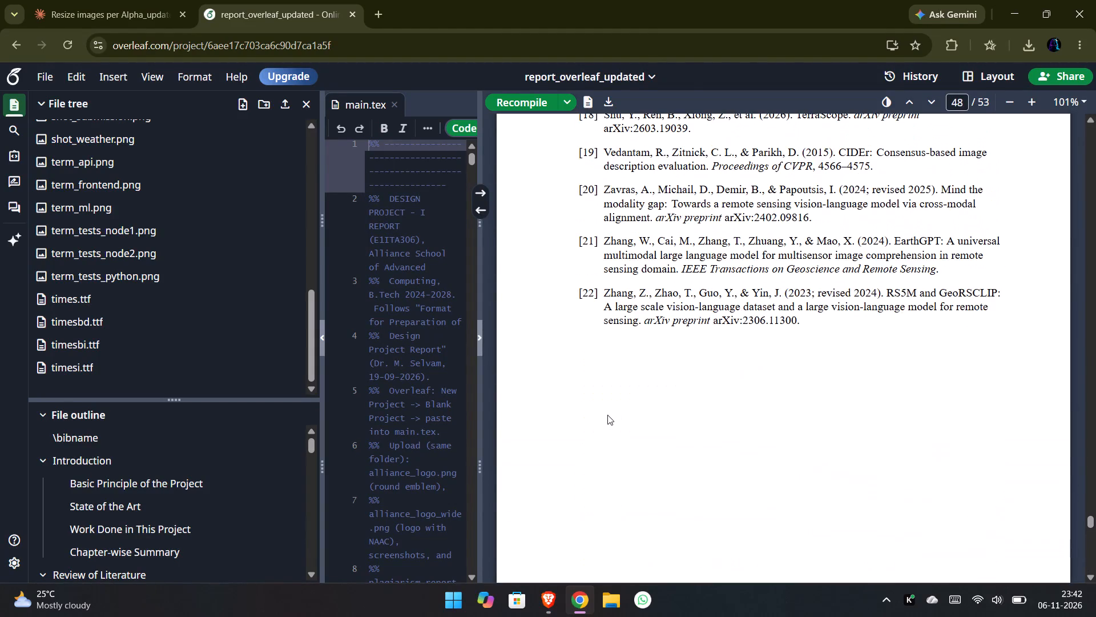
scroll(607, 415, down, 2)
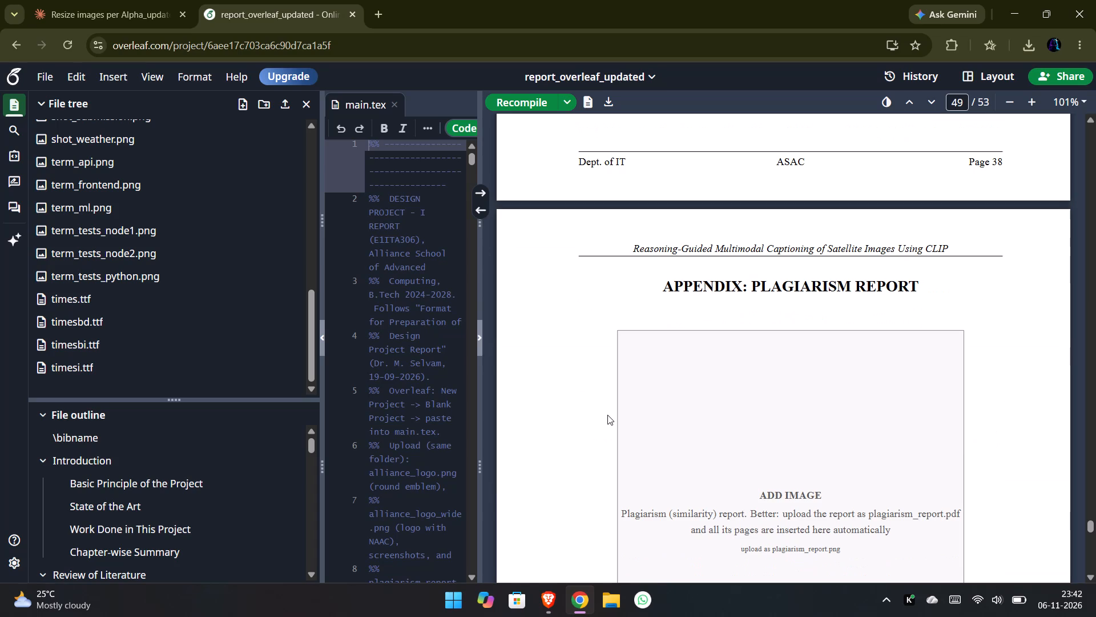
scroll(607, 415, down, 1)
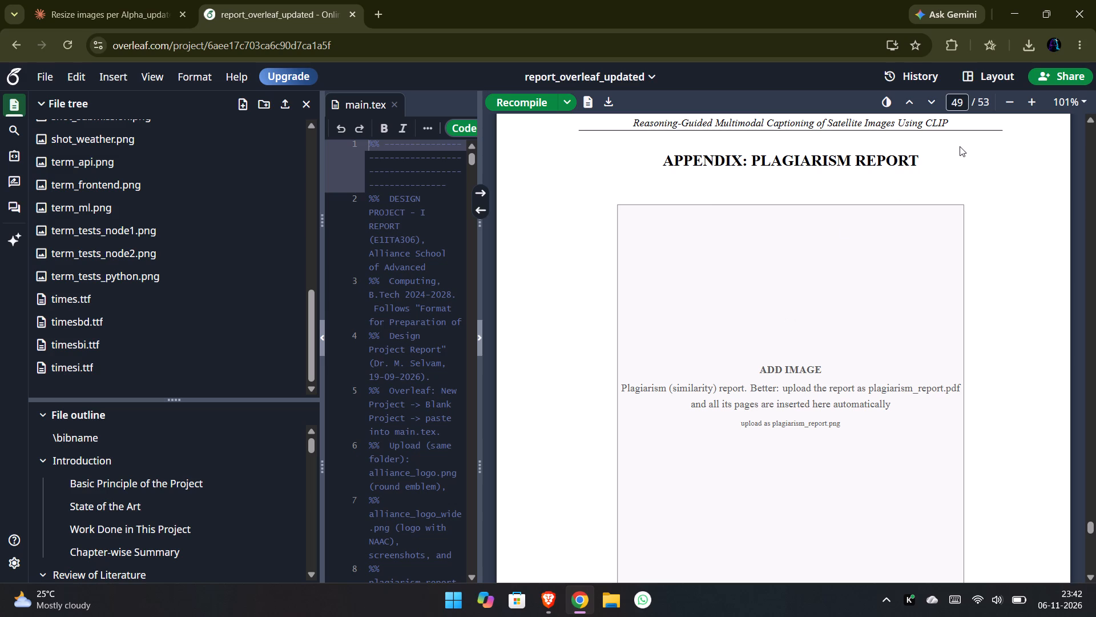
Download the compiled PDF to the Desktop, naming the file report_updated.pdf.
click(607, 101)
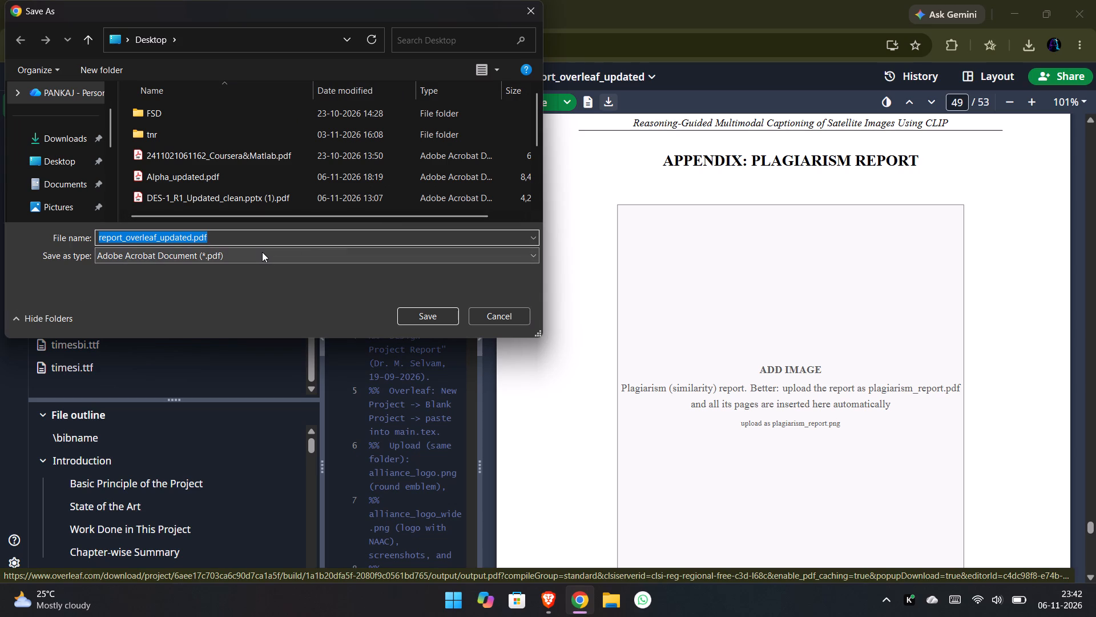
click(155, 231)
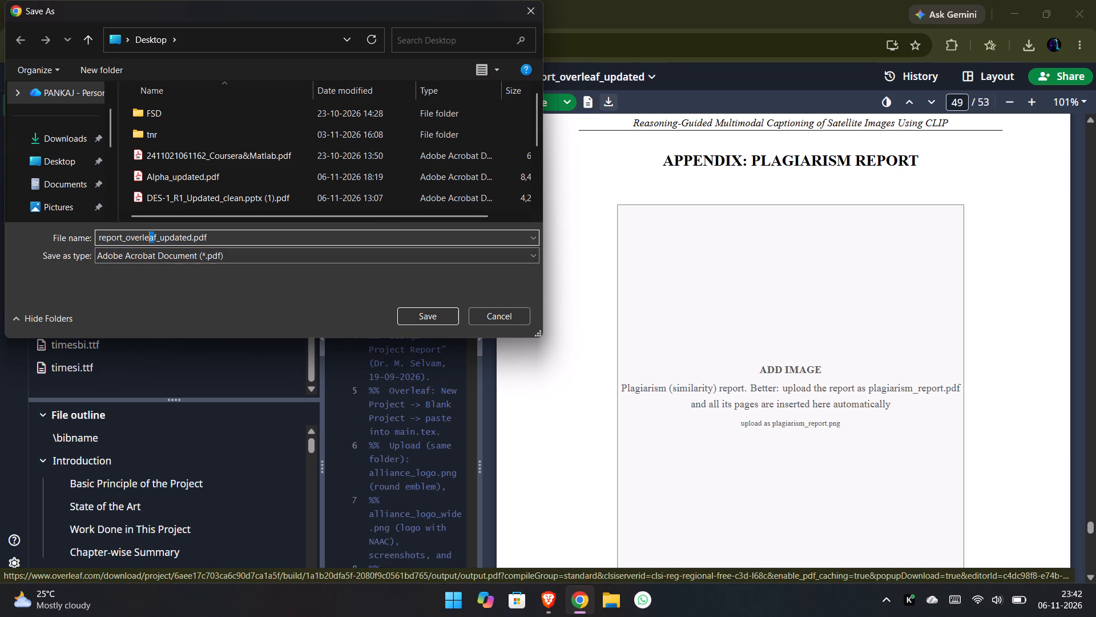
click(157, 236)
drag(157, 236, 113, 241)
drag(113, 241, 122, 243)
drag(122, 243, 123, 245)
key(equal)
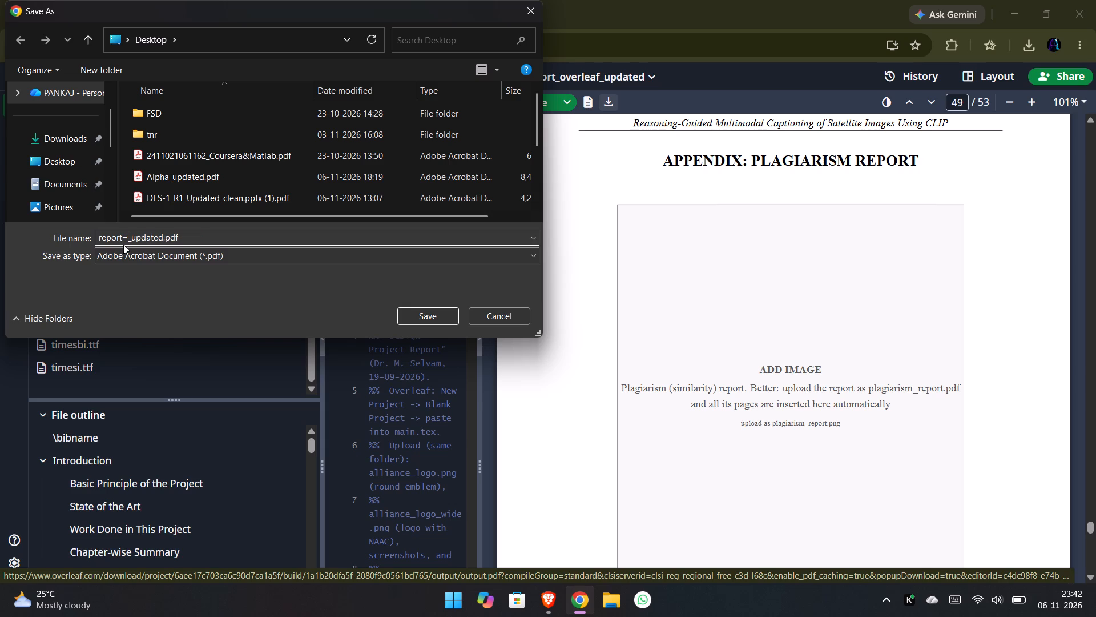
key(BackSpace)
click(420, 319)
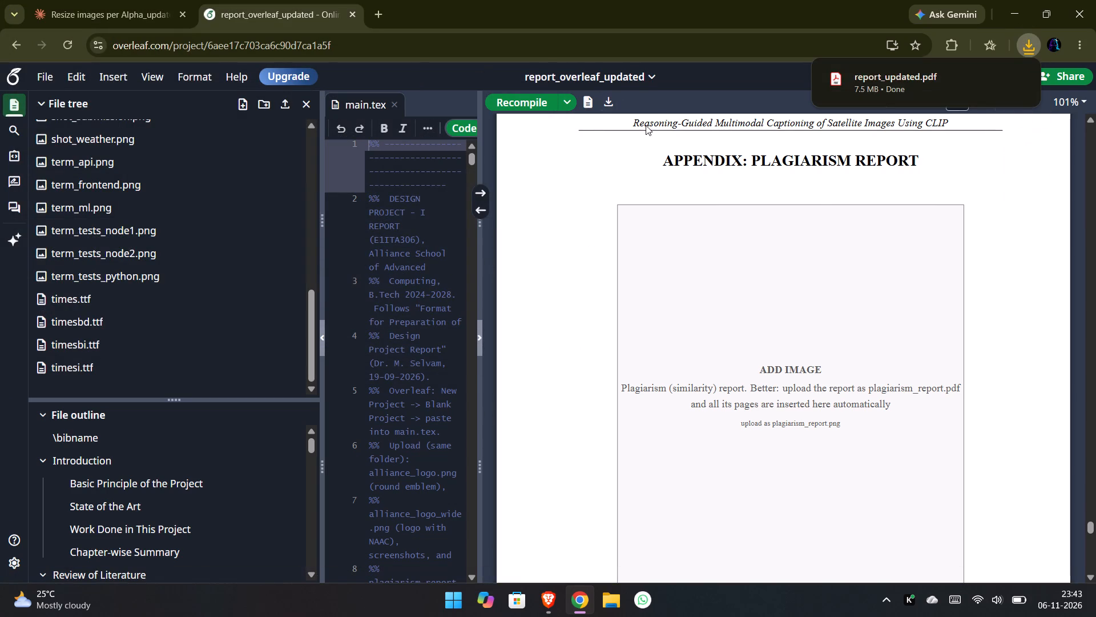
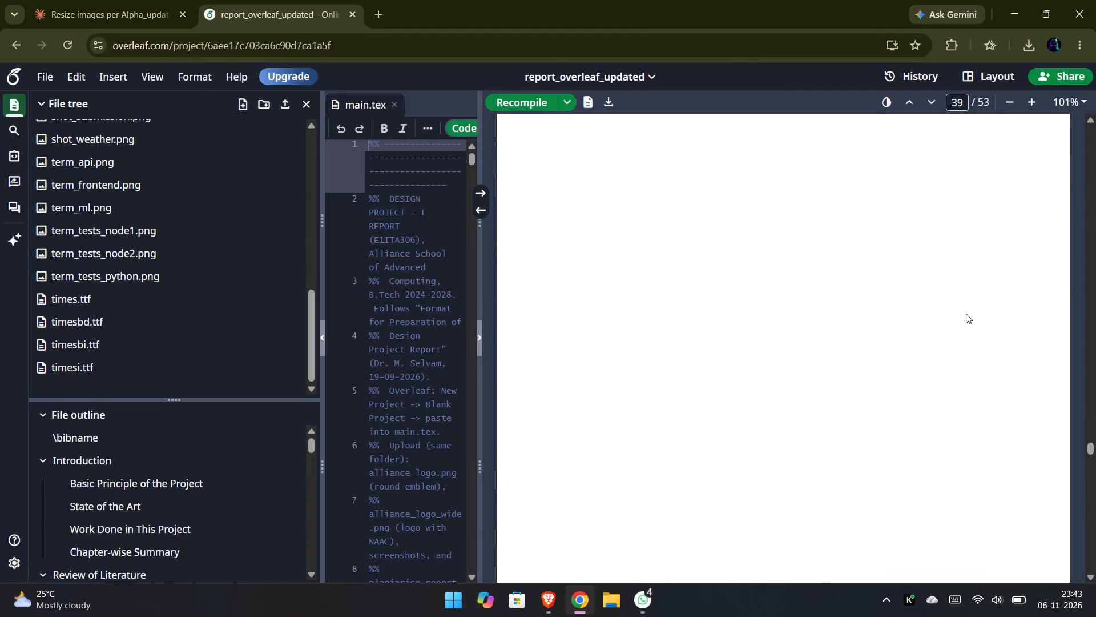
Look over the Chapter 8 pages of the compiled report, from the implementation status table to the software testing section.
scroll(966, 314, up, 20)
scroll(966, 314, down, 5)
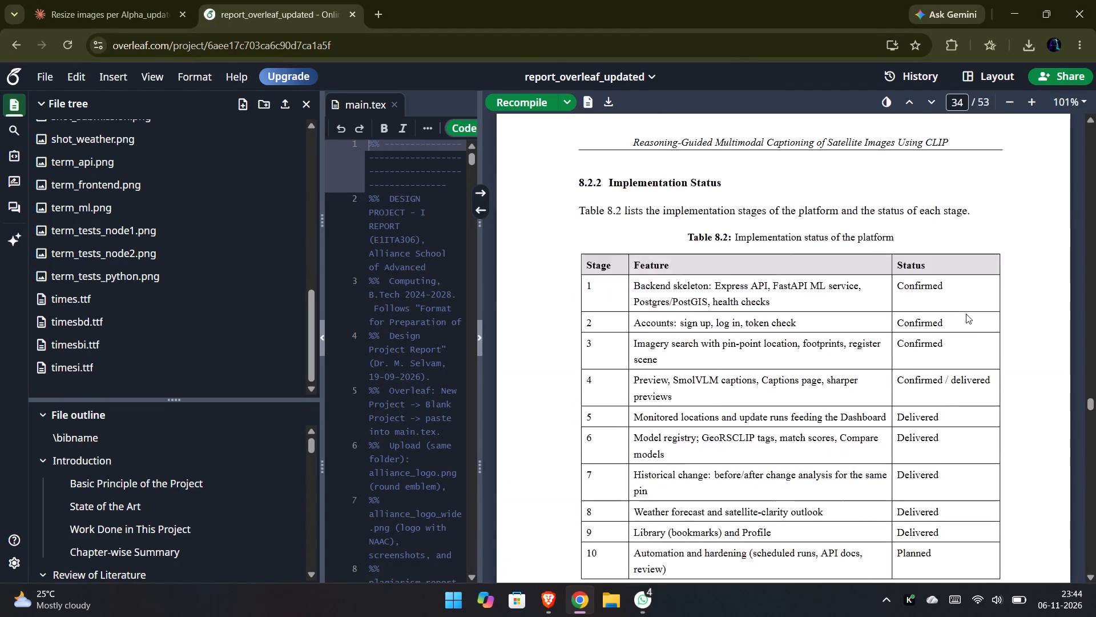
scroll(966, 314, down, 9)
scroll(966, 314, up, 1)
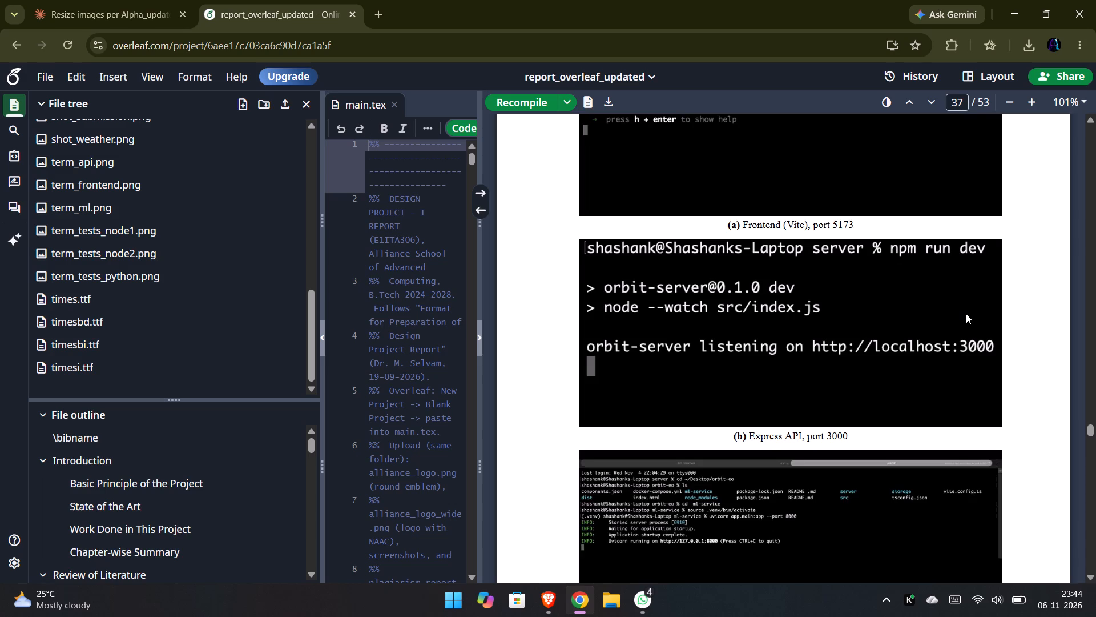
scroll(966, 314, up, 8)
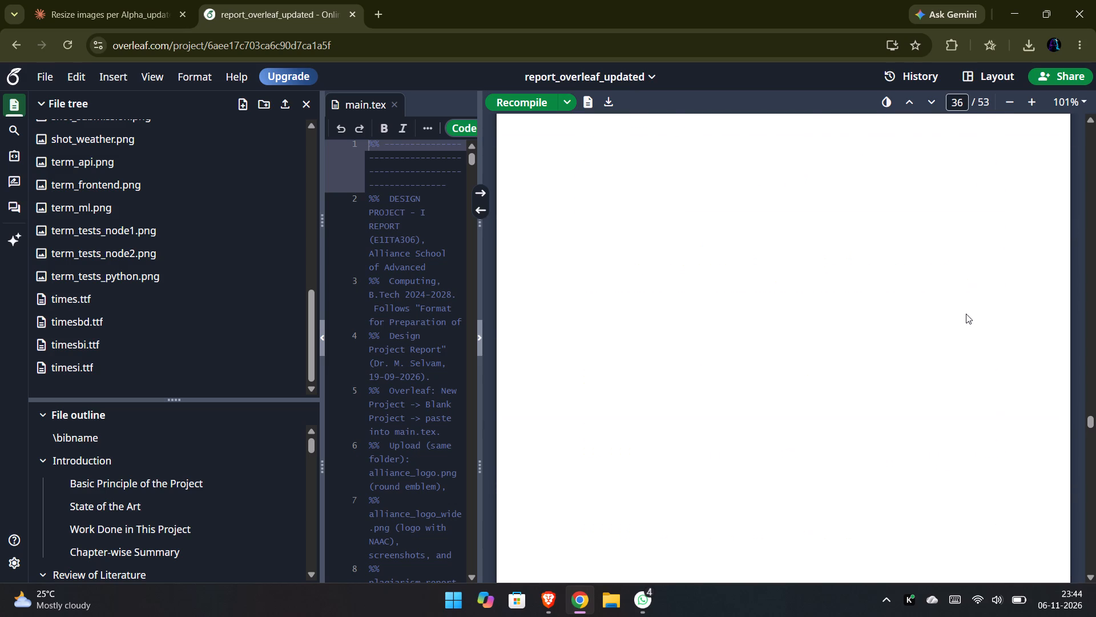
scroll(966, 314, up, 5)
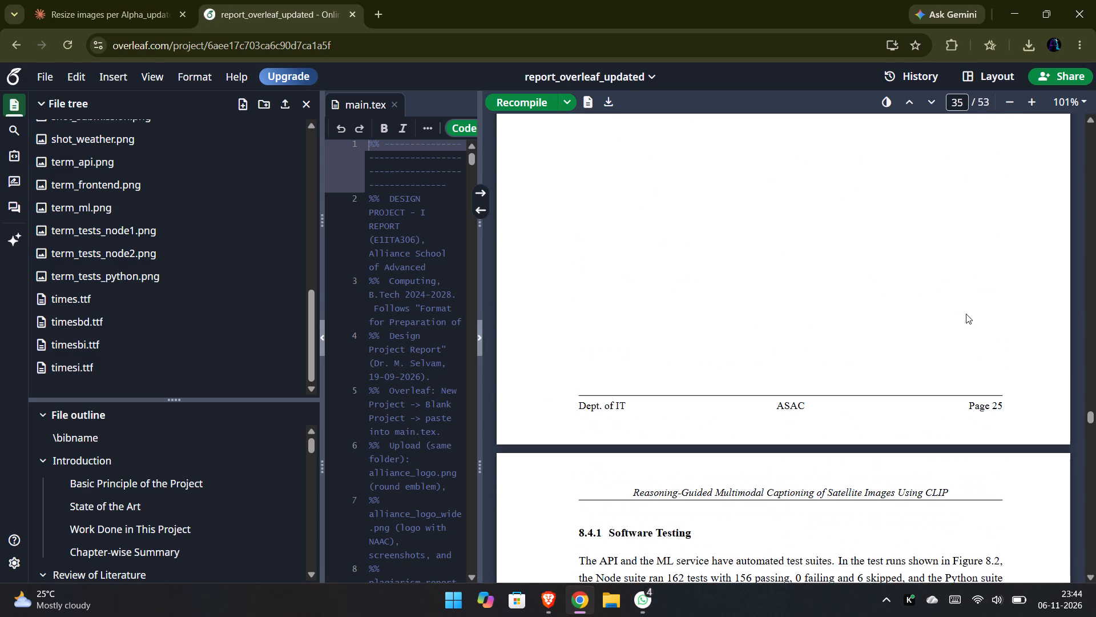
Examine the local service screenshots in Figure 8.1 and the test run screenshots in Figure 8.2.
scroll(966, 314, down, 8)
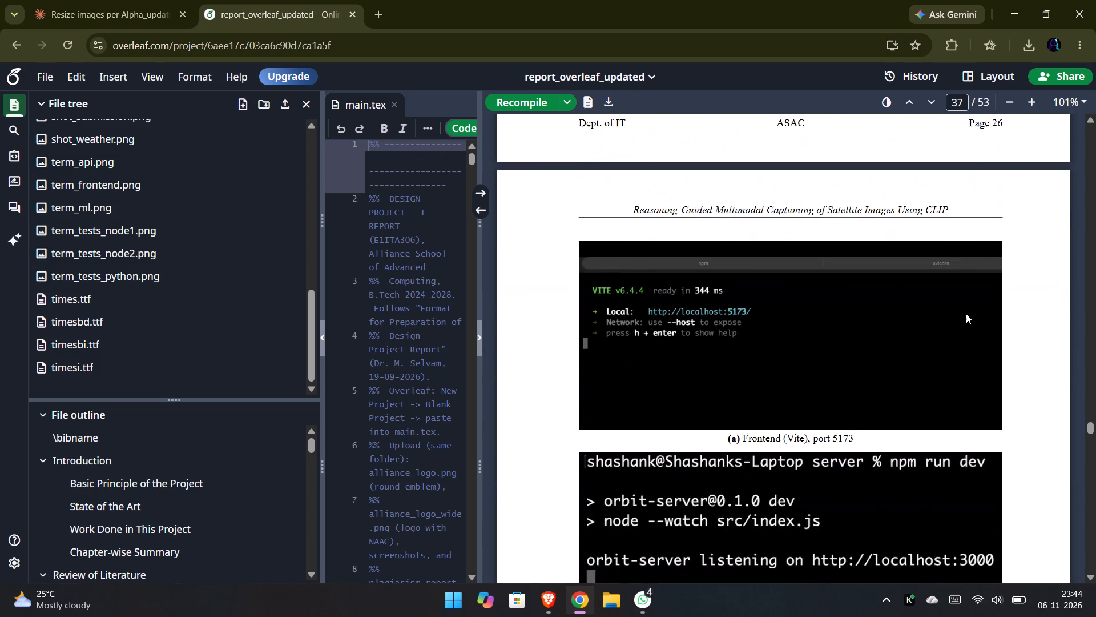
scroll(966, 314, down, 3)
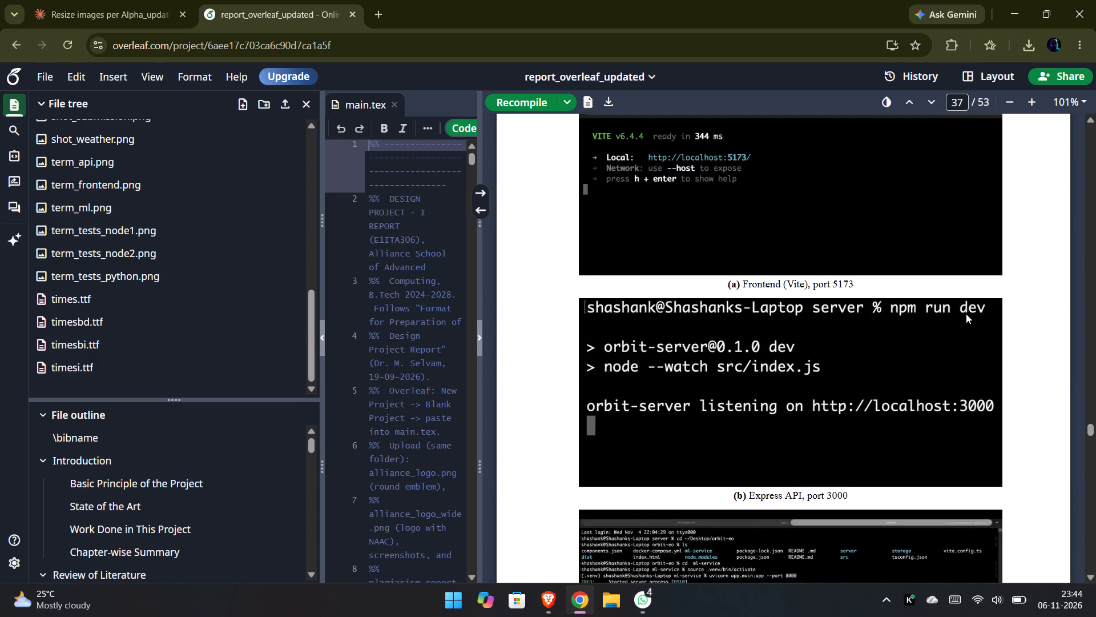
scroll(966, 314, down, 5)
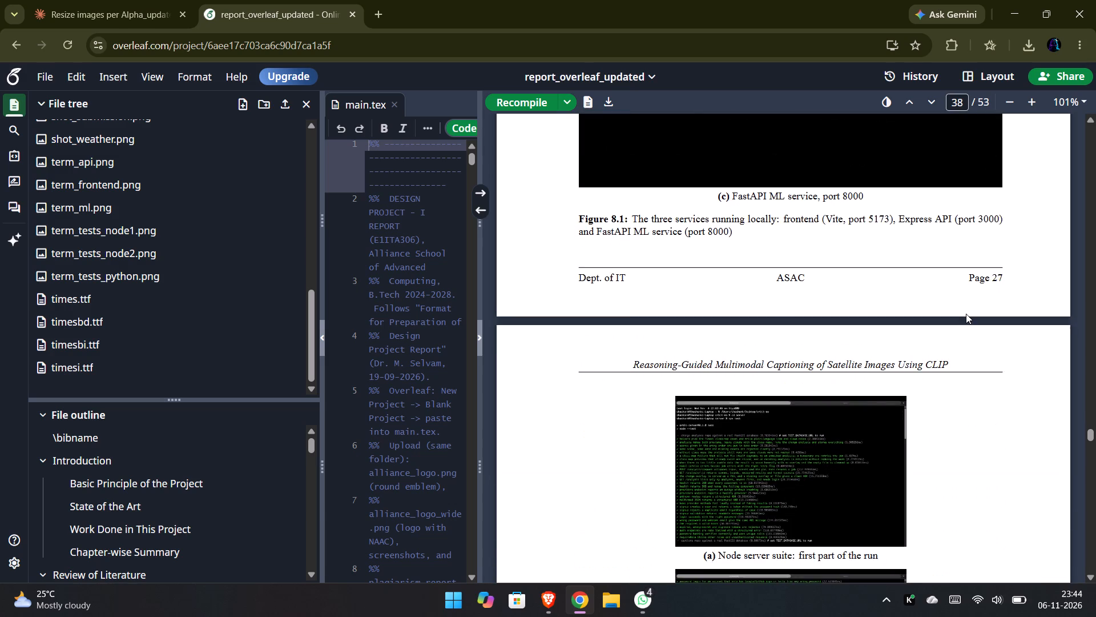
scroll(966, 314, down, 3)
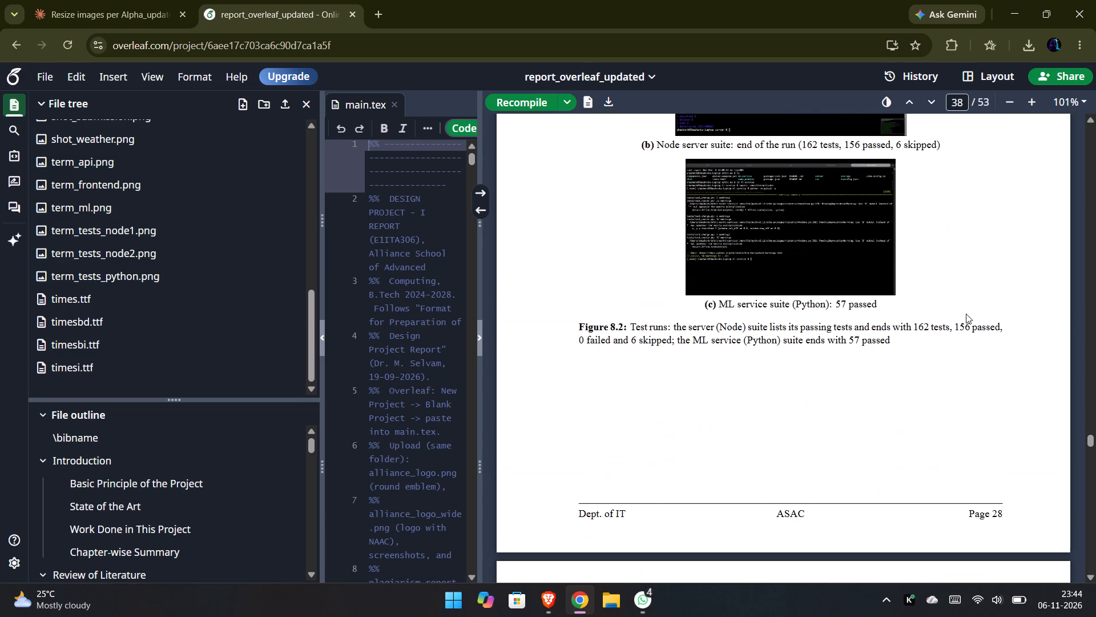
Review the Chapter 9 platform screenshots from the entry and profile pages through the Analysis and Captions pages.
scroll(966, 314, down, 10)
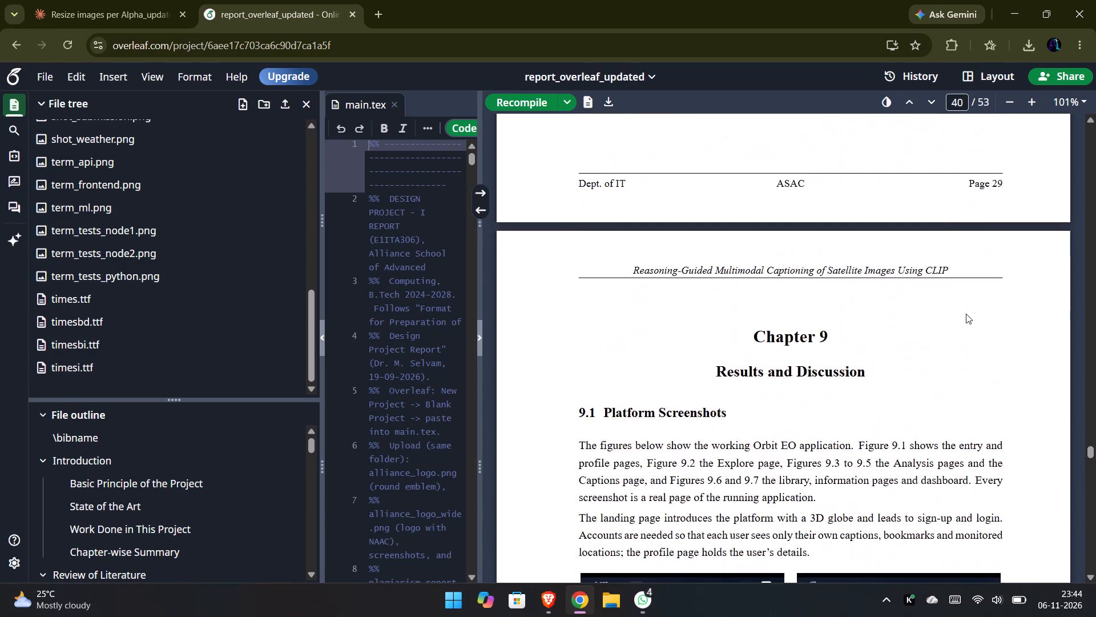
scroll(966, 314, down, 4)
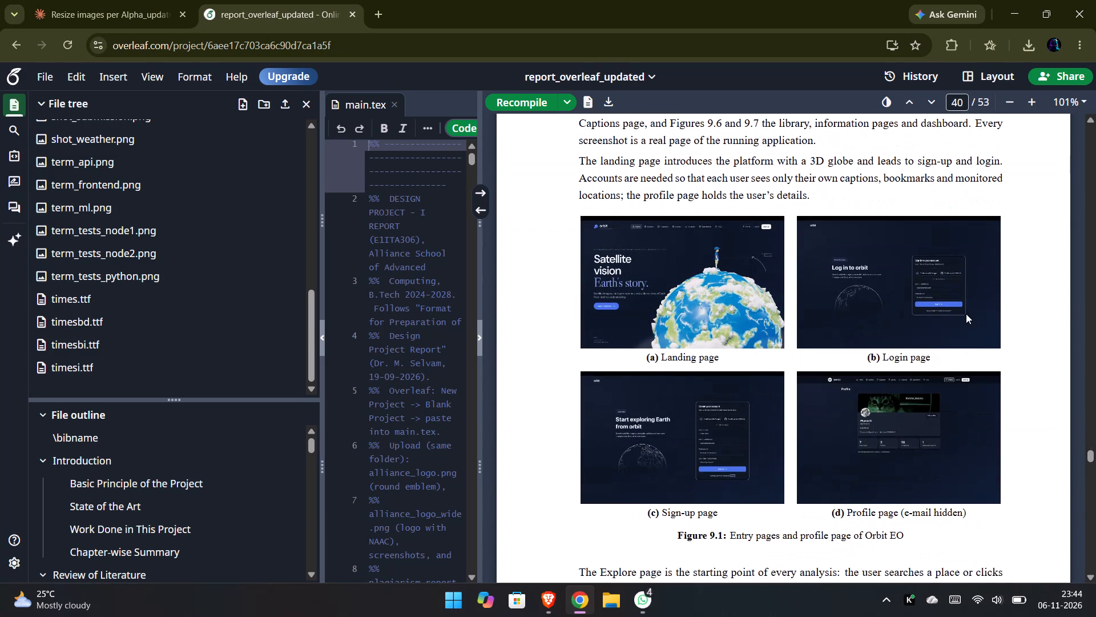
scroll(966, 314, down, 2)
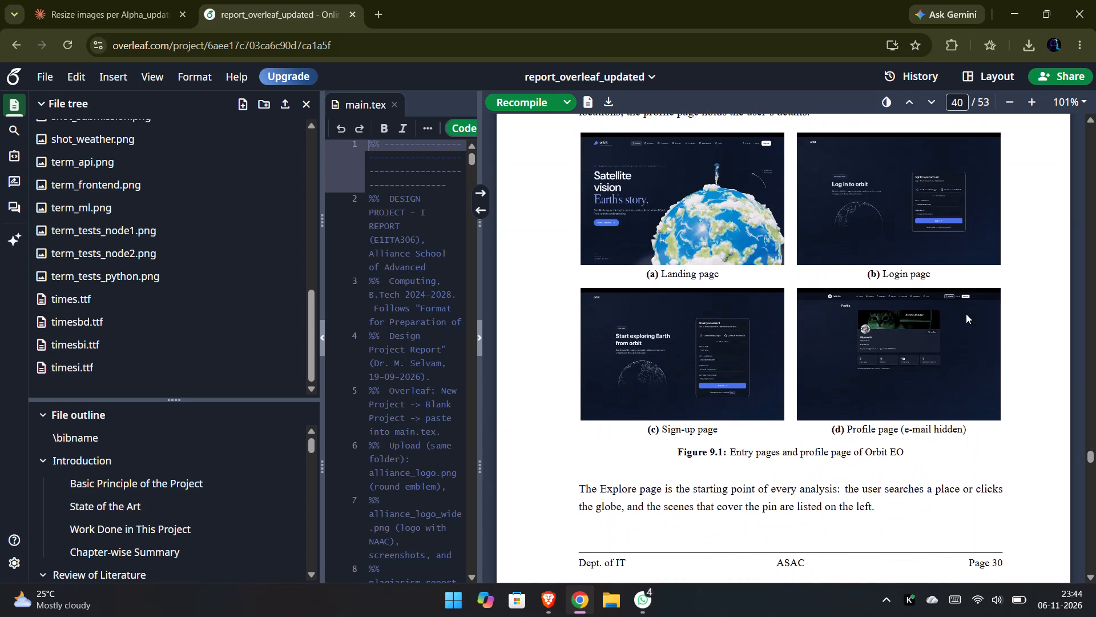
scroll(966, 314, down, 6)
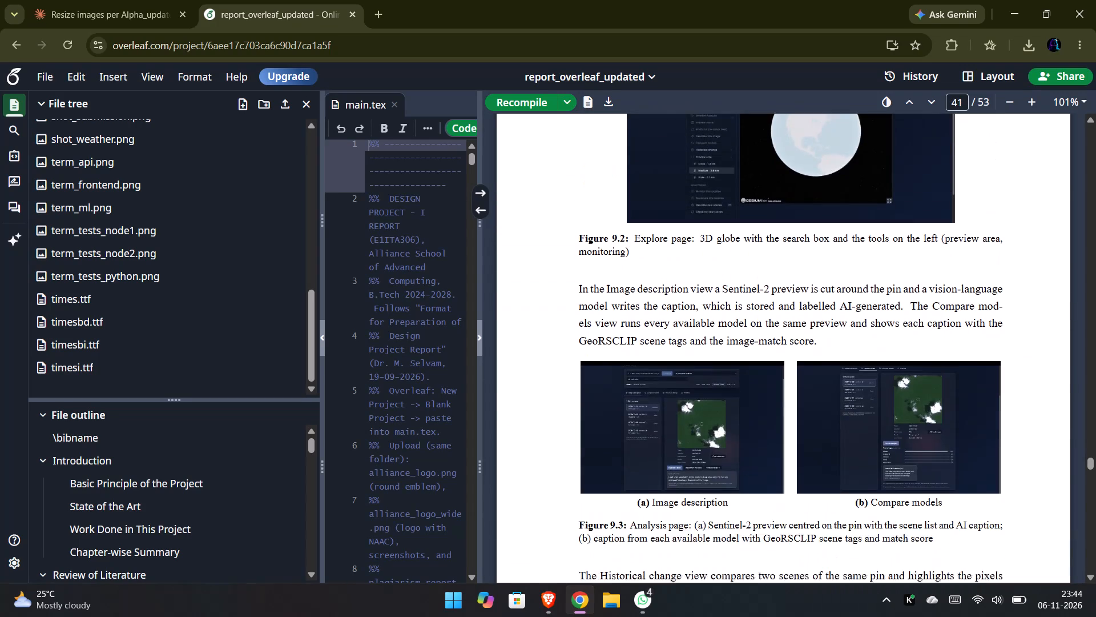
scroll(966, 314, down, 7)
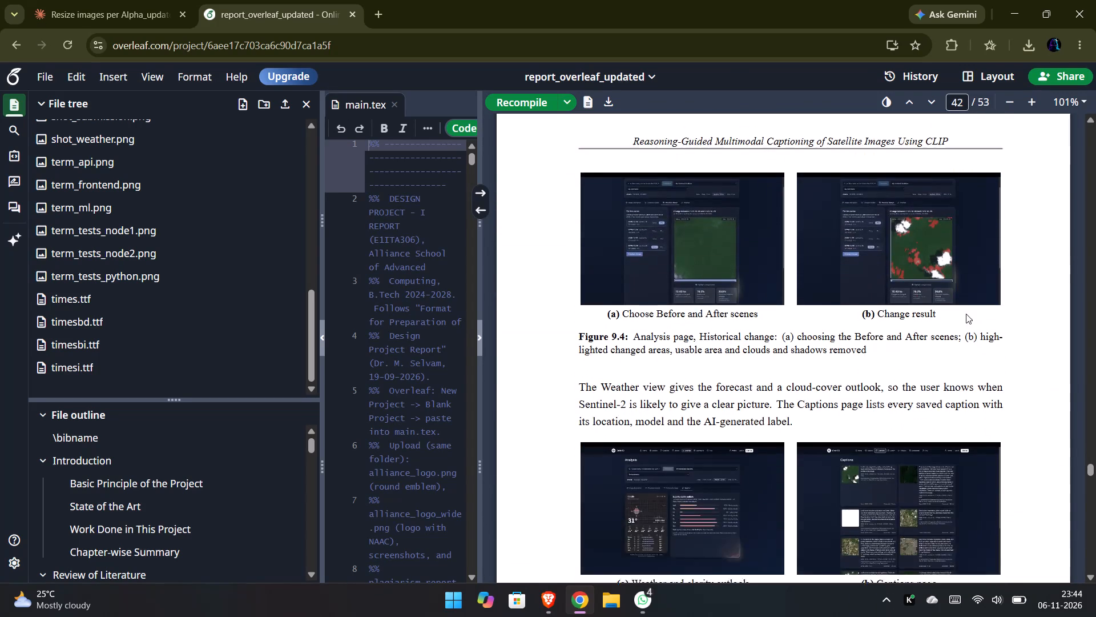
Review the library and dashboard figures, the model results in section 9.2, and the future directions in Chapter 10.
scroll(966, 314, down, 9)
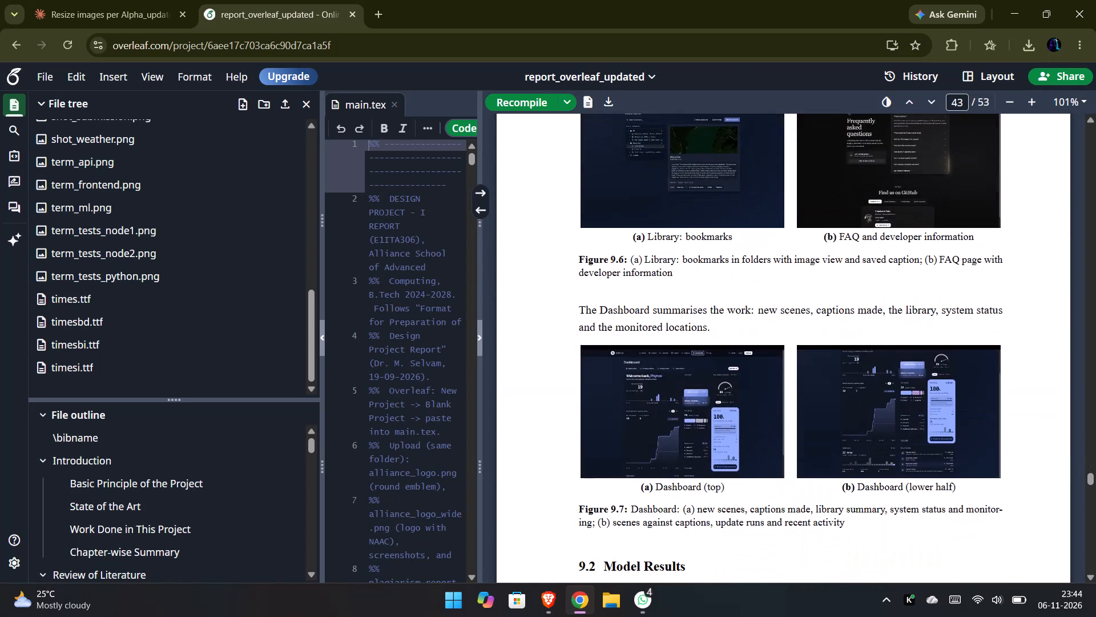
scroll(966, 314, down, 9)
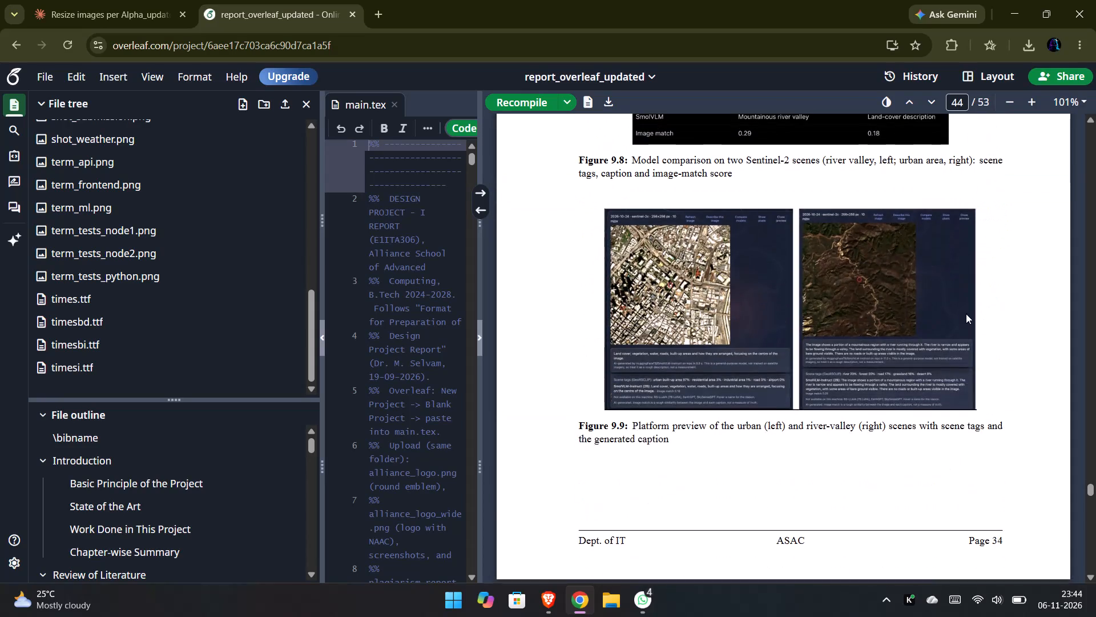
scroll(966, 314, down, 10)
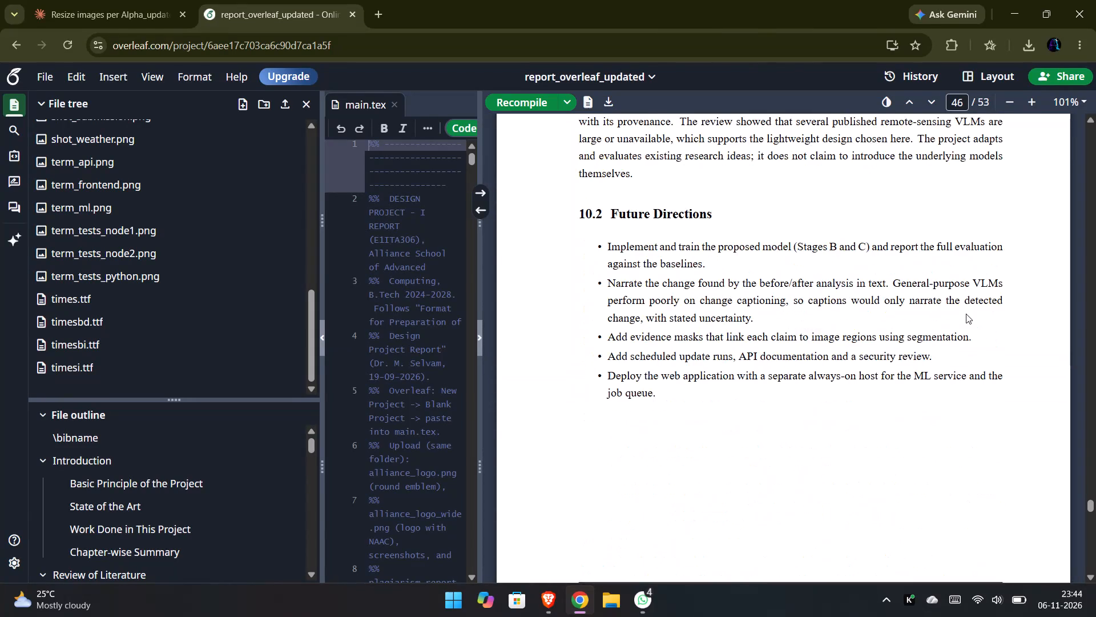
Look back through the Chapter 9 screenshots to the page with the Figure 8.1 service screenshots.
scroll(966, 314, up, 20)
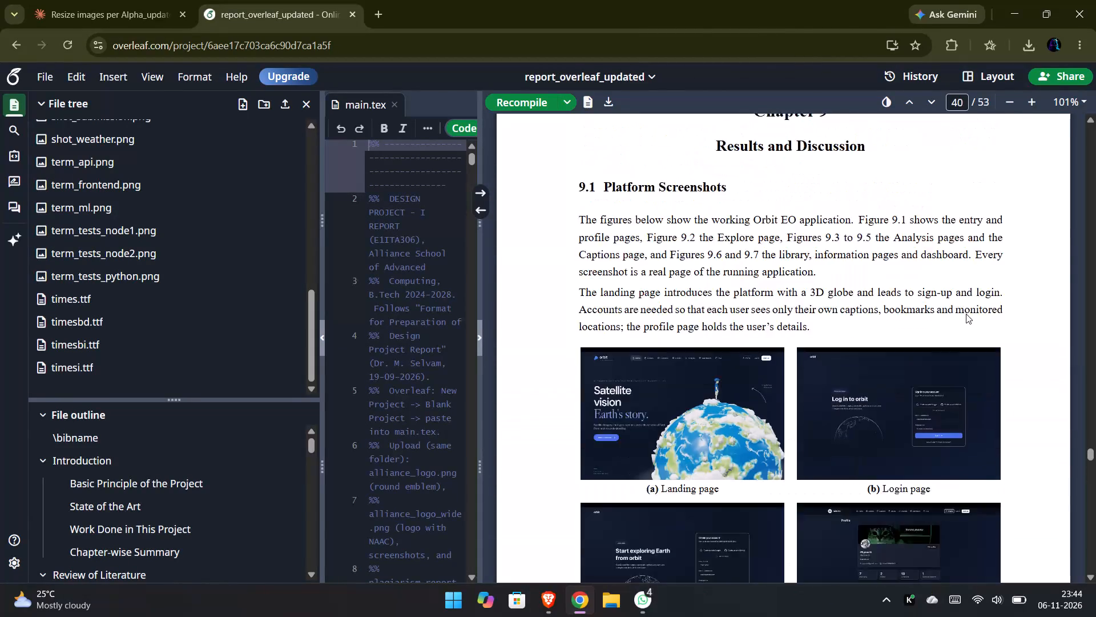
scroll(966, 314, up, 6)
scroll(966, 314, down, 1)
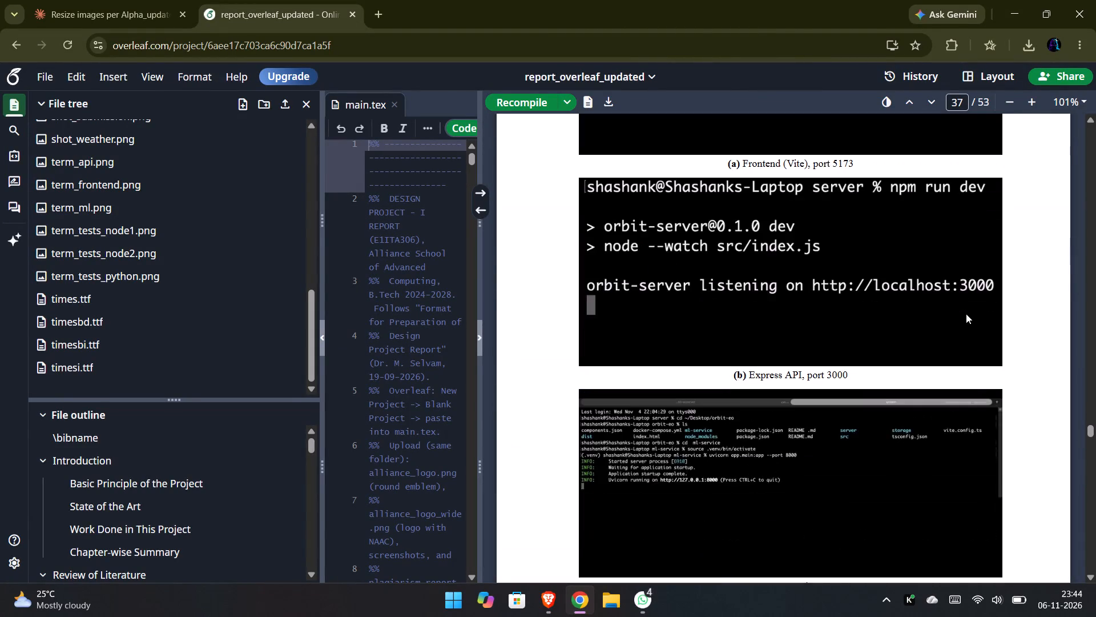
scroll(966, 314, up, 5)
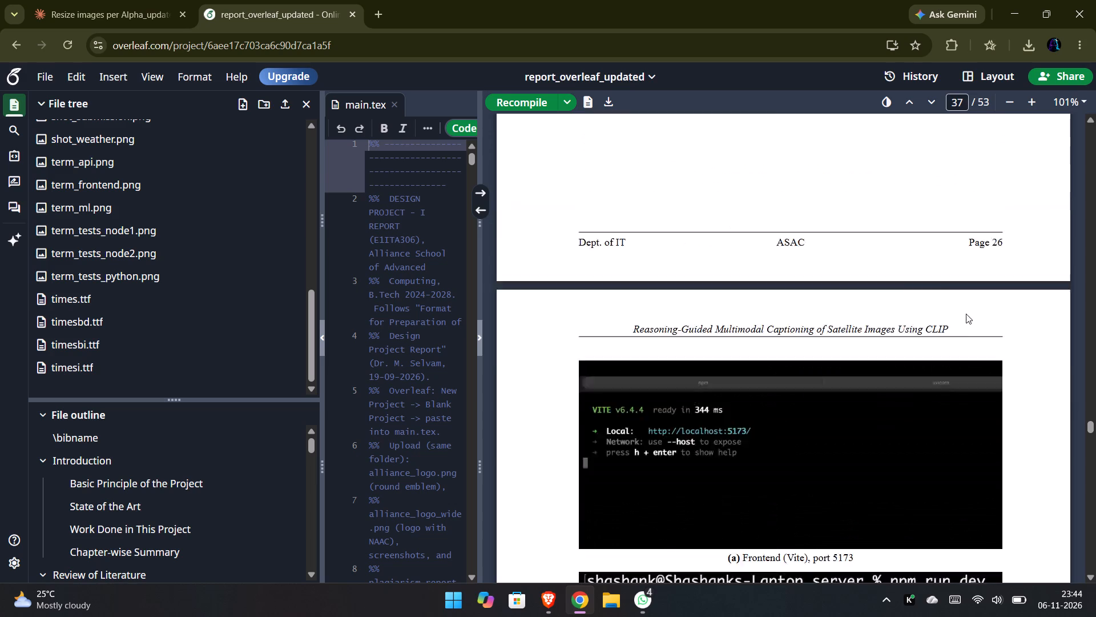
Recheck the page layout of sections 8.4.1, 8.4 and 8.3, back to the implementation status section 8.2.2.
scroll(966, 314, up, 9)
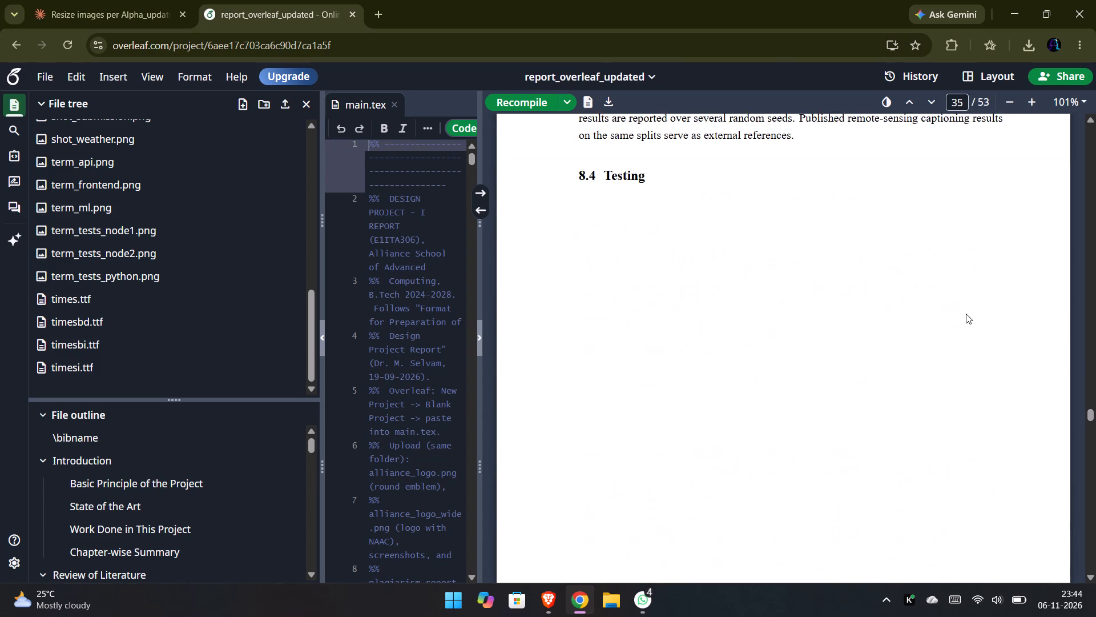
scroll(966, 314, up, 1)
scroll(966, 314, down, 3)
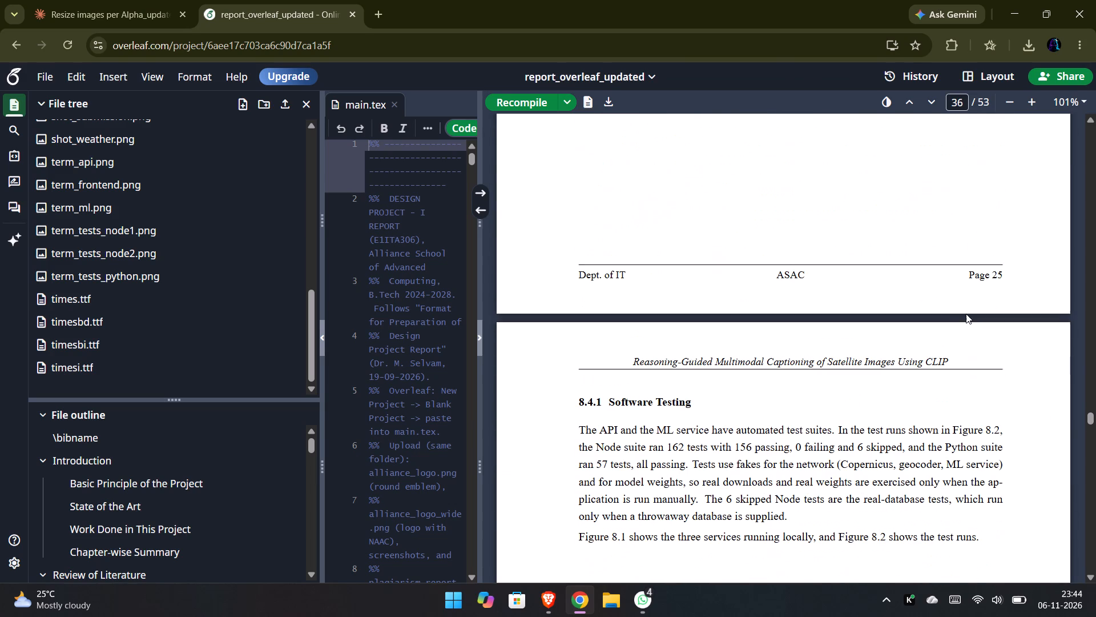
scroll(966, 314, down, 1)
scroll(966, 314, up, 3)
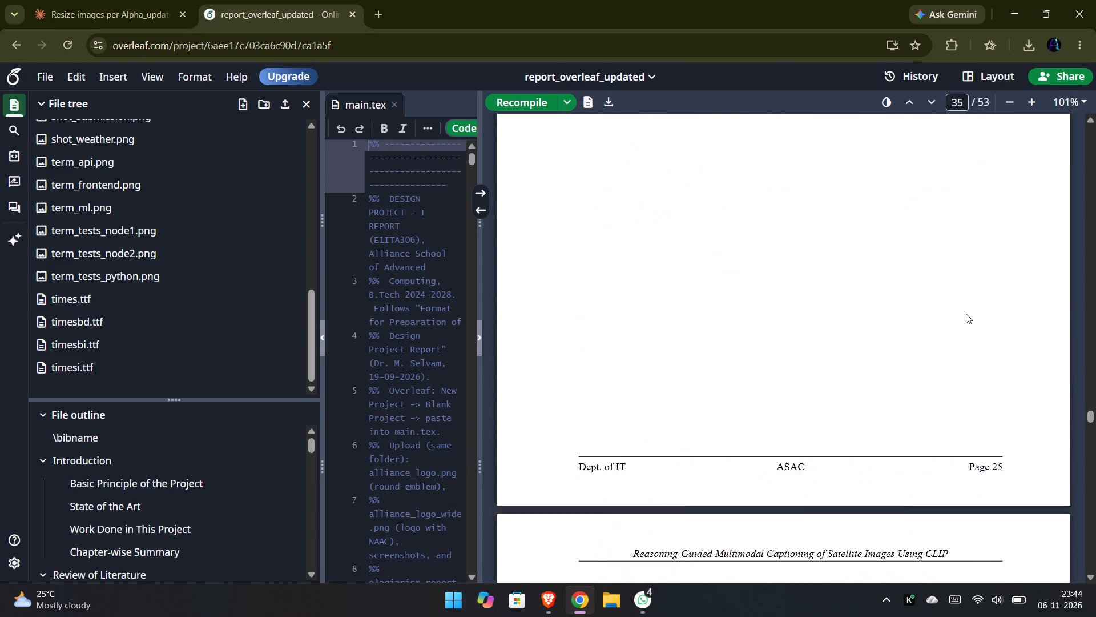
scroll(966, 314, up, 7)
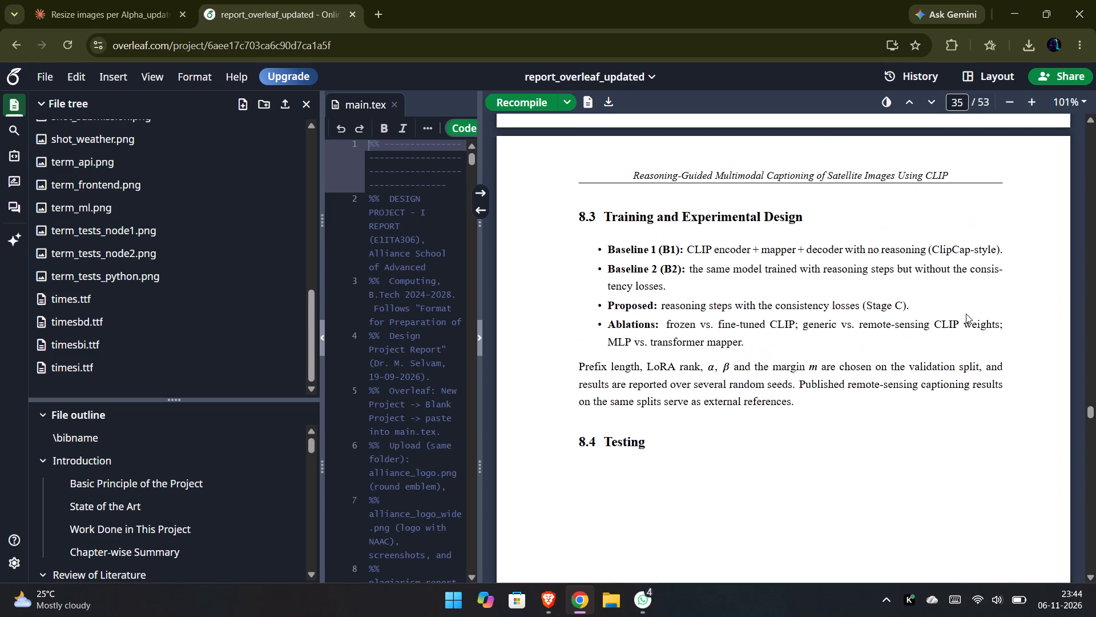
scroll(966, 314, up, 5)
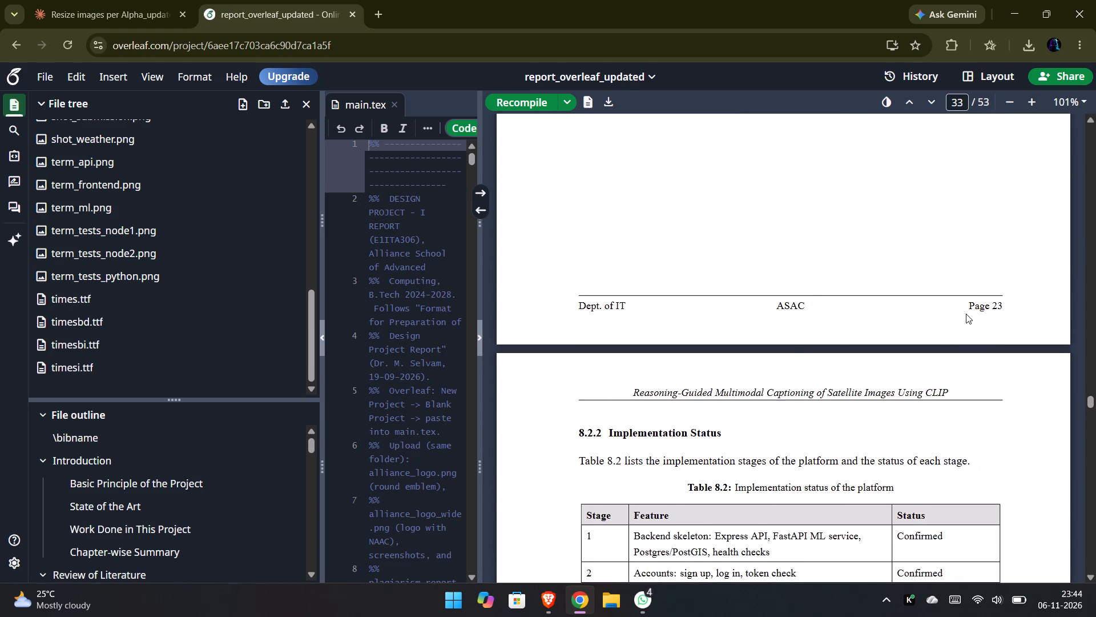
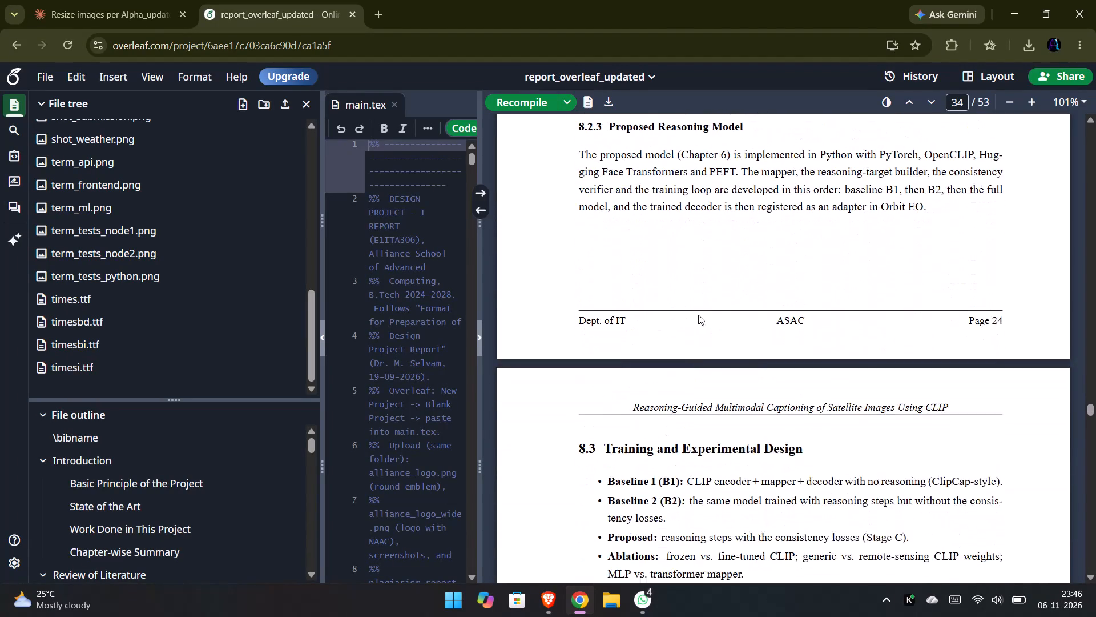
Find the source code behind the 8.4 Testing heading in main.tex and widen the code editor.
scroll(698, 315, down, 5)
scroll(698, 315, up, 1)
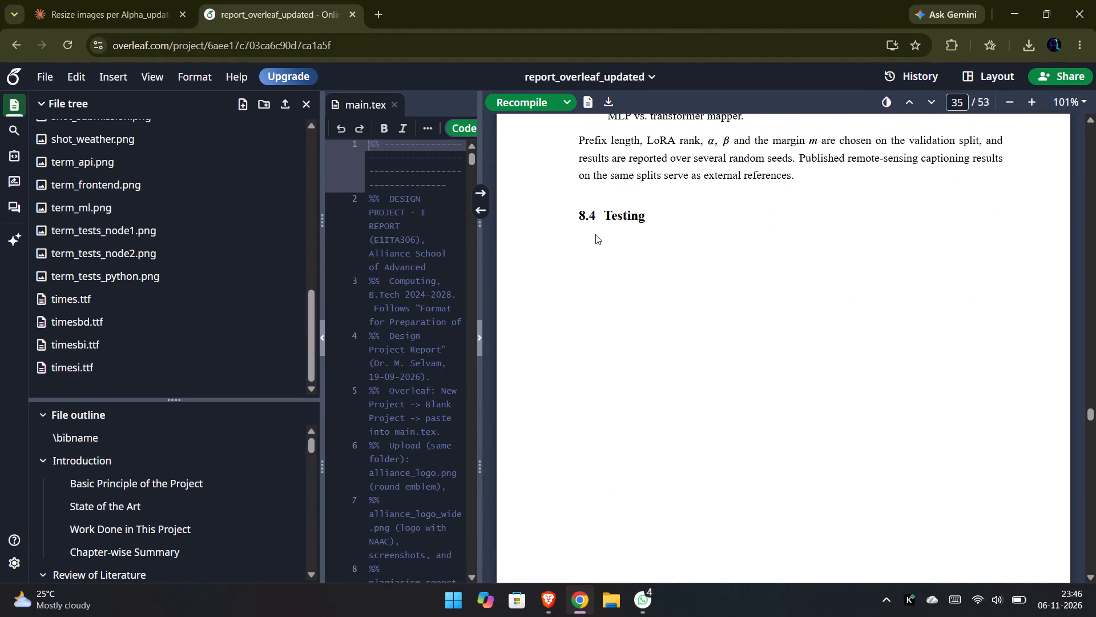
double_click(582, 225)
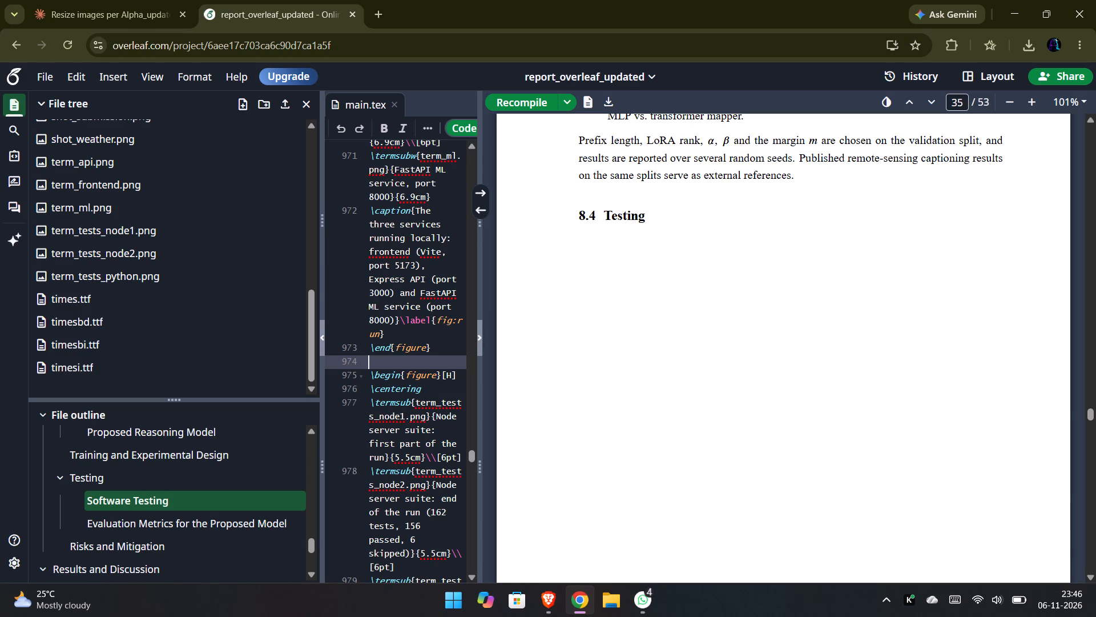
double_click(579, 211)
drag(480, 378, 744, 399)
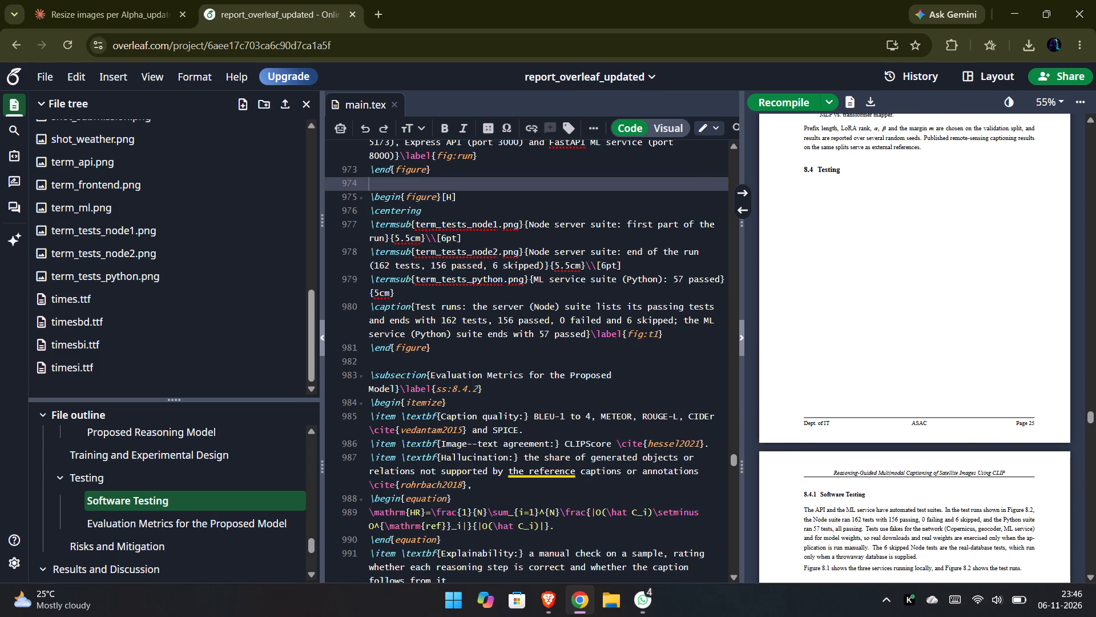
Locate the source lines of the 8.4 Testing and 8.4.1 Software Testing headings in main.tex.
double_click(803, 496)
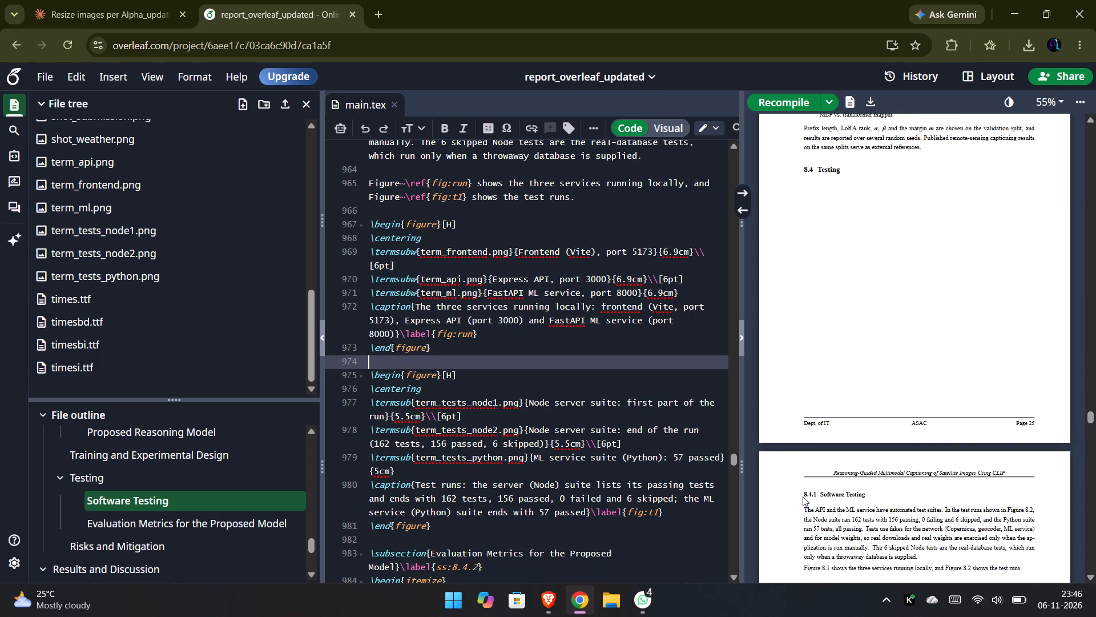
double_click(803, 494)
double_click(806, 496)
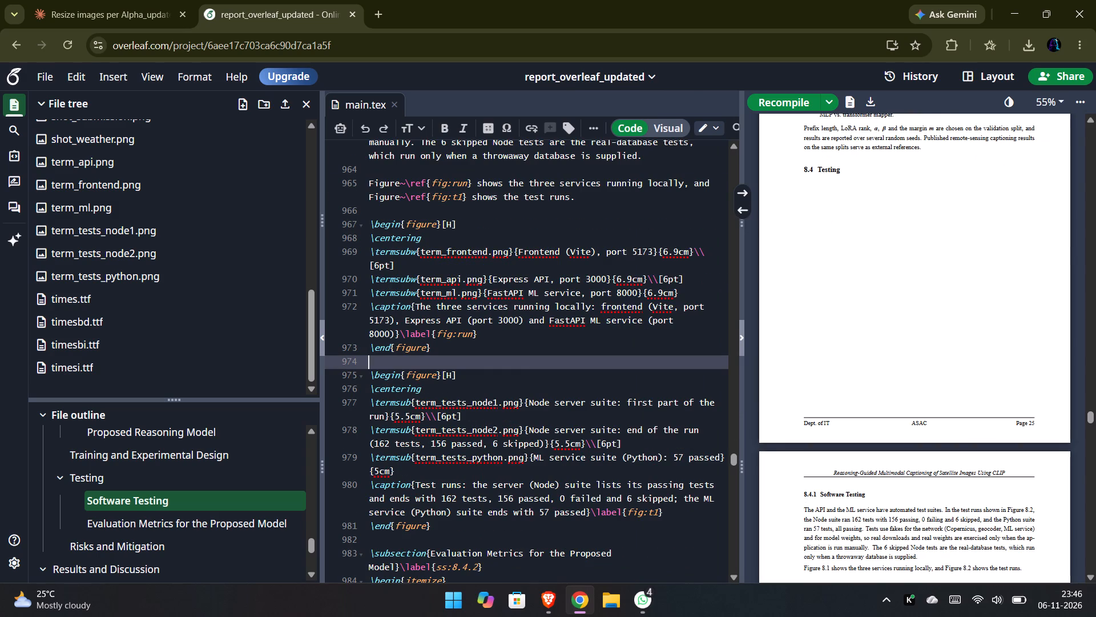
double_click(805, 495)
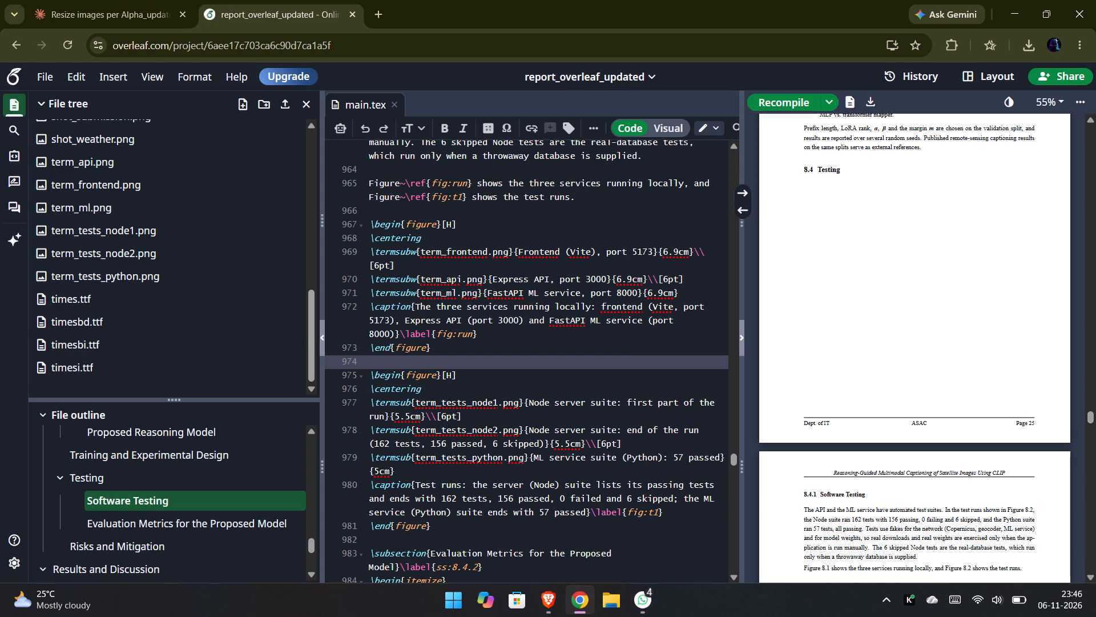
click(803, 494)
click(802, 510)
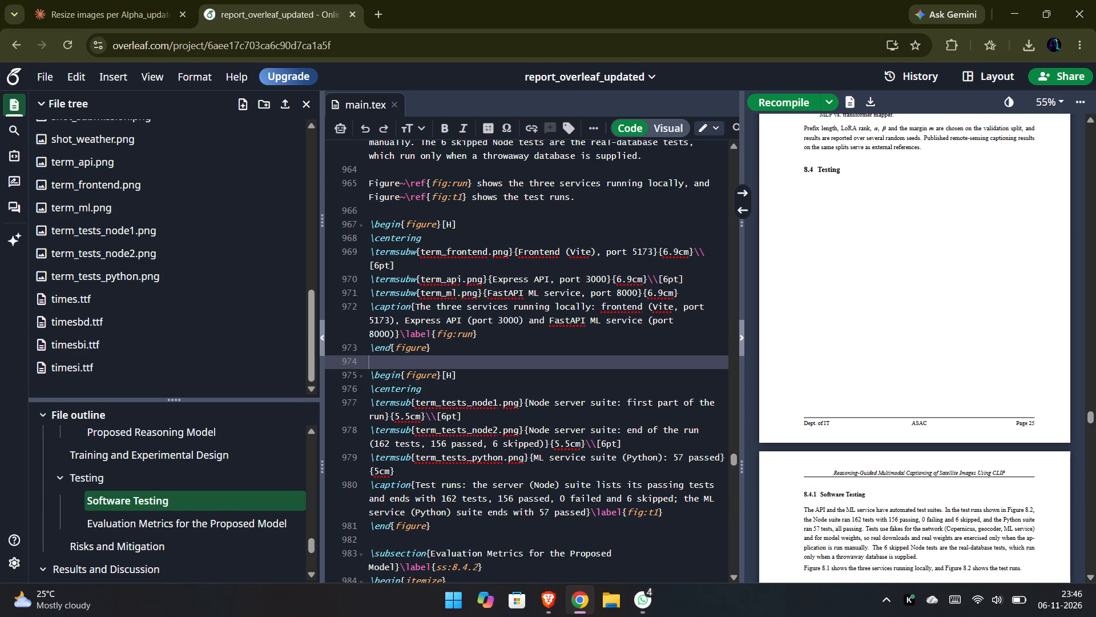
double_click(805, 510)
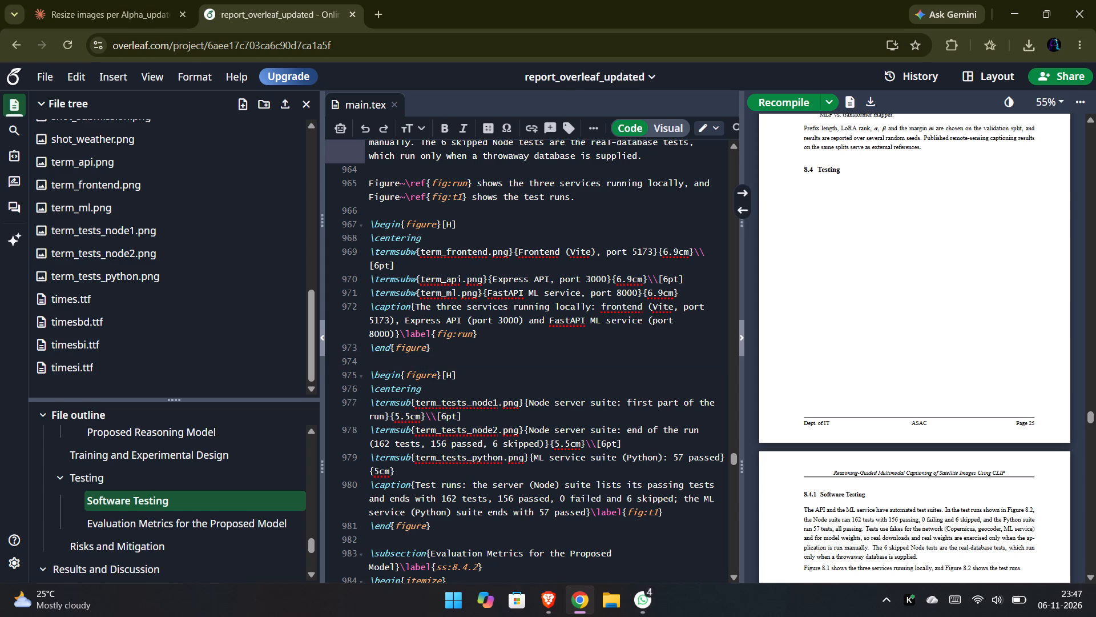
click(805, 510)
drag(807, 510, 812, 510)
drag(812, 510, 839, 512)
click(839, 512)
scroll(555, 356, left, 2)
scroll(555, 356, up, 3)
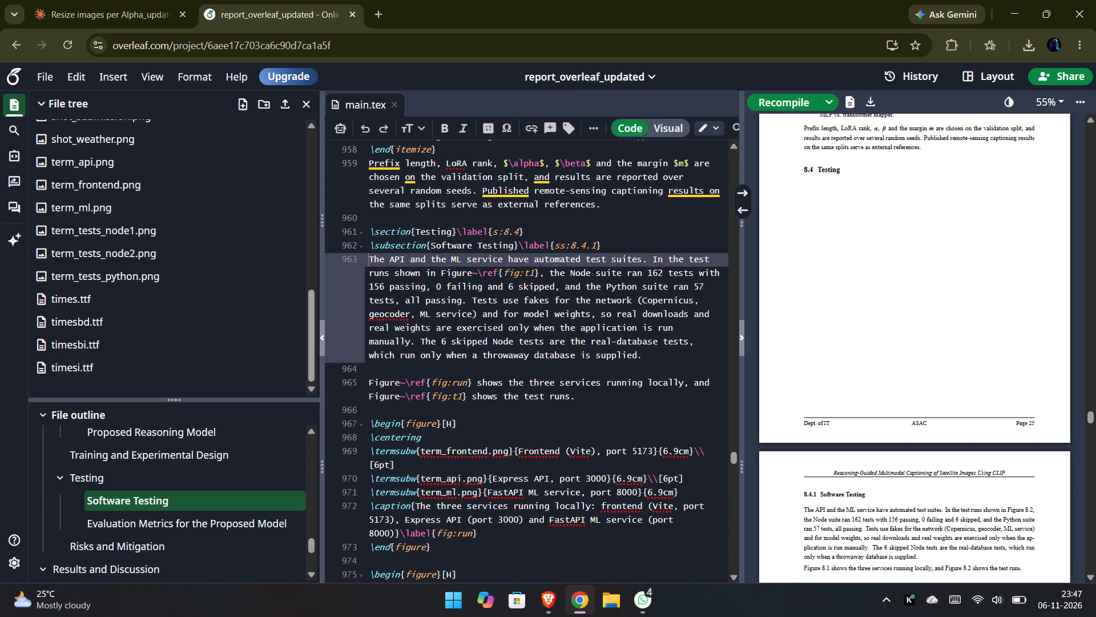
scroll(395, 247, up, 1)
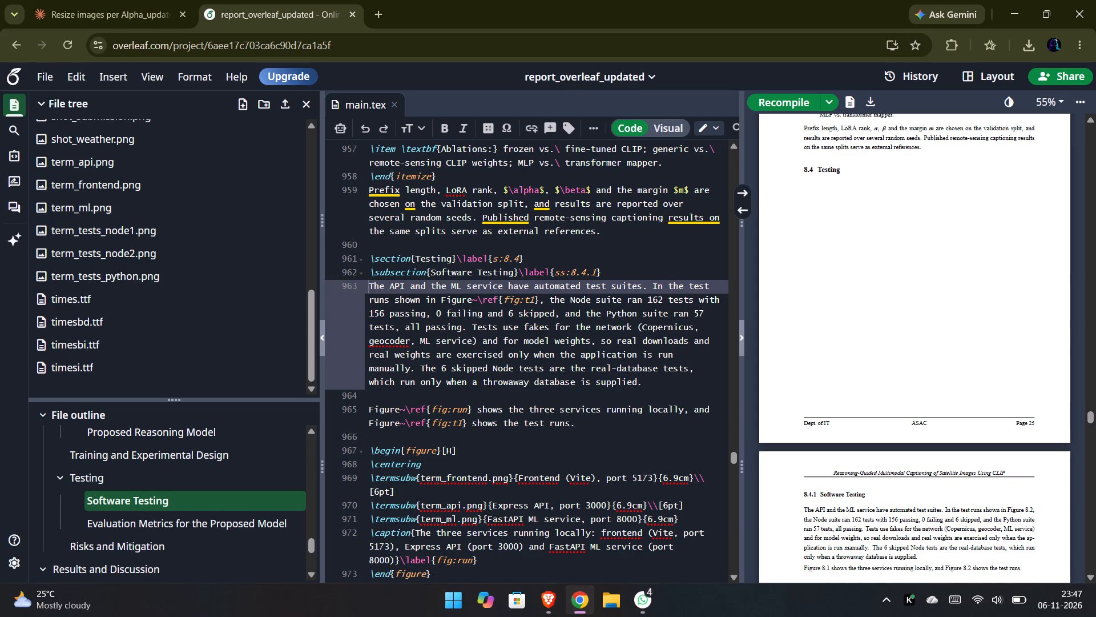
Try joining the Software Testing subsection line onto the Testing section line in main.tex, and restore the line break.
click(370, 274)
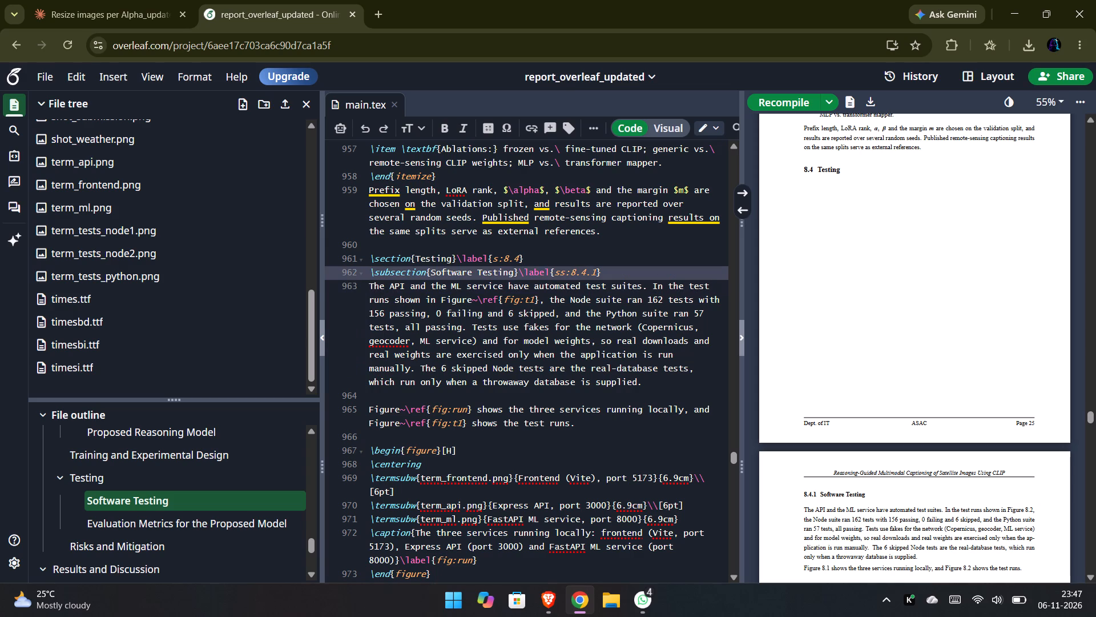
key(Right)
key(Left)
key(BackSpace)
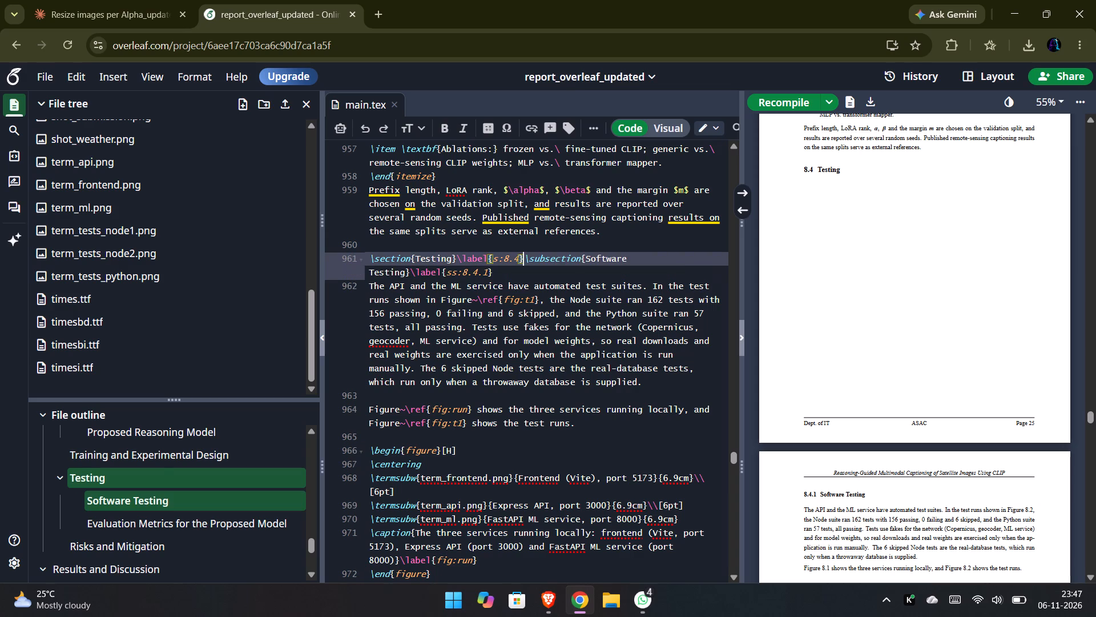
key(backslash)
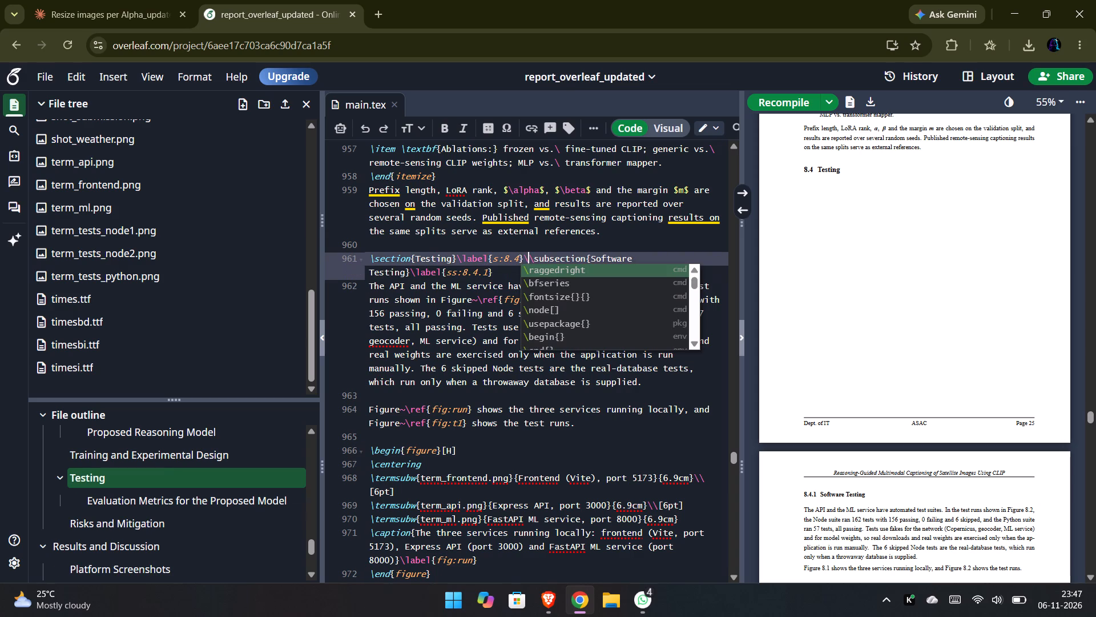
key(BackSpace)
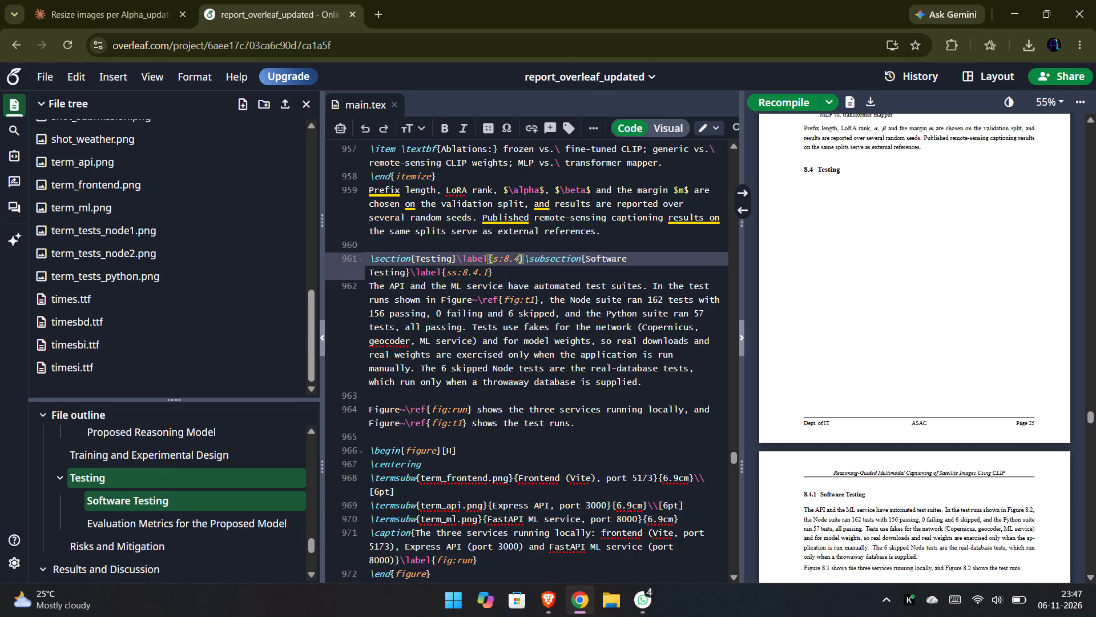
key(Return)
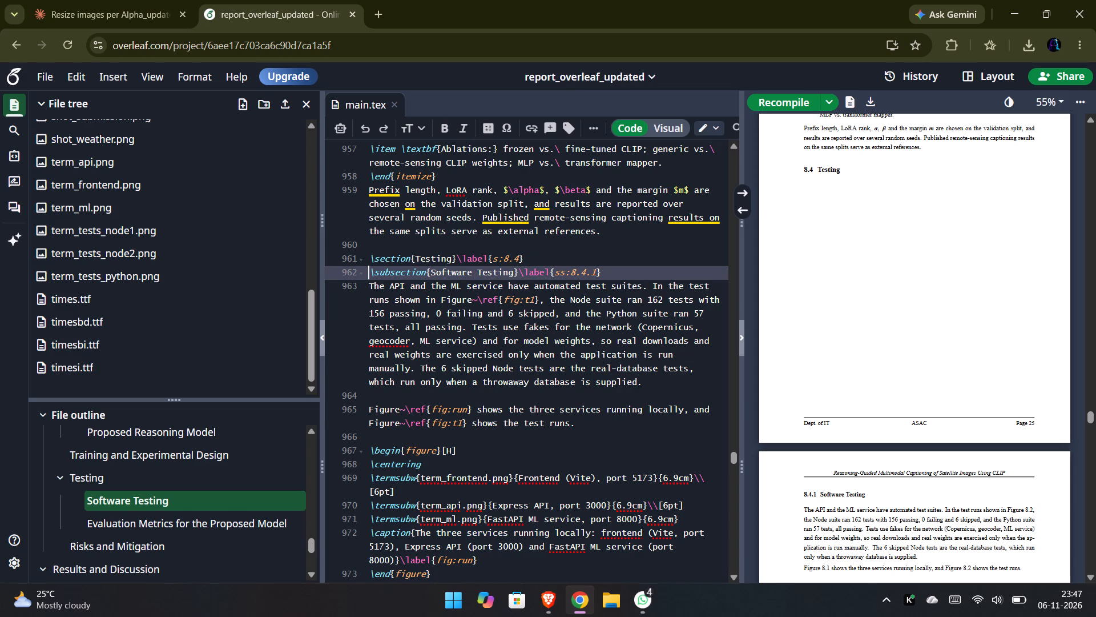
Examine the page layout and blank space from section 8.3 through 8.4.1 and Figures 8.1 and 8.2 to section 8.5.
scroll(862, 274, down, 1)
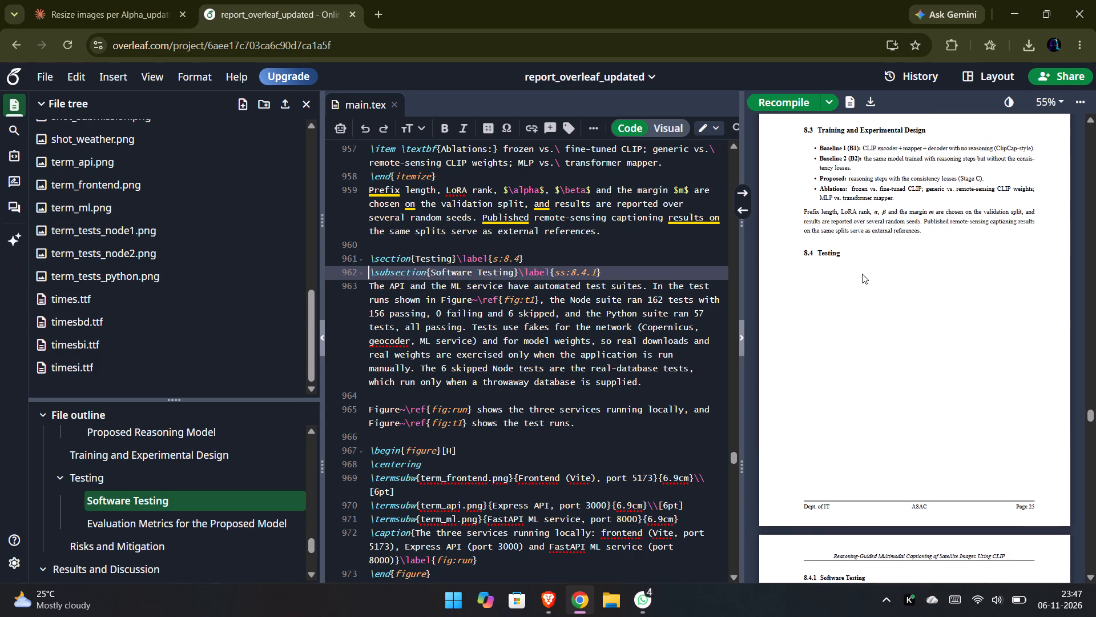
scroll(862, 274, down, 3)
scroll(862, 274, up, 1)
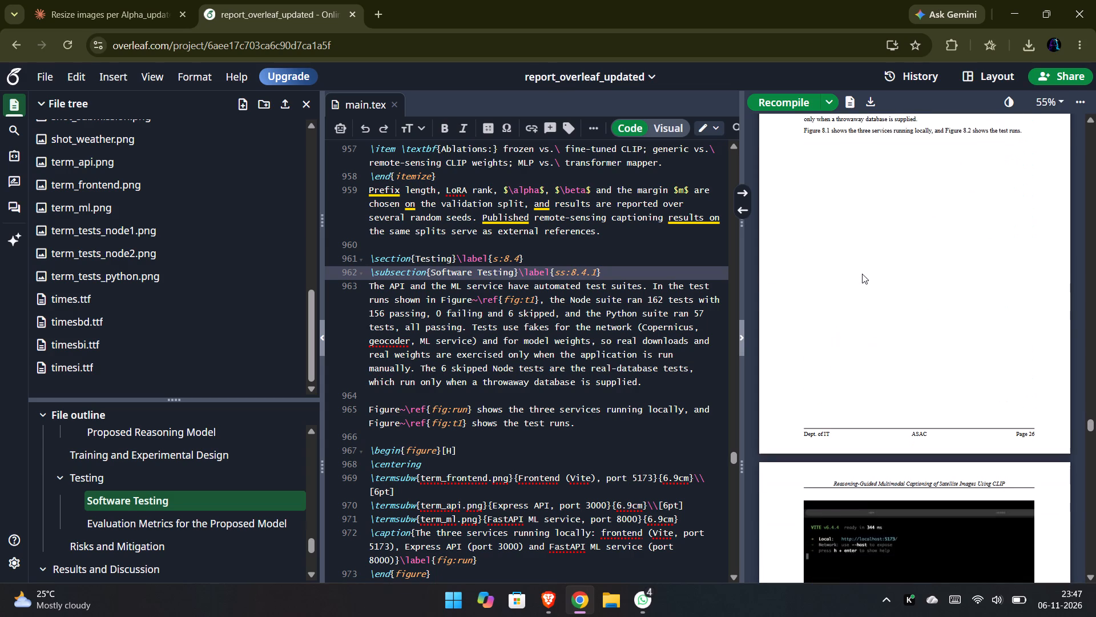
scroll(862, 274, up, 1)
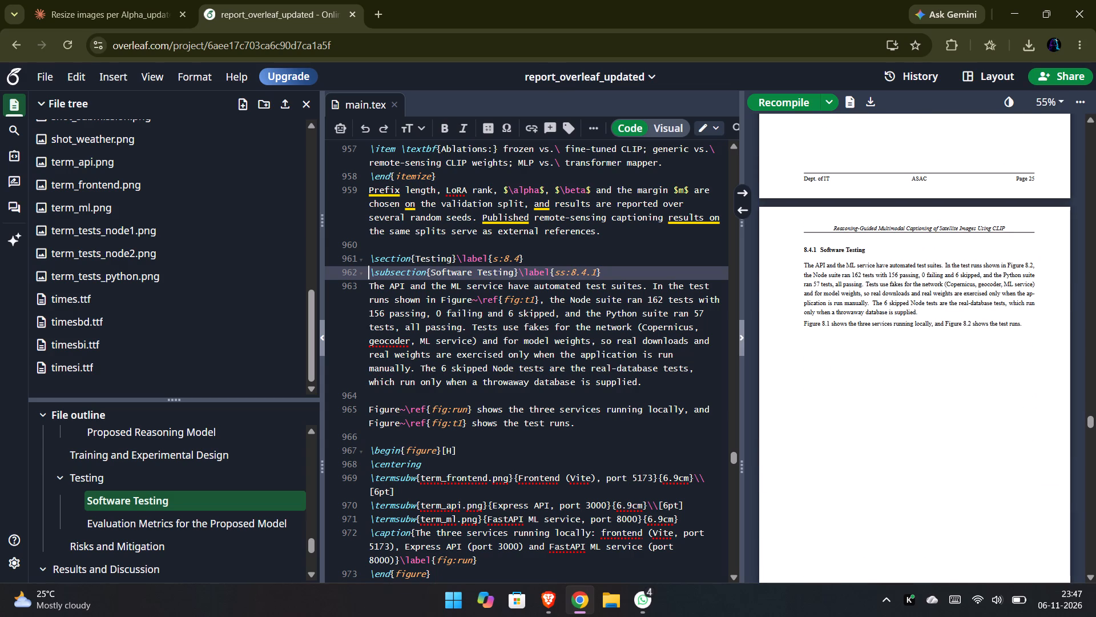
scroll(862, 274, down, 3)
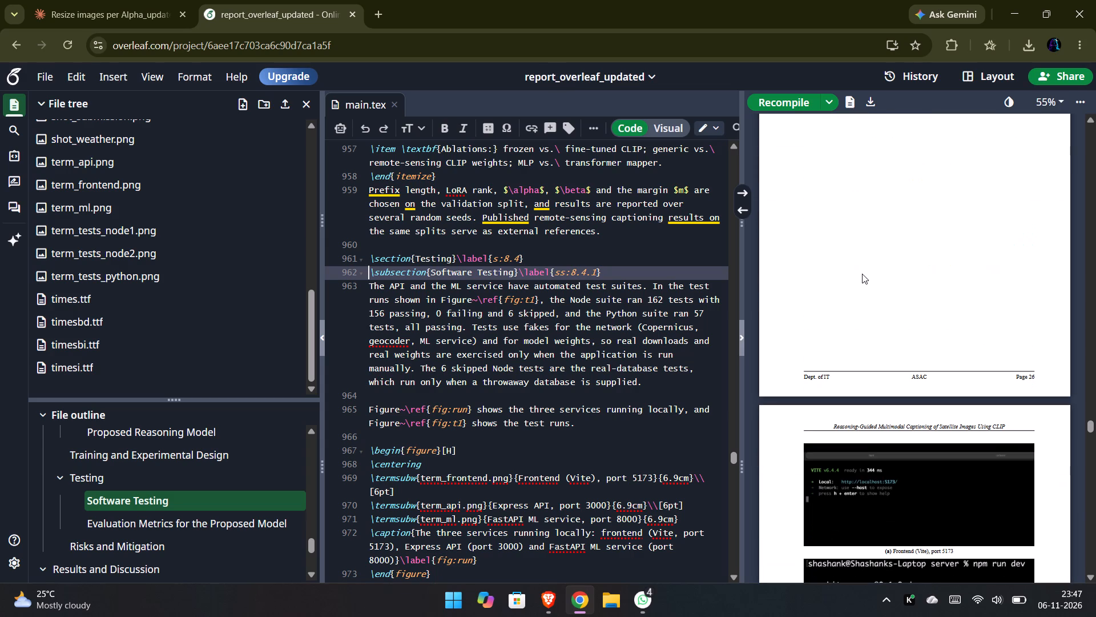
scroll(862, 274, up, 2)
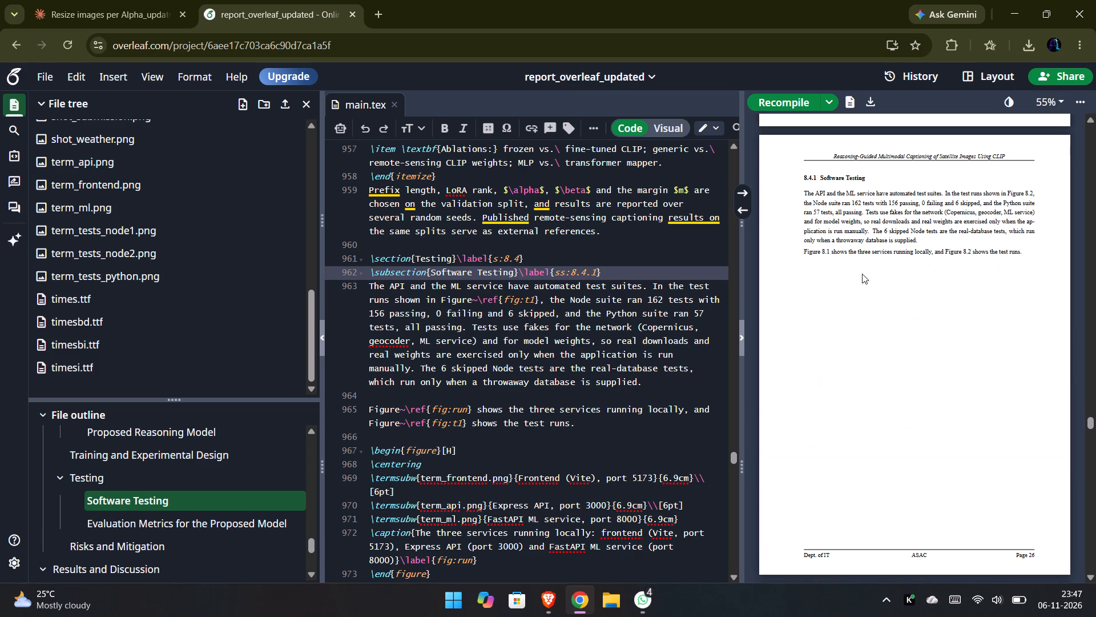
scroll(862, 274, down, 2)
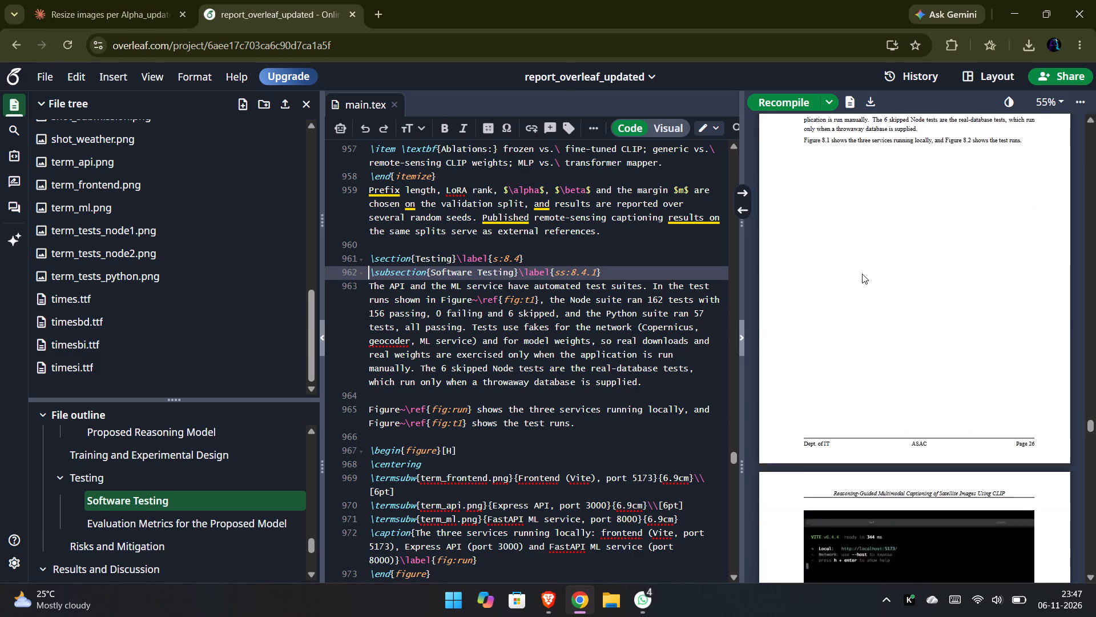
scroll(862, 274, down, 3)
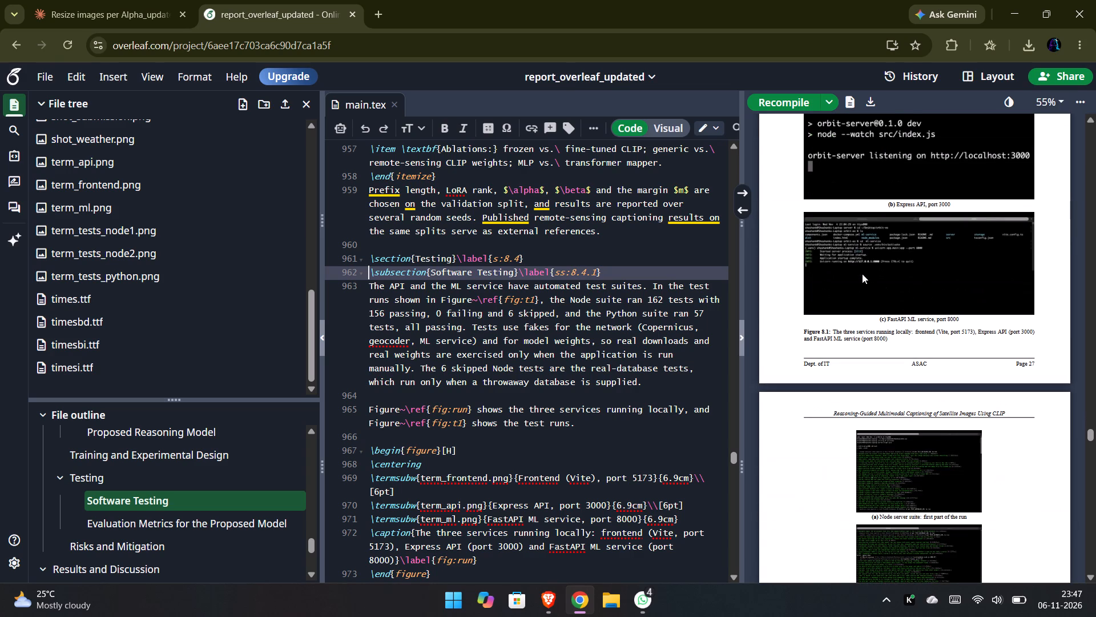
scroll(862, 274, down, 3)
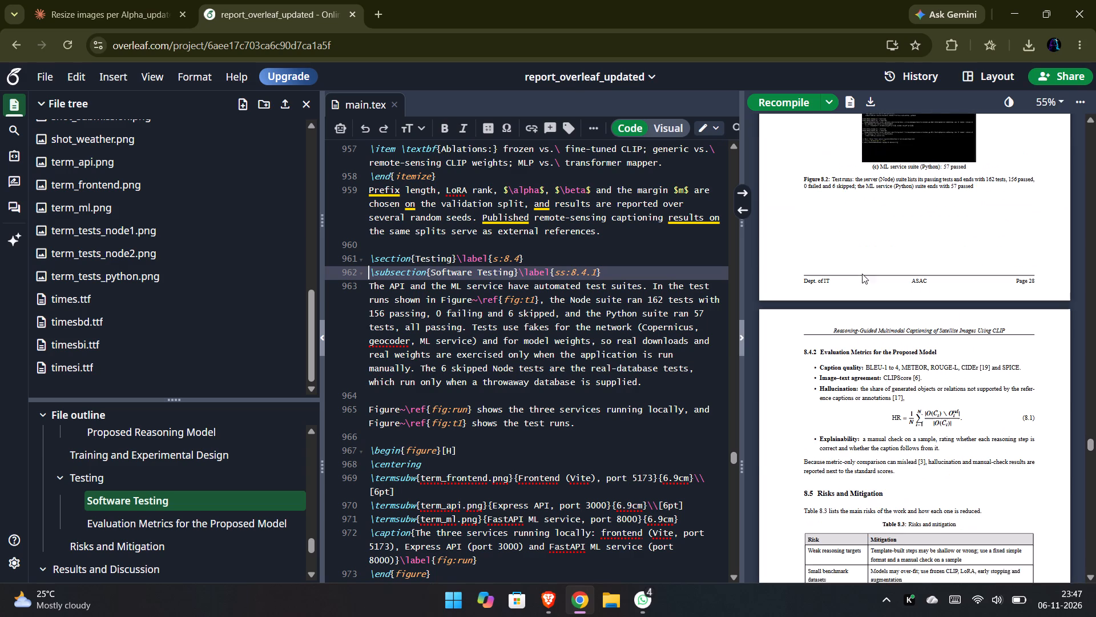
scroll(862, 274, up, 6)
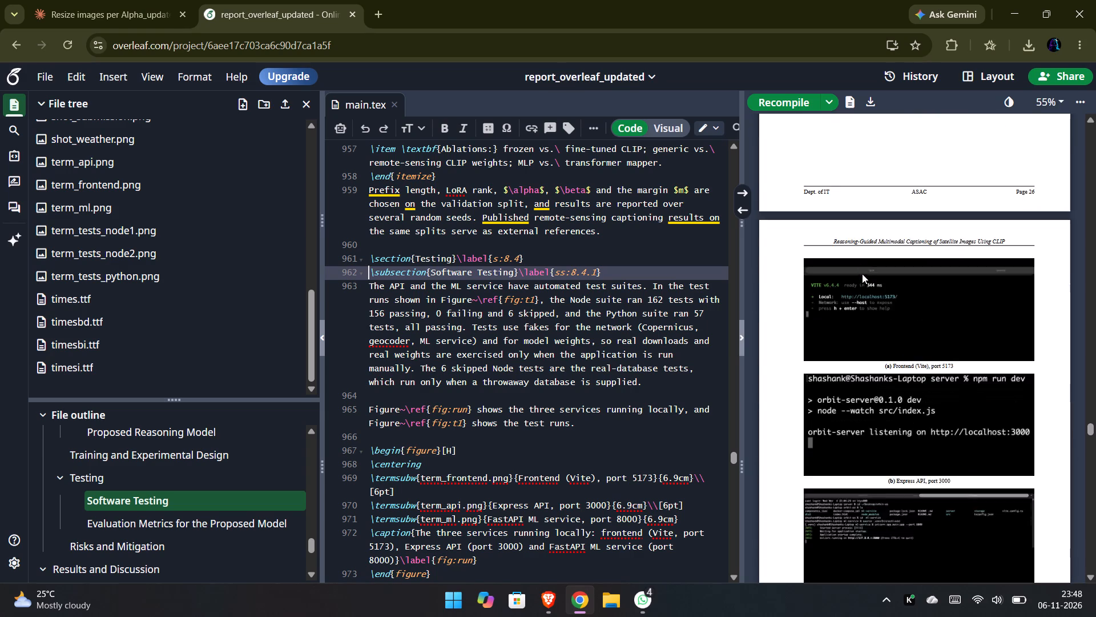
scroll(862, 274, up, 3)
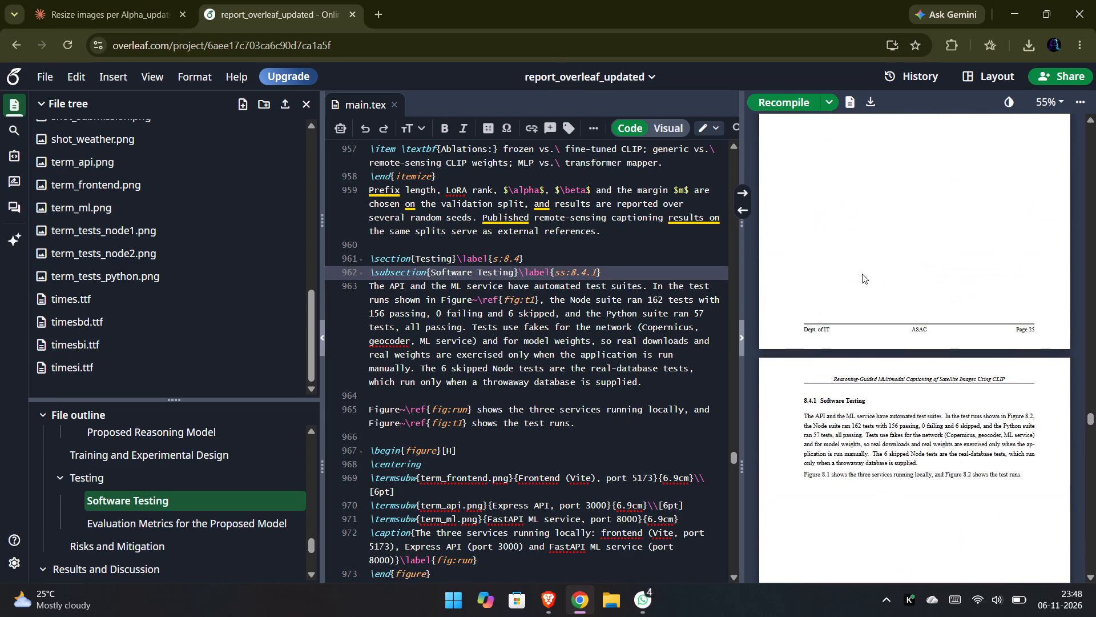
scroll(862, 274, up, 1)
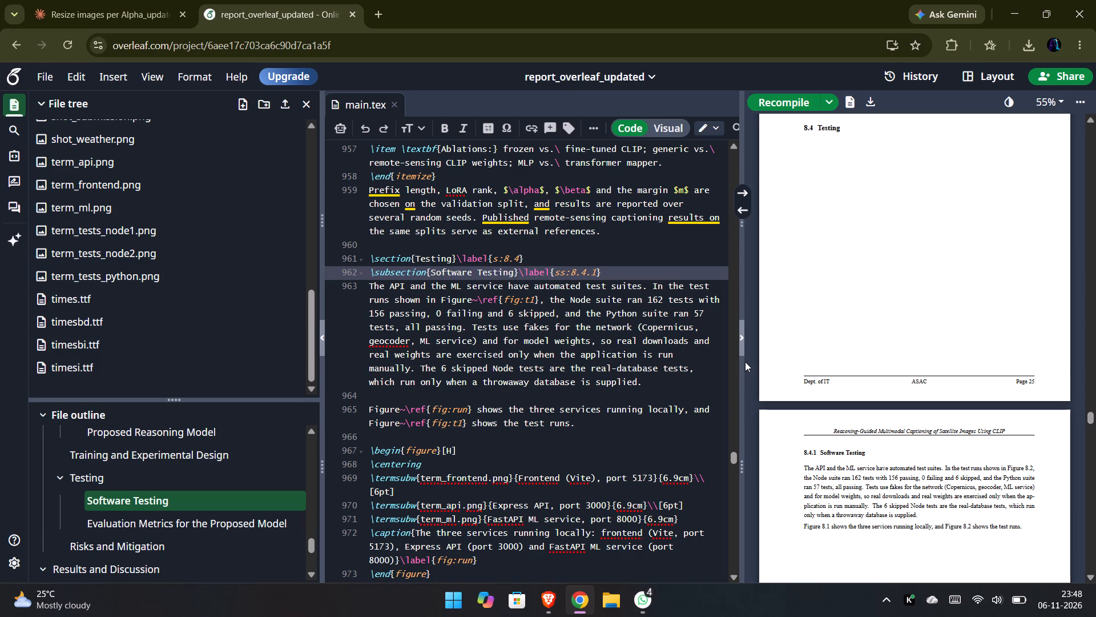
Enlarge the PDF preview area and check the page layout around Figures 8.1 and 8.2, back to section 7.2.
drag(742, 372, 487, 368)
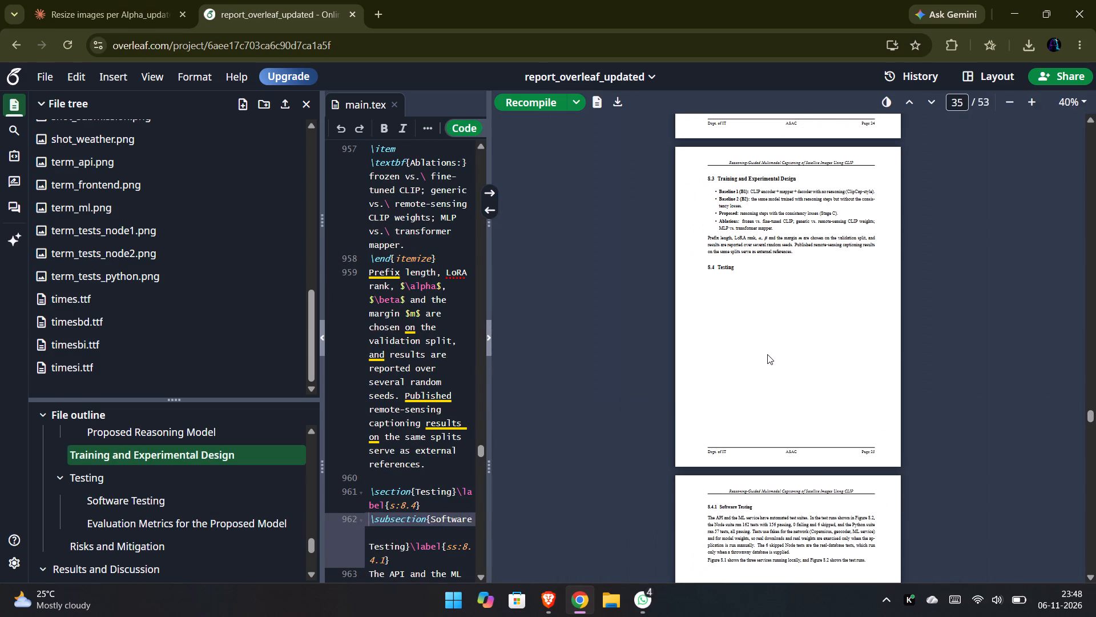
scroll(767, 354, down, 7)
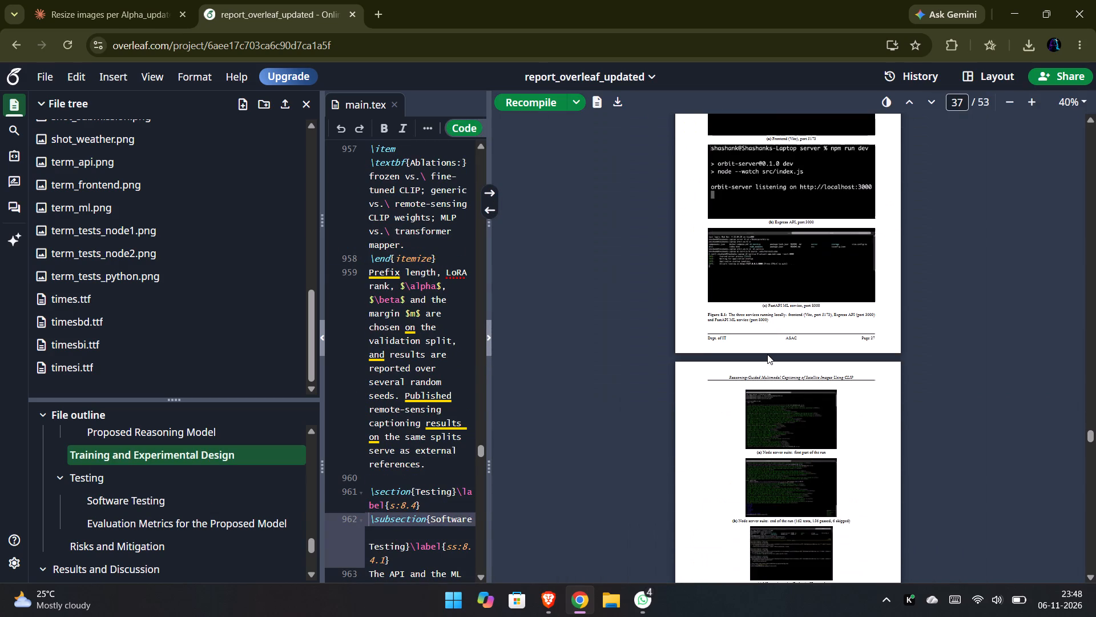
scroll(767, 354, up, 7)
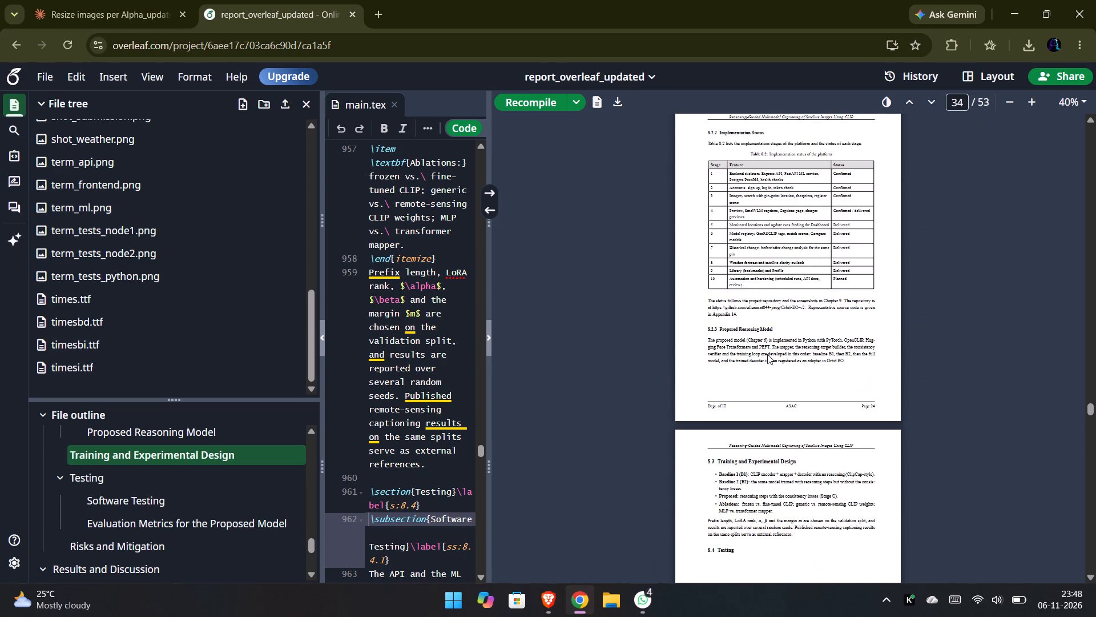
scroll(767, 354, up, 9)
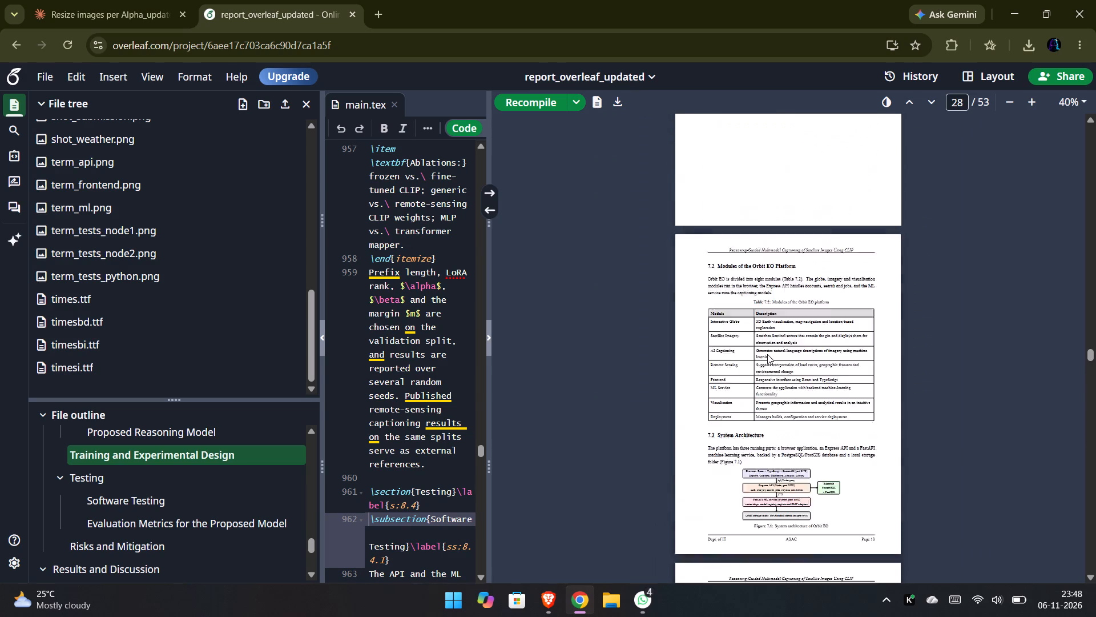
Examine the PDF preview's page layout from section 7.2 back through the earlier chapters and front matter to the Acknowledgement page.
scroll(767, 354, up, 9)
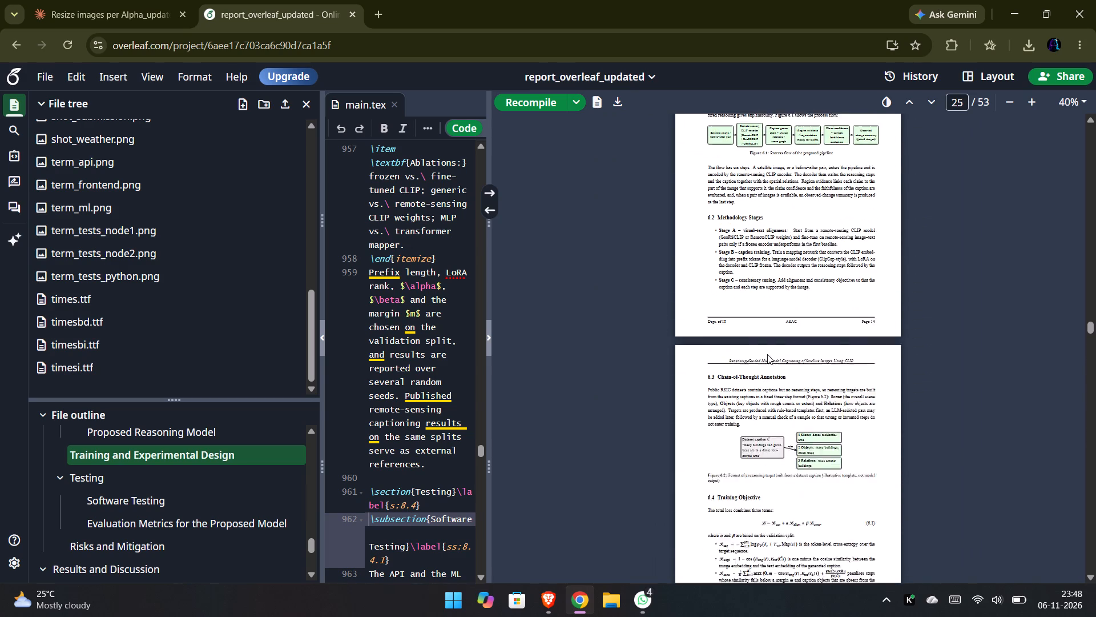
scroll(767, 354, up, 9)
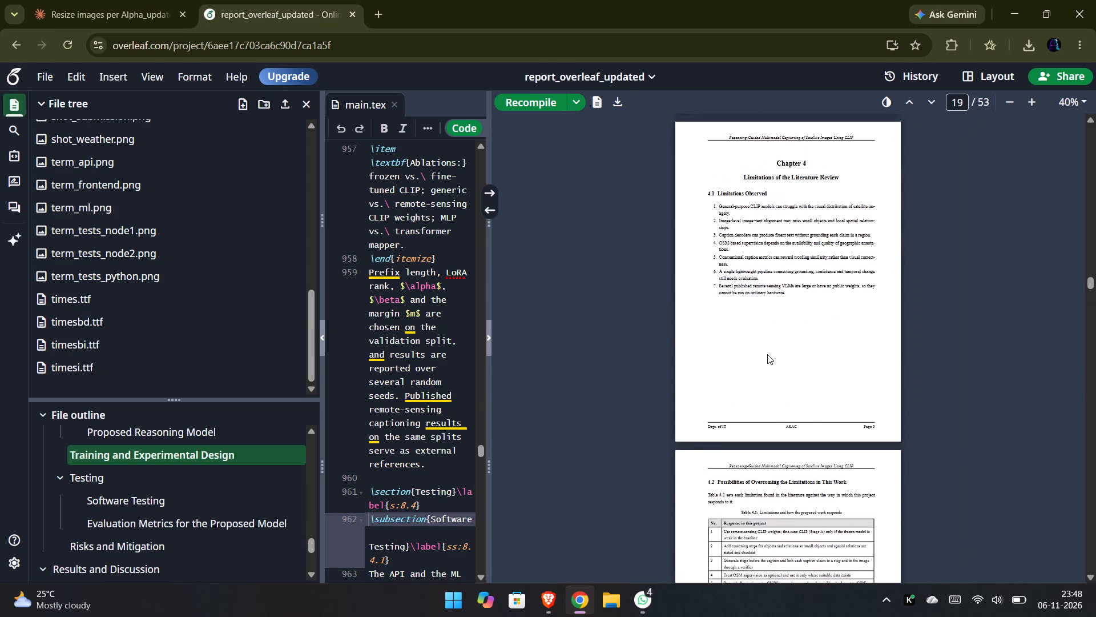
scroll(767, 354, up, 11)
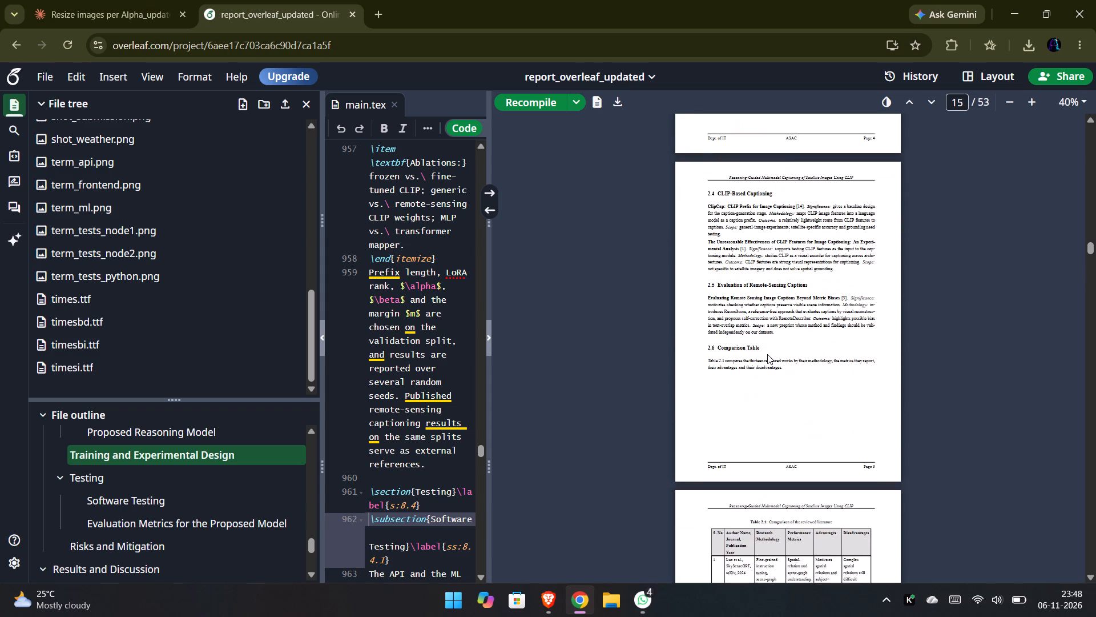
scroll(767, 354, up, 6)
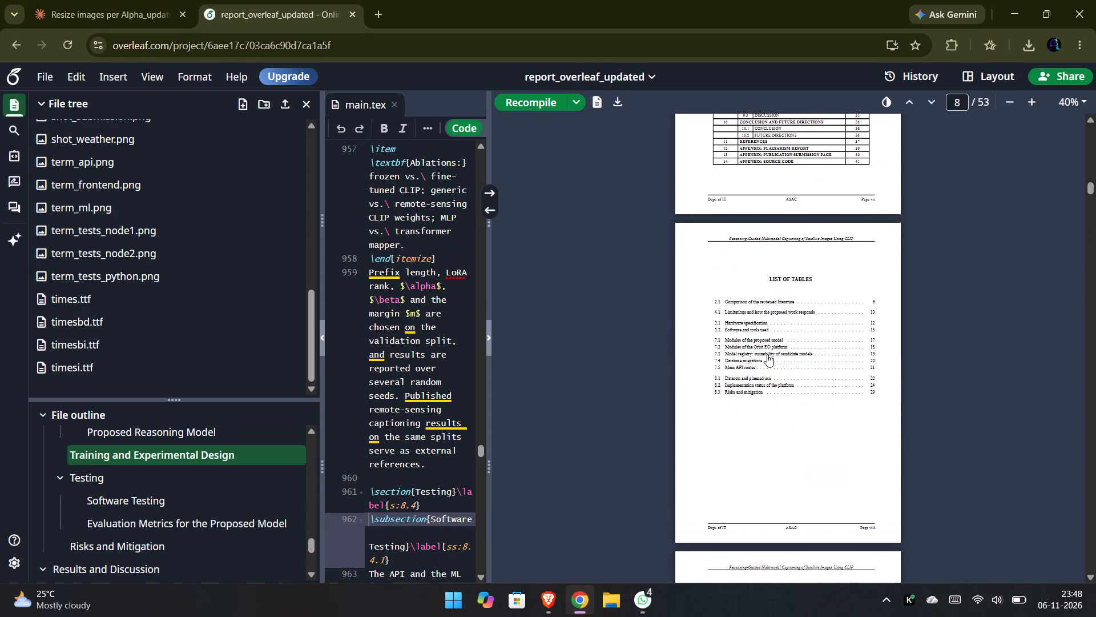
scroll(767, 354, up, 10)
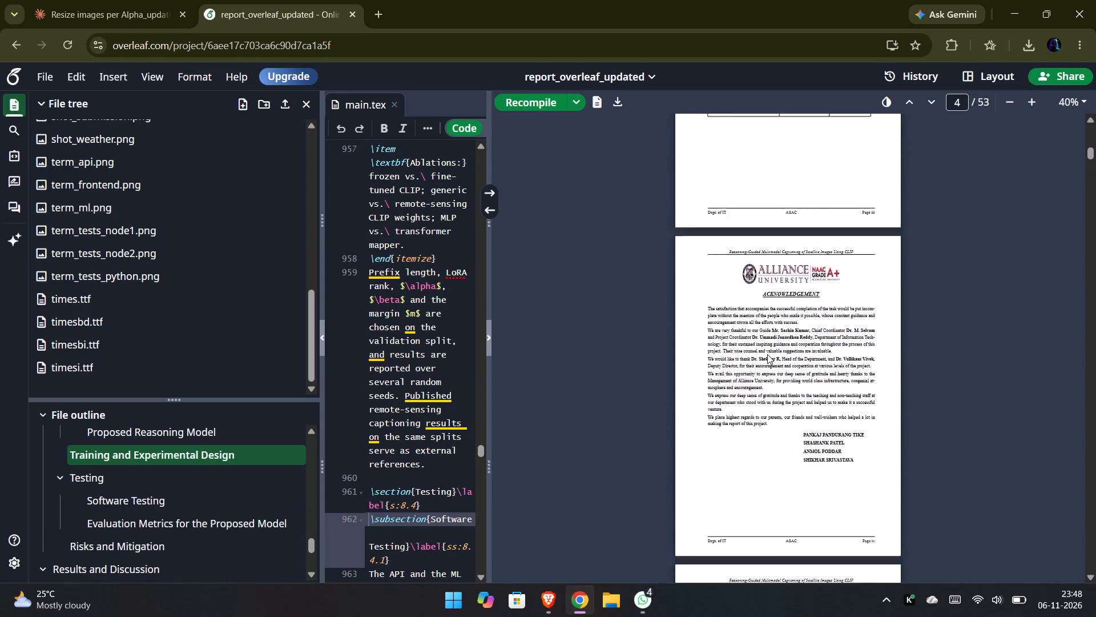
Examine the PDF preview's page layout from the Acknowledgement page forward to the 8.4 Testing heading.
scroll(767, 354, down, 16)
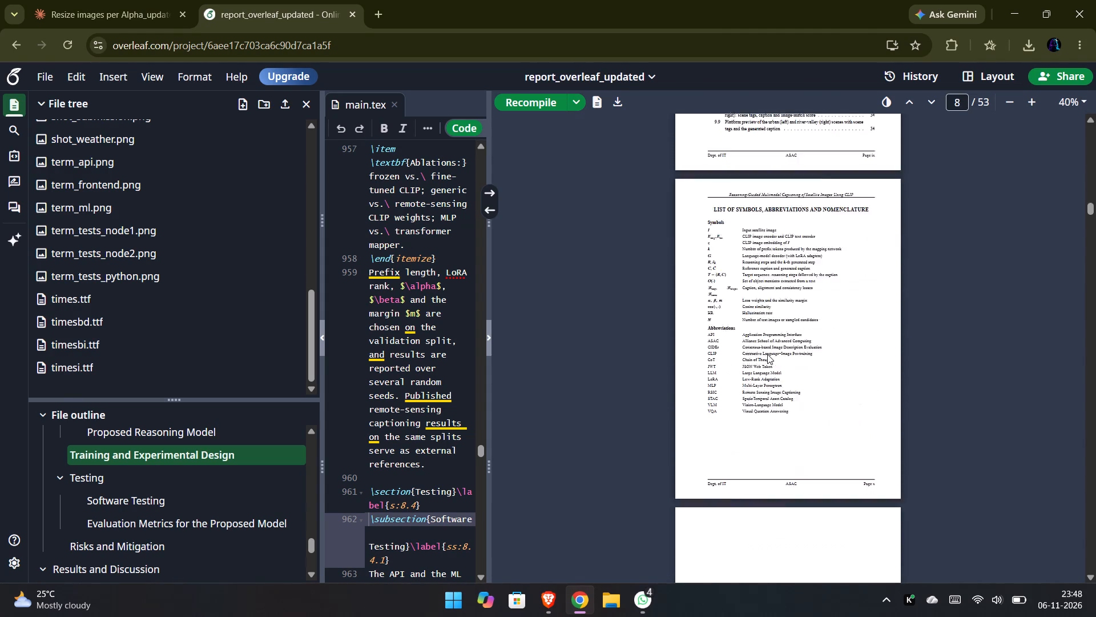
scroll(767, 354, down, 16)
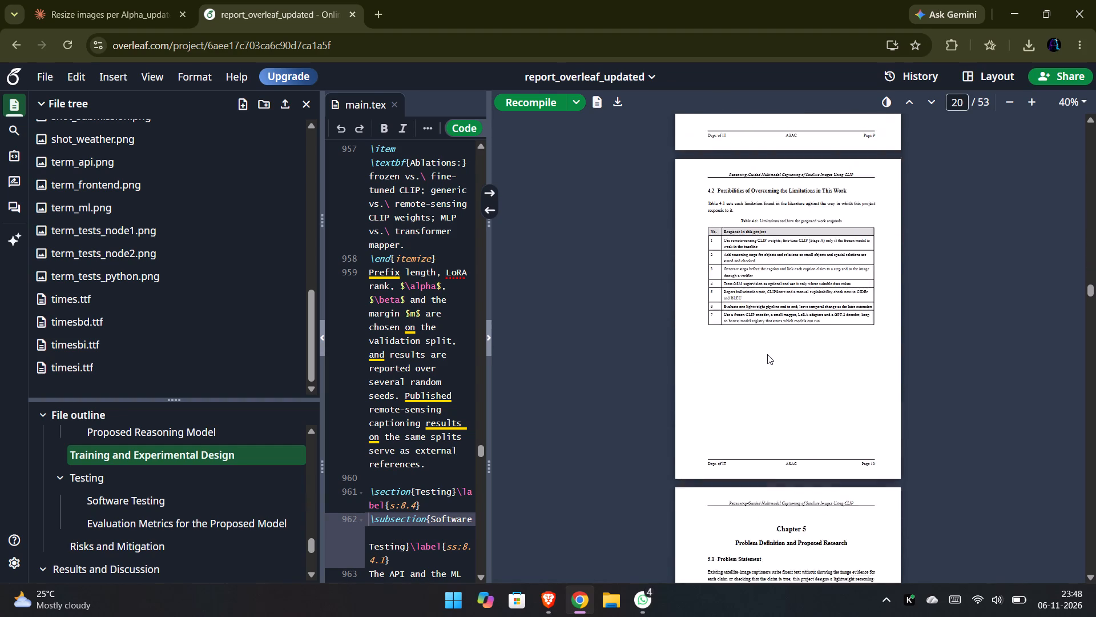
scroll(767, 354, down, 17)
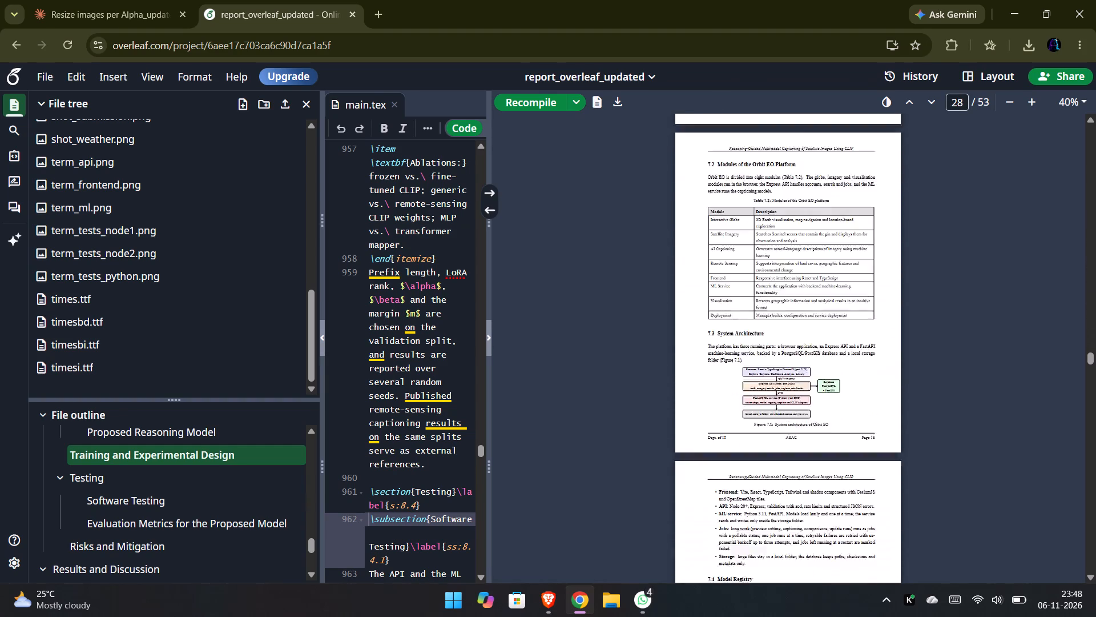
scroll(767, 354, down, 11)
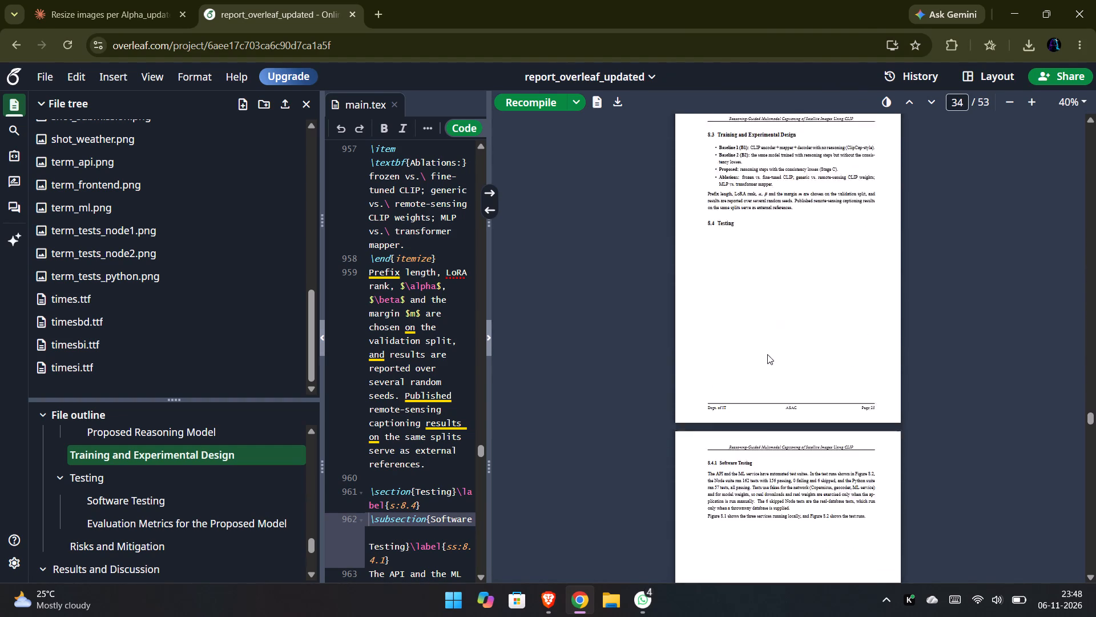
scroll(767, 354, down, 2)
scroll(767, 354, up, 4)
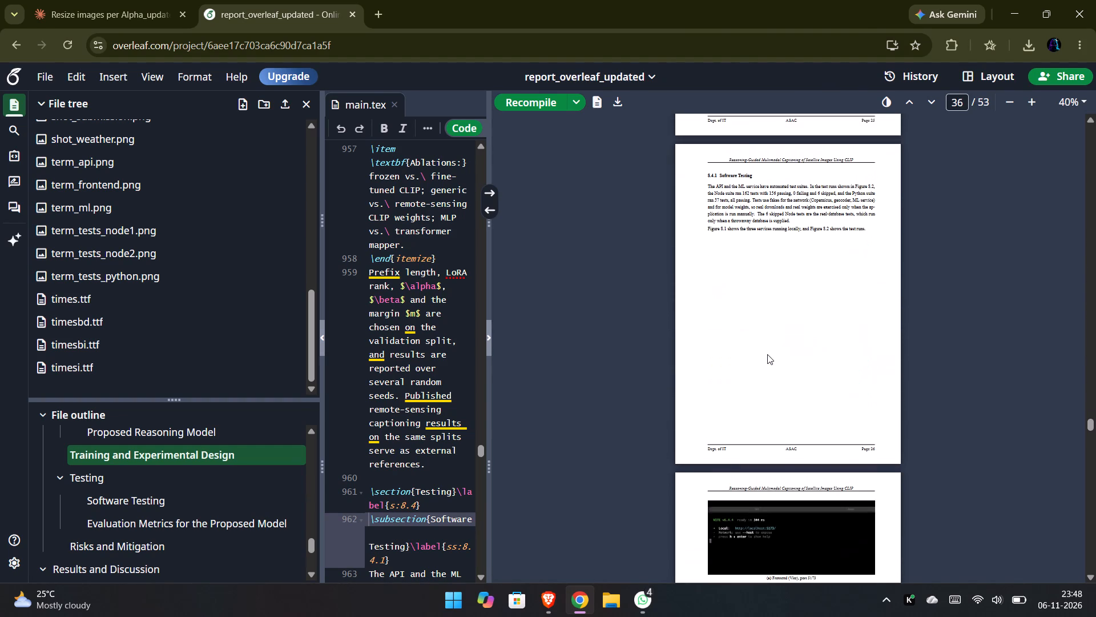
scroll(767, 354, up, 2)
scroll(767, 354, down, 1)
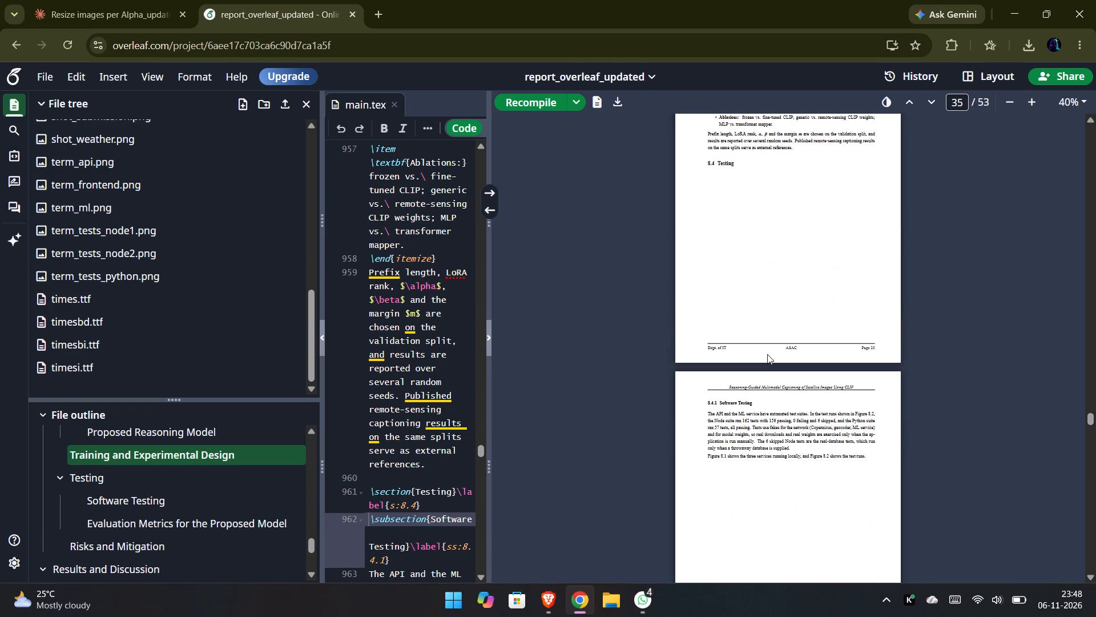
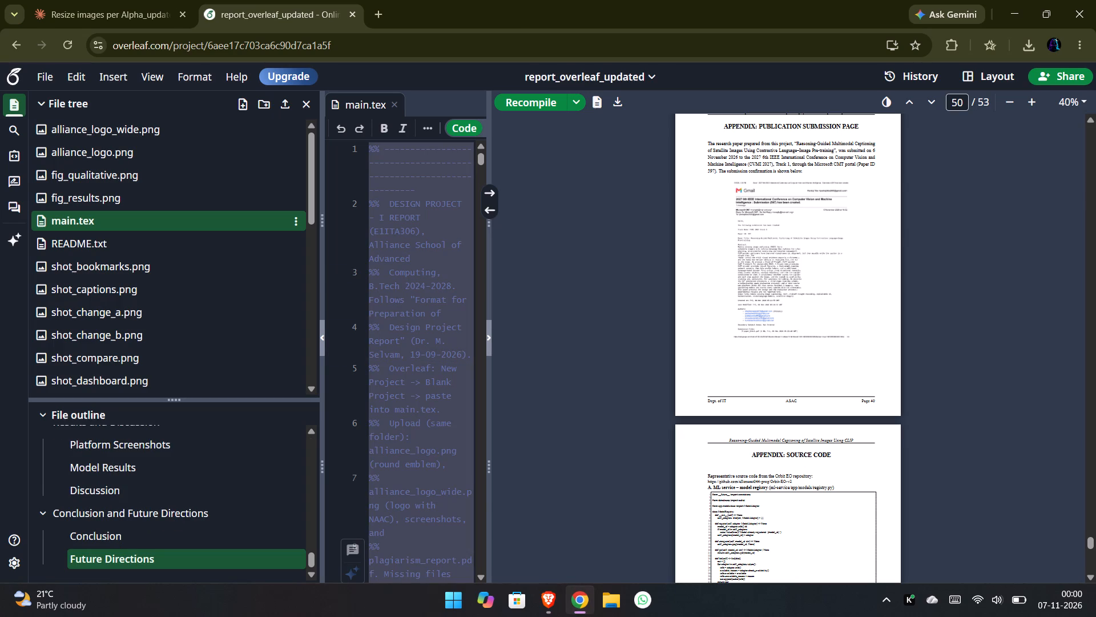
key(ctrl+v)
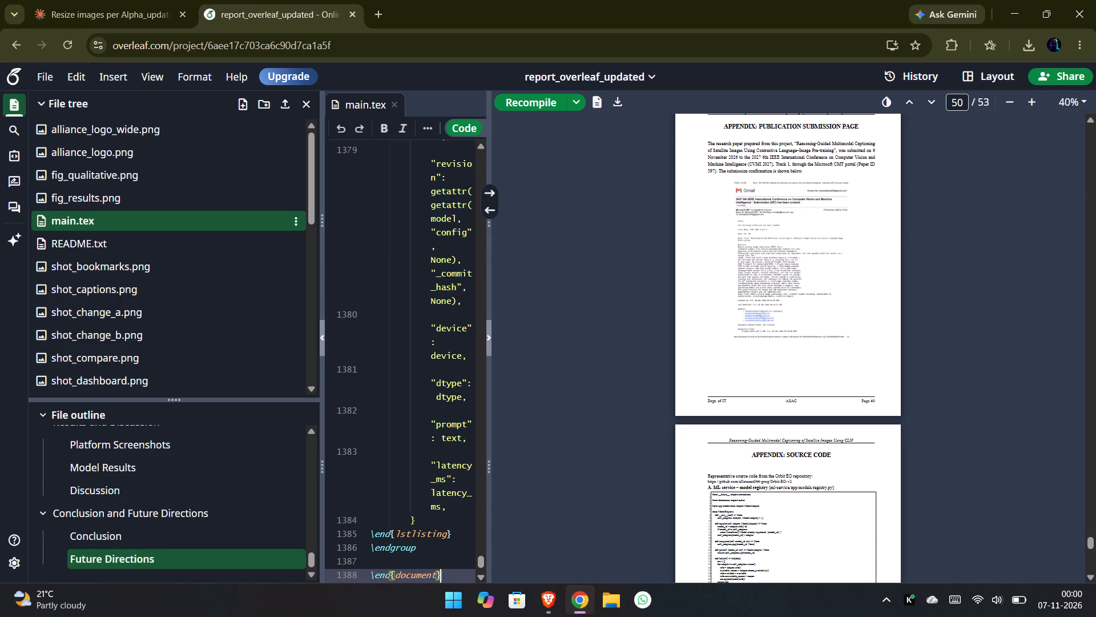
click(527, 102)
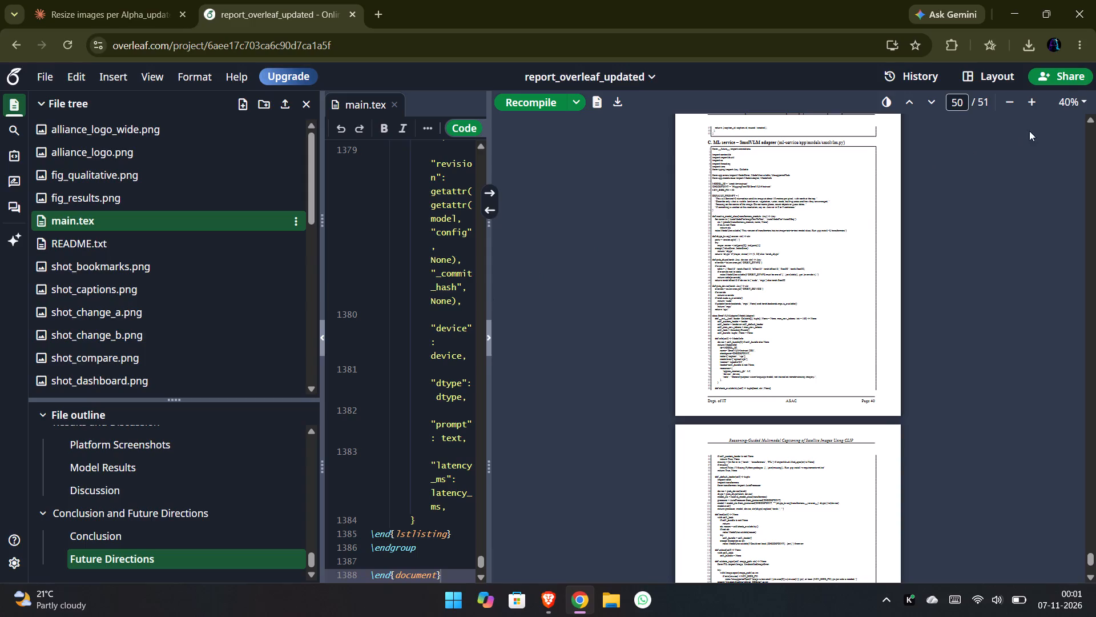
Check the recompiled PDF at 98% zoom for blank gaps, from the code appendix on page 50 back to the Future Directions section.
click(1035, 102)
click(1035, 102)
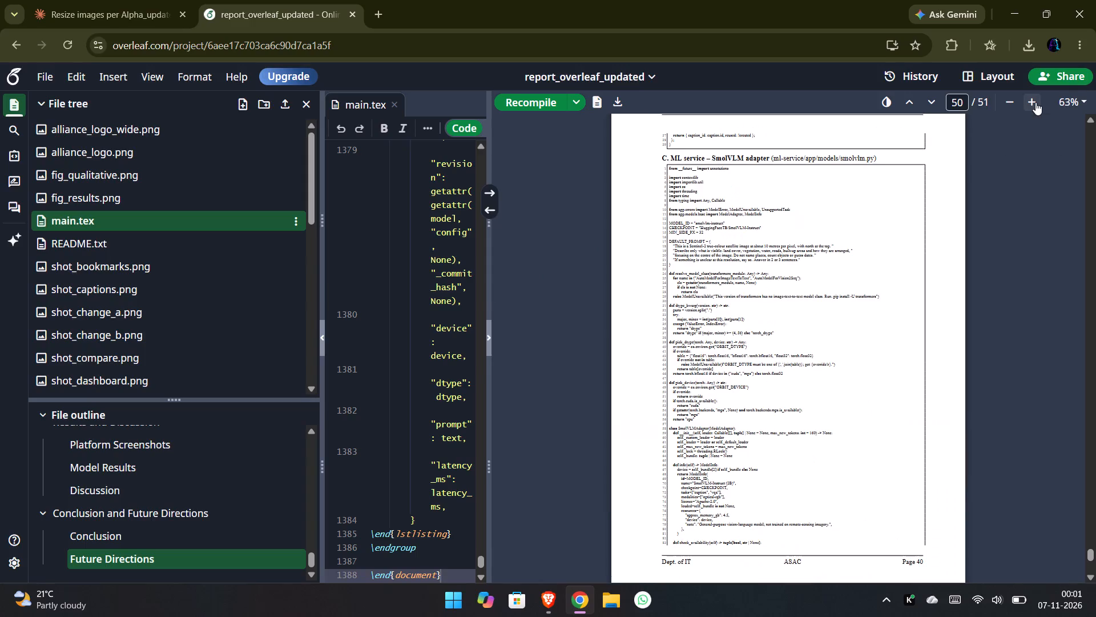
click(1035, 102)
click(1035, 102)
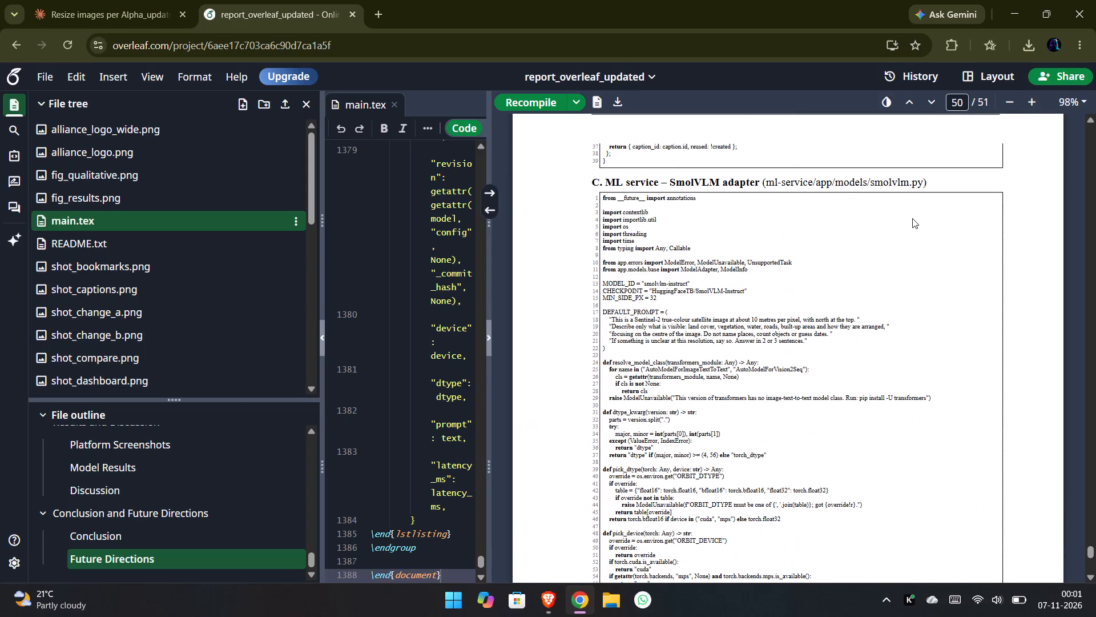
scroll(912, 218, up, 5)
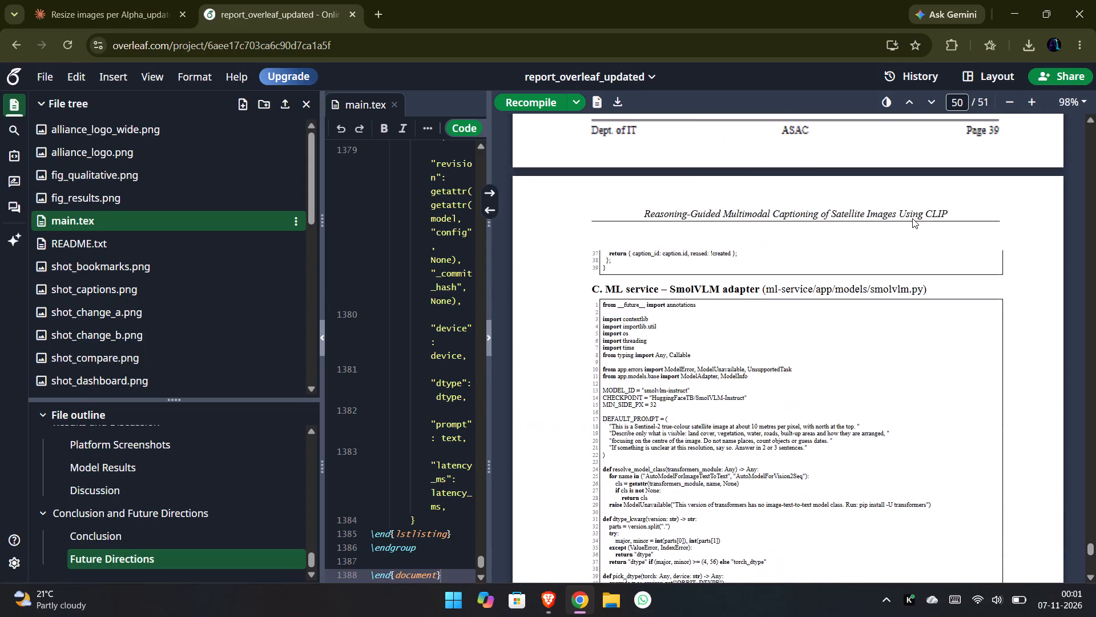
scroll(912, 218, up, 6)
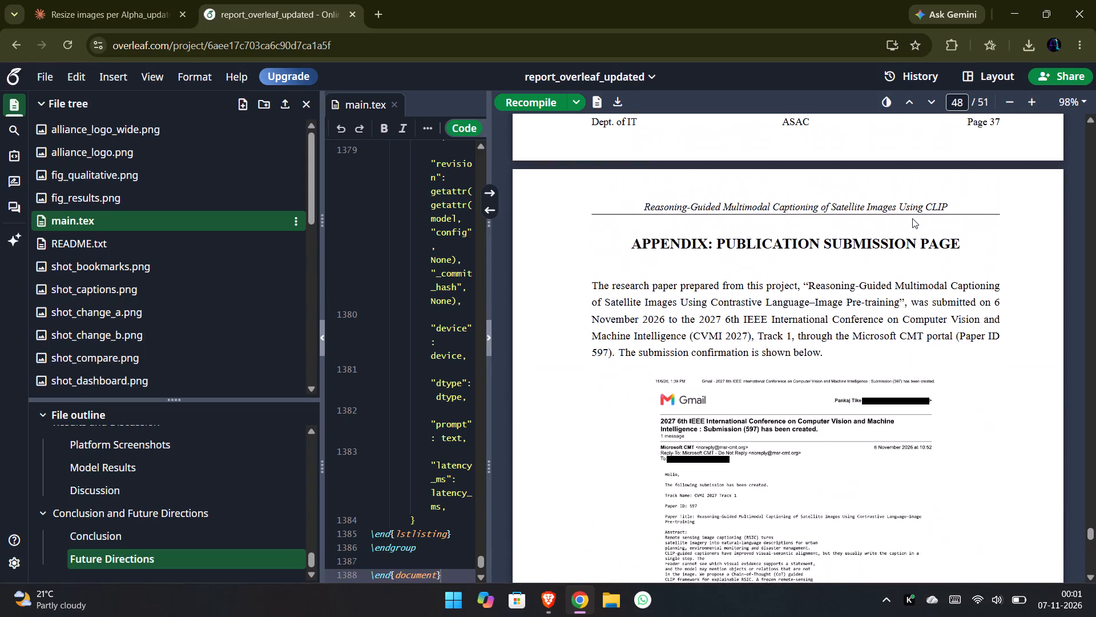
scroll(912, 218, up, 6)
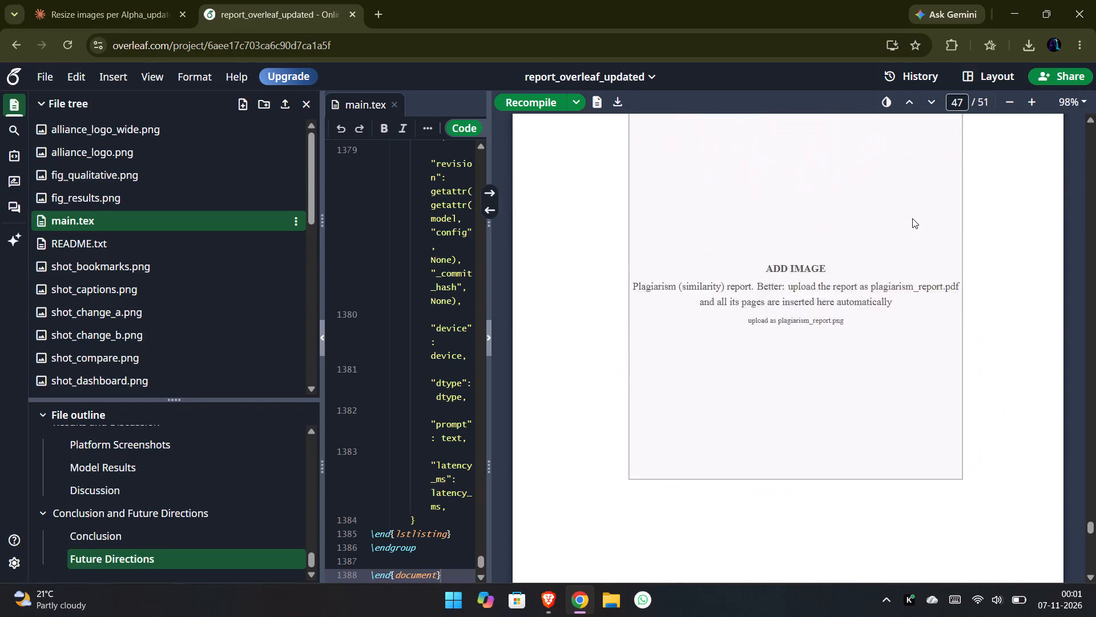
scroll(912, 218, up, 7)
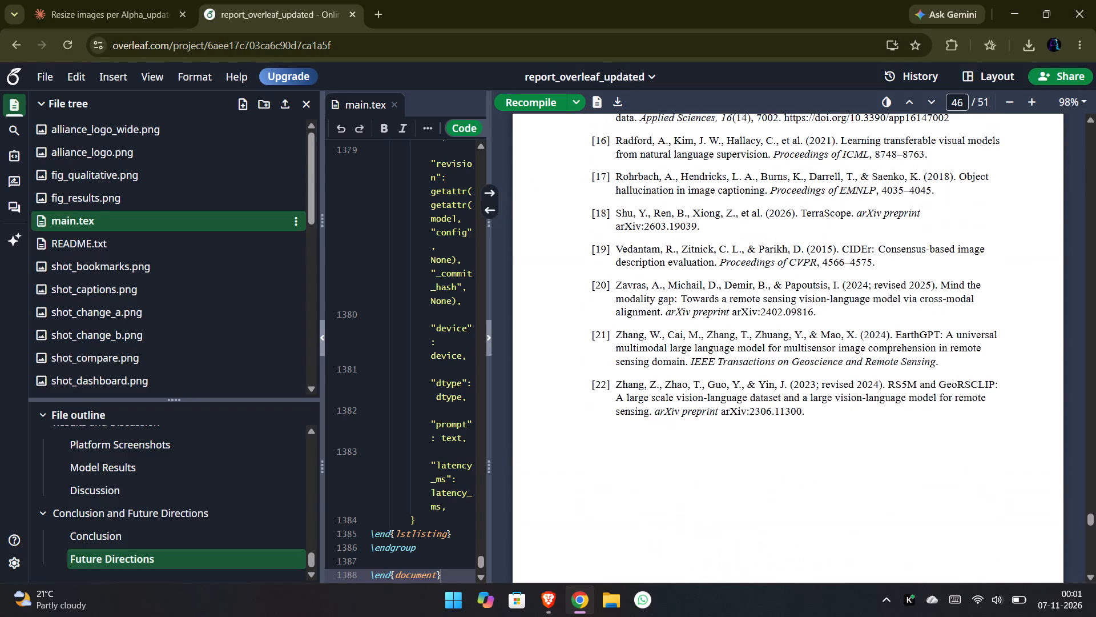
scroll(912, 218, up, 2)
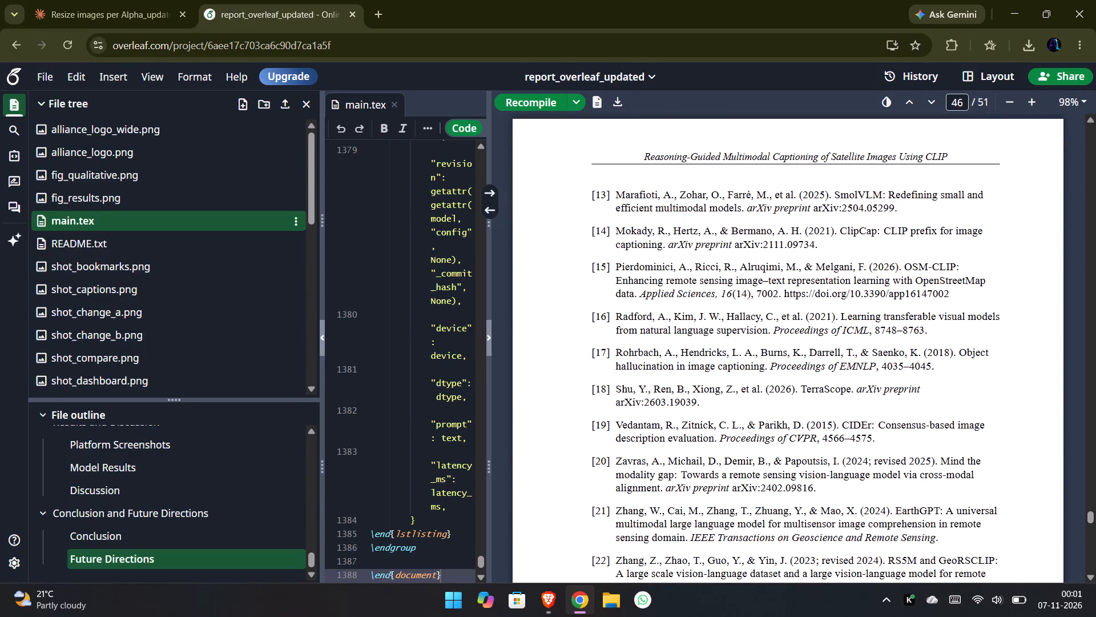
scroll(822, 280, up, 7)
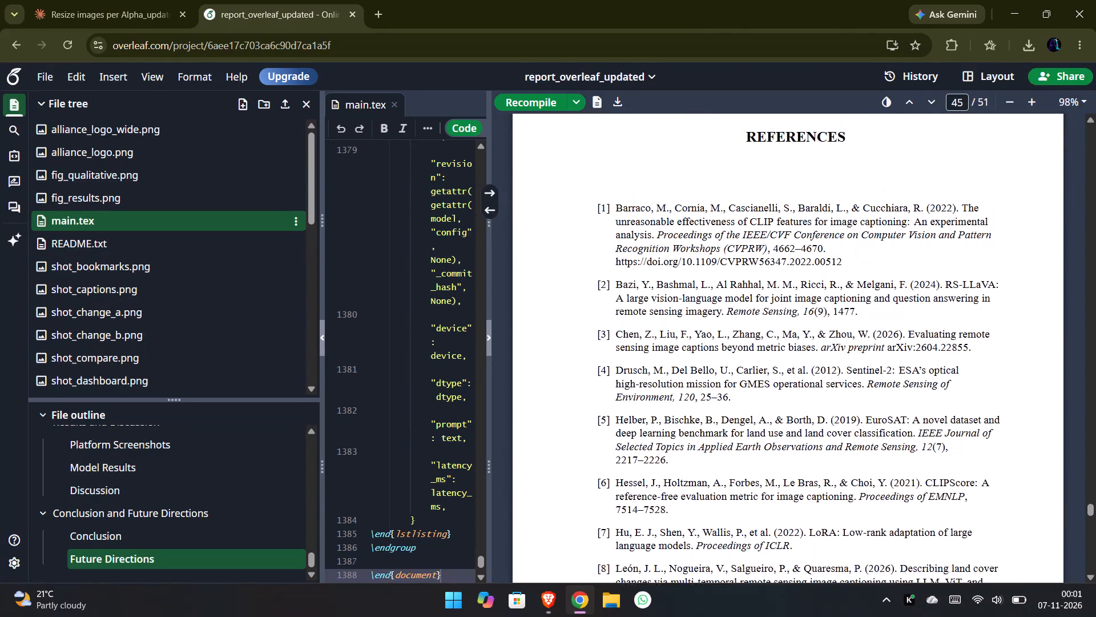
scroll(822, 280, up, 5)
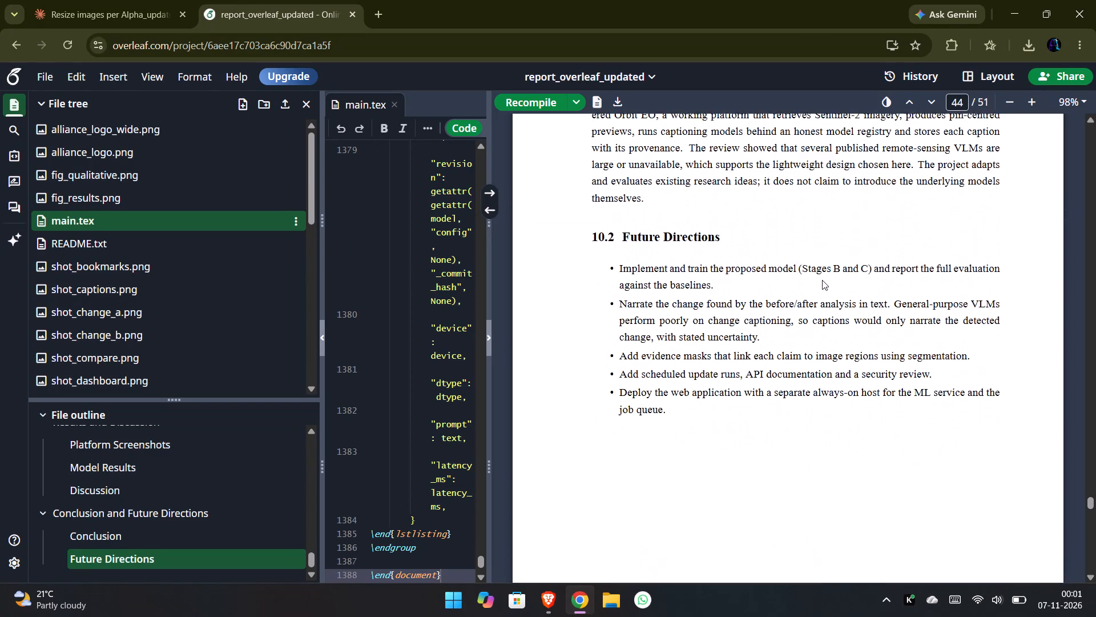
Examine the Results and Discussion pages of the PDF, from page 43 back to page 38, for blank gaps around the figures.
scroll(822, 280, up, 7)
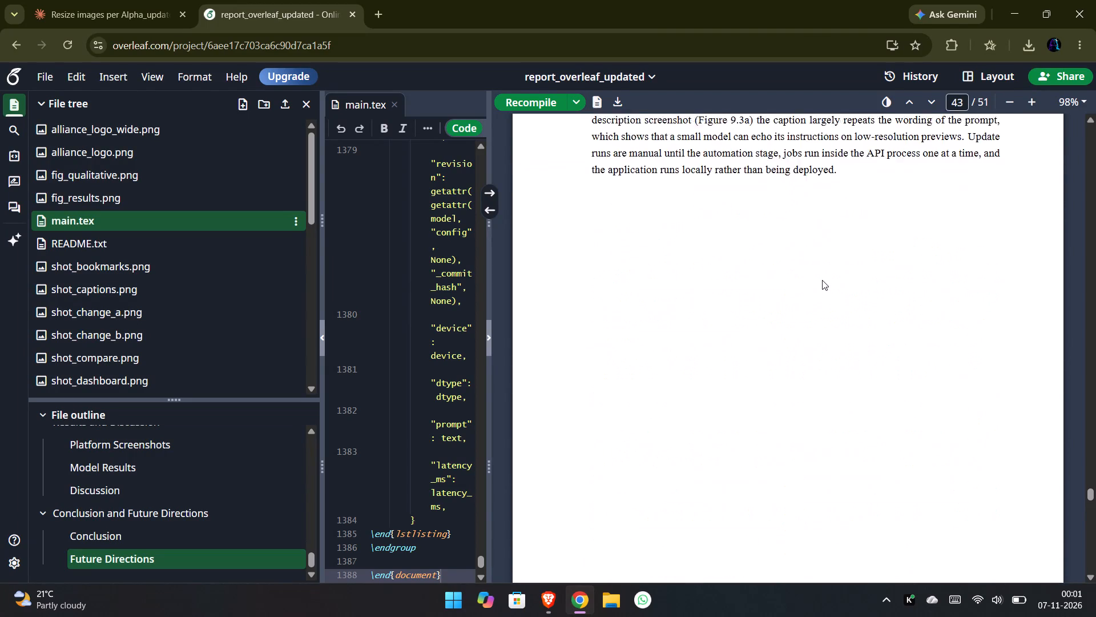
scroll(822, 280, up, 8)
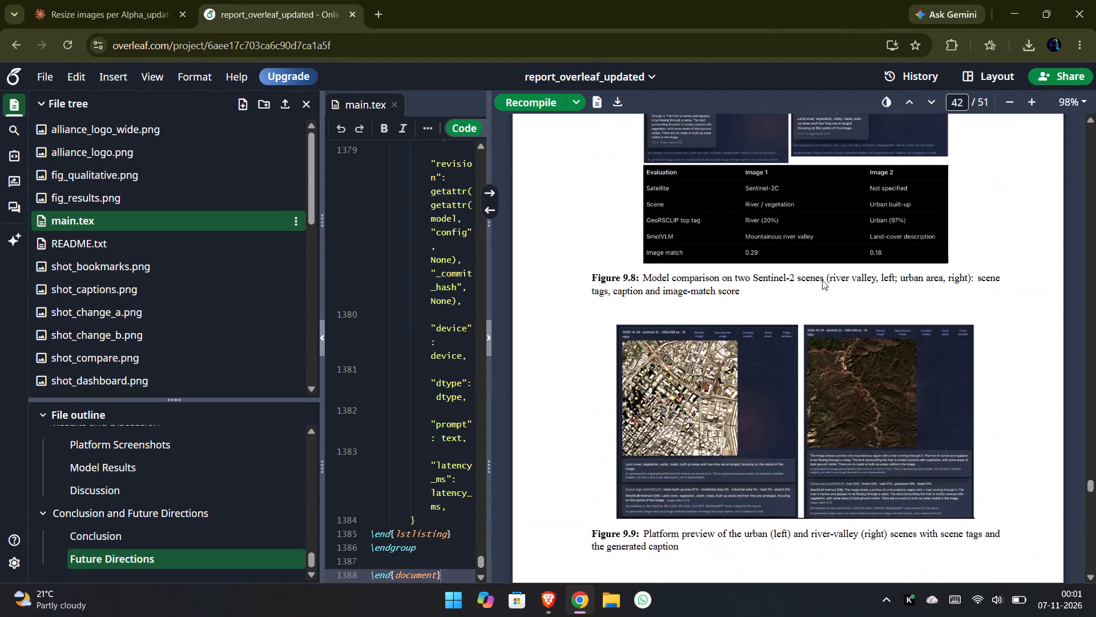
scroll(822, 280, up, 9)
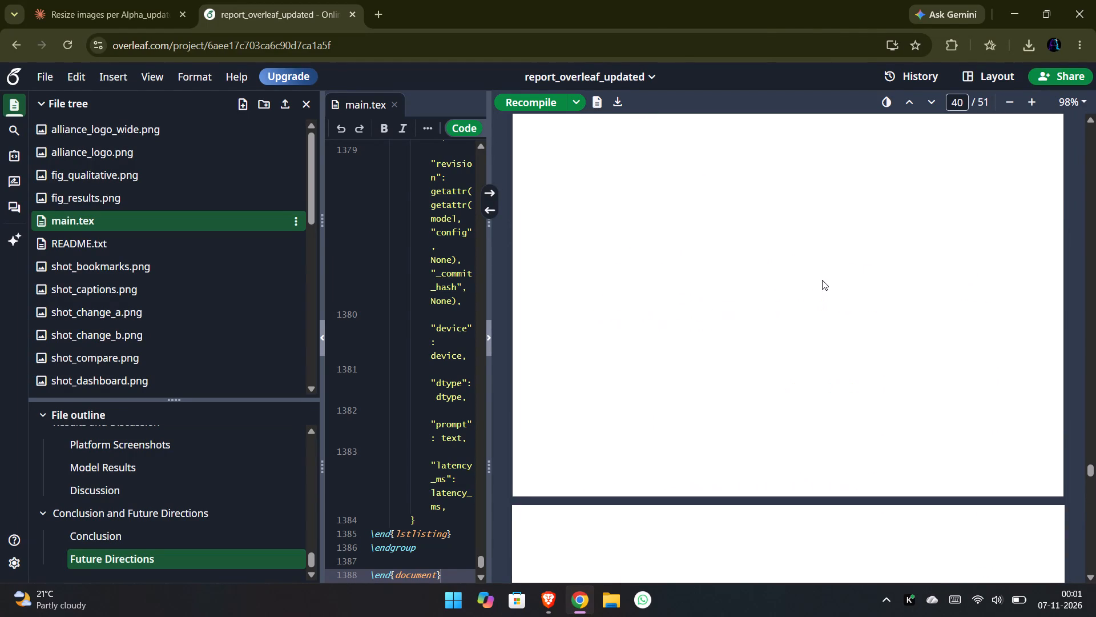
scroll(822, 280, down, 4)
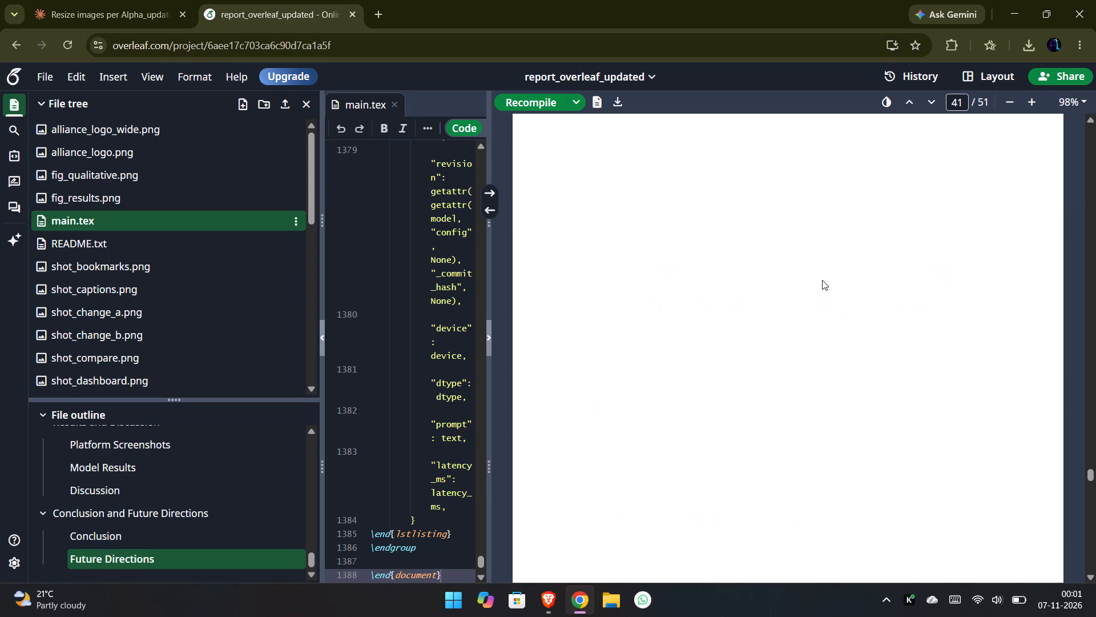
scroll(822, 280, down, 4)
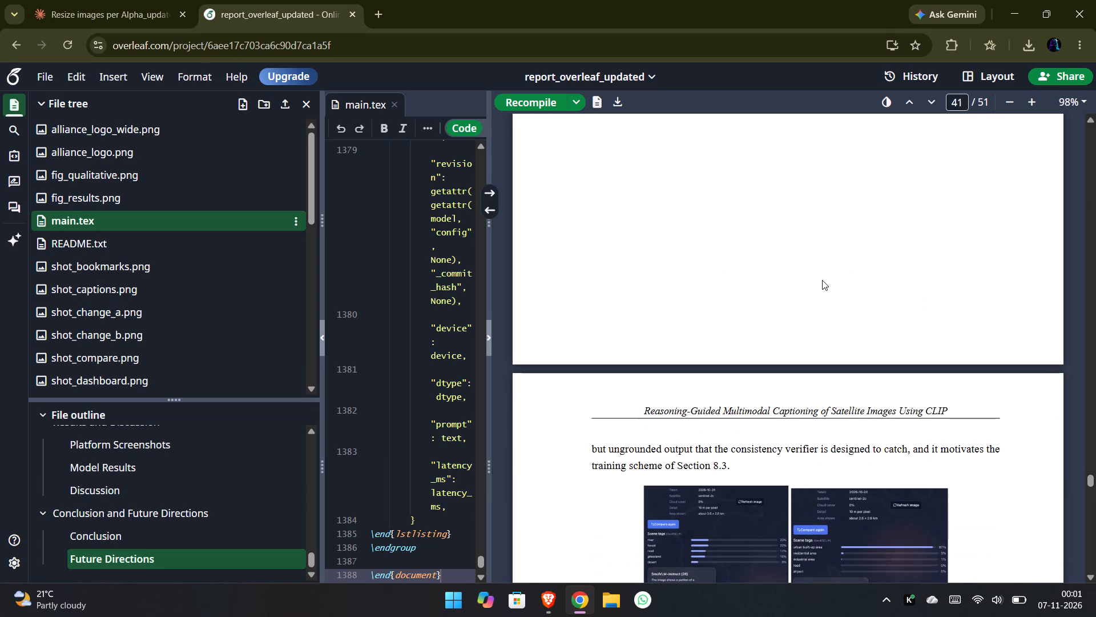
scroll(777, 240, up, 7)
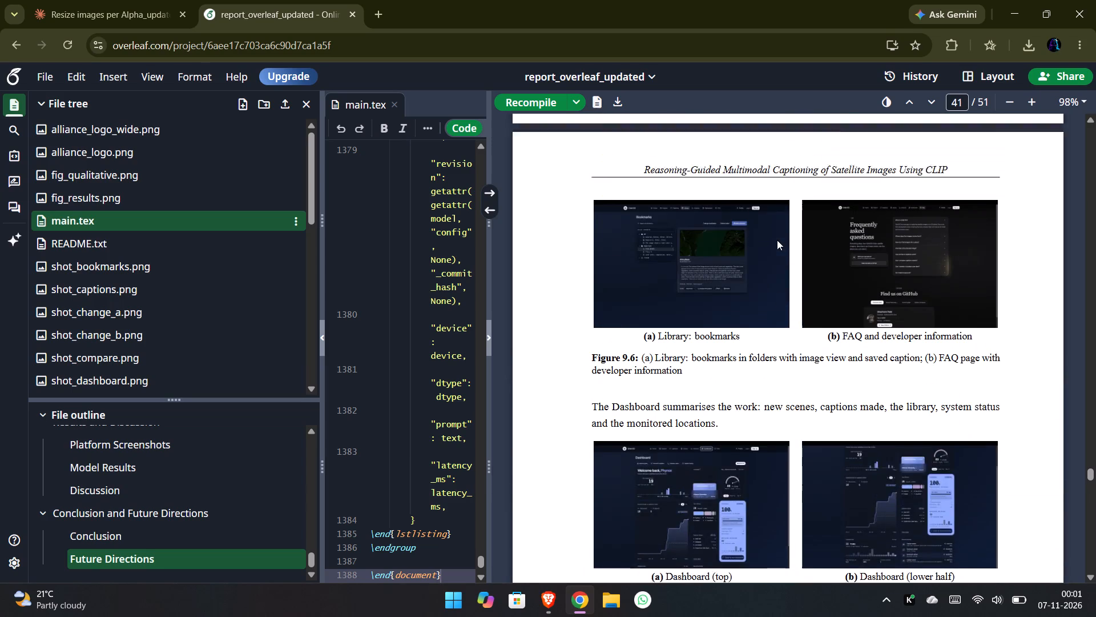
scroll(777, 240, up, 8)
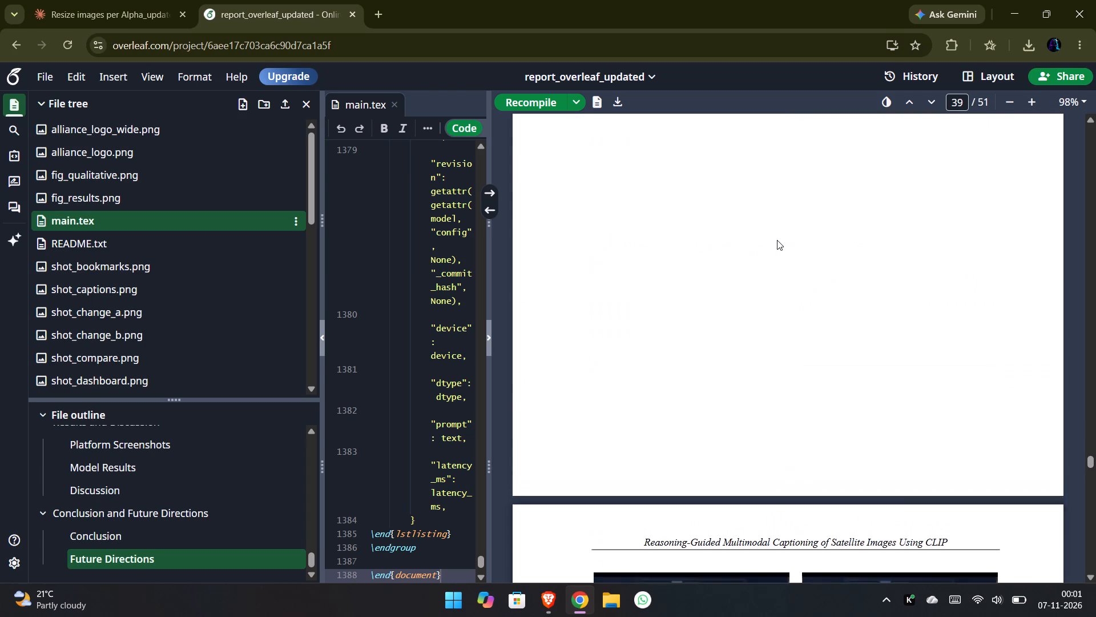
scroll(777, 240, up, 5)
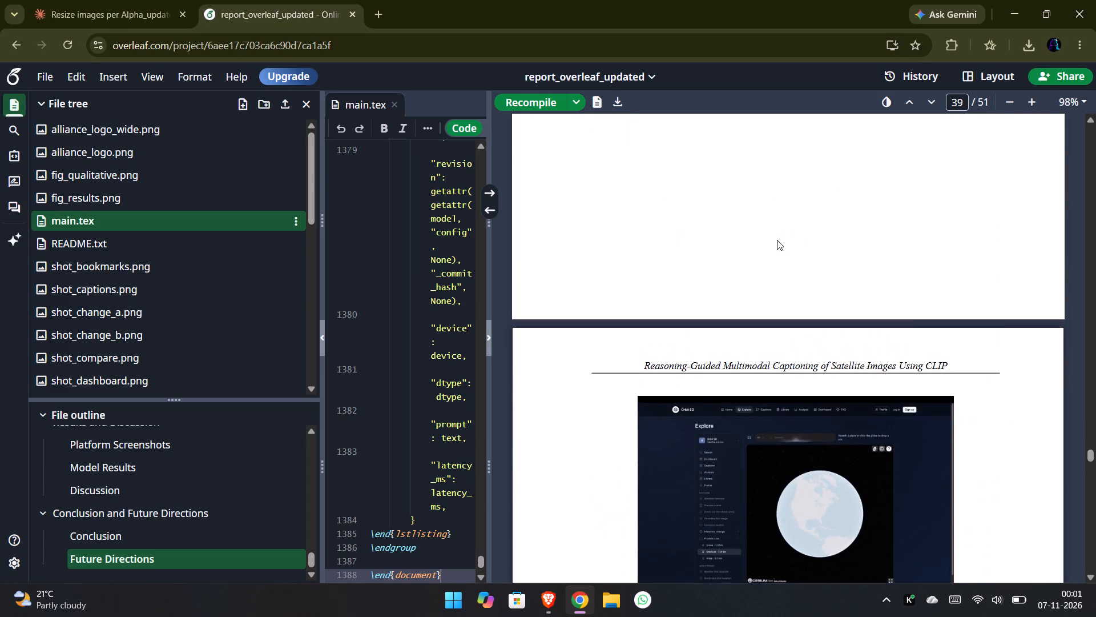
scroll(777, 240, up, 2)
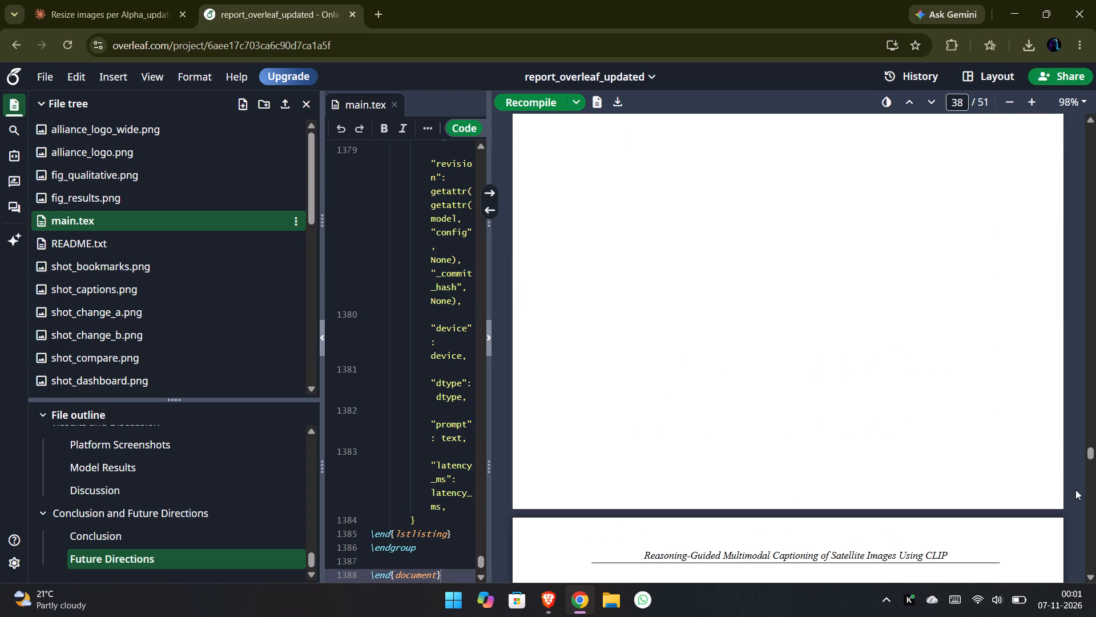
Go back to the PDF's first page, recompile the report, and view the project's compiler settings without changing them.
drag(1087, 455, 1077, 123)
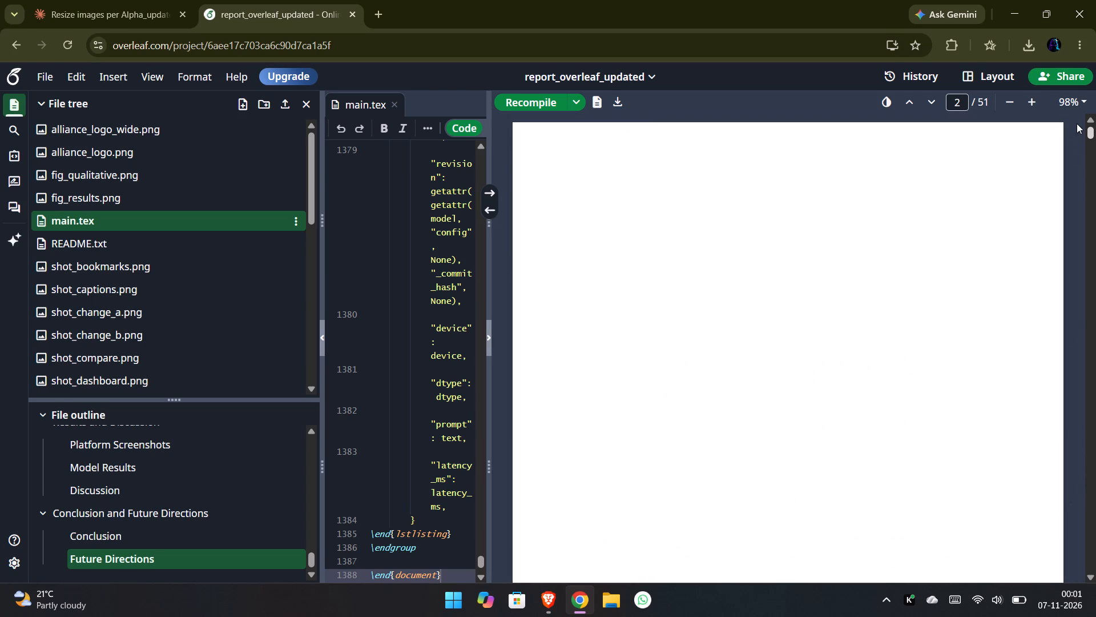
drag(1077, 123, 1077, 122)
scroll(896, 318, down, 1)
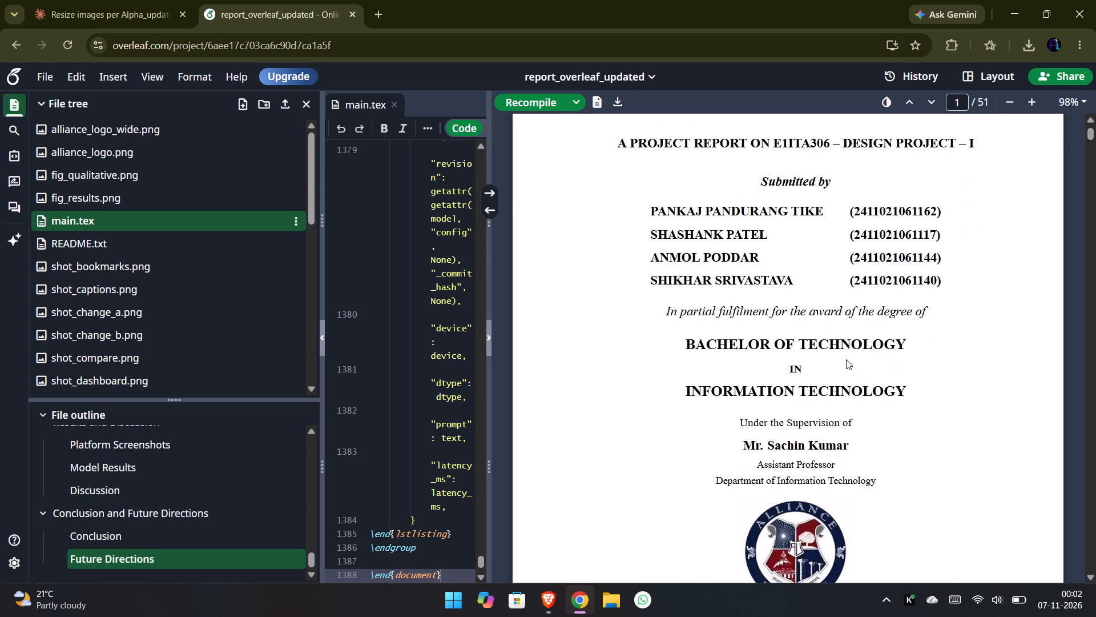
click(566, 98)
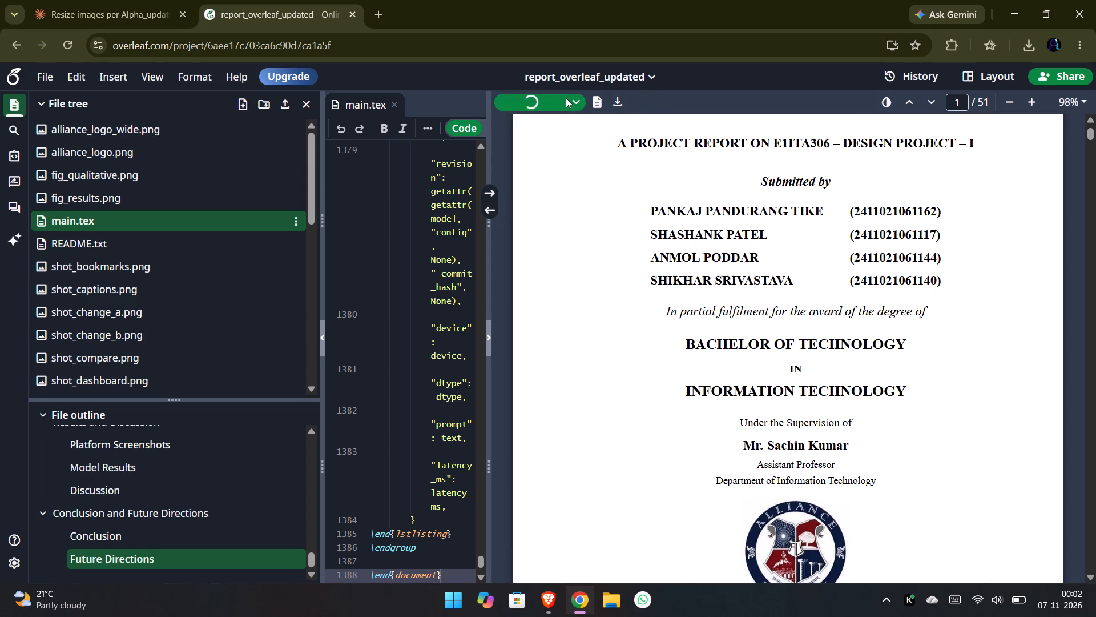
click(574, 106)
click(592, 169)
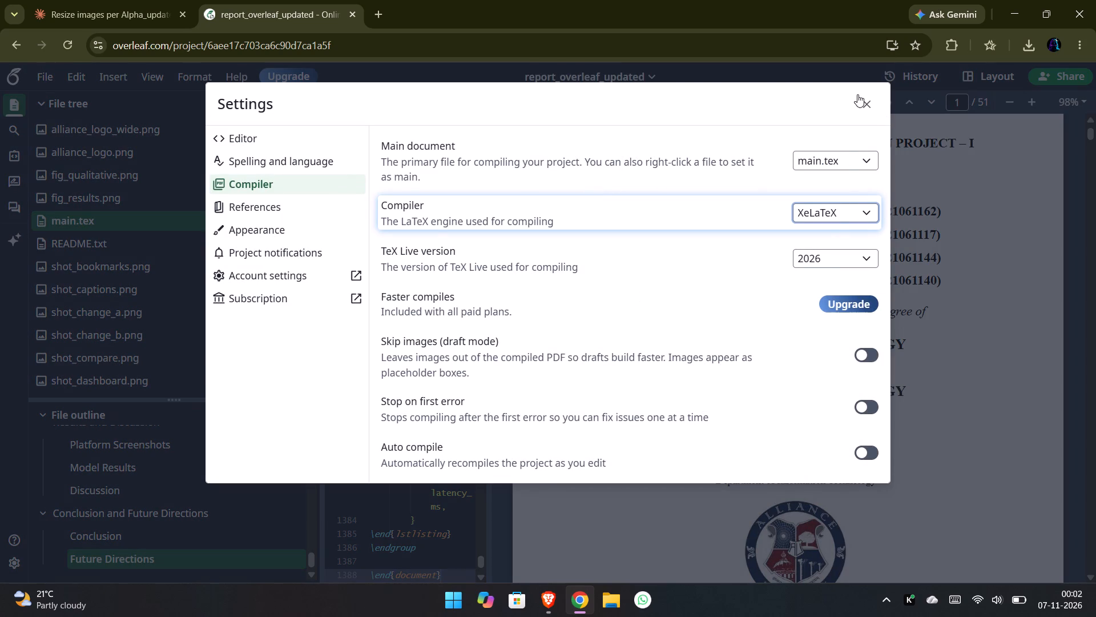
click(863, 99)
scroll(155, 221, down, 7)
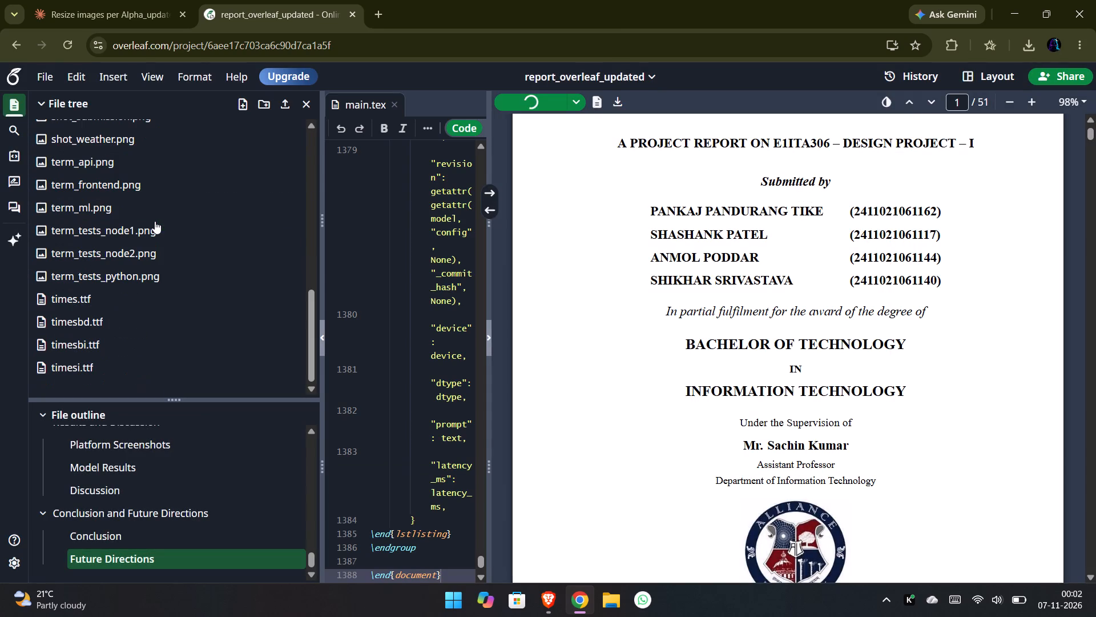
scroll(155, 221, up, 9)
click(720, 387)
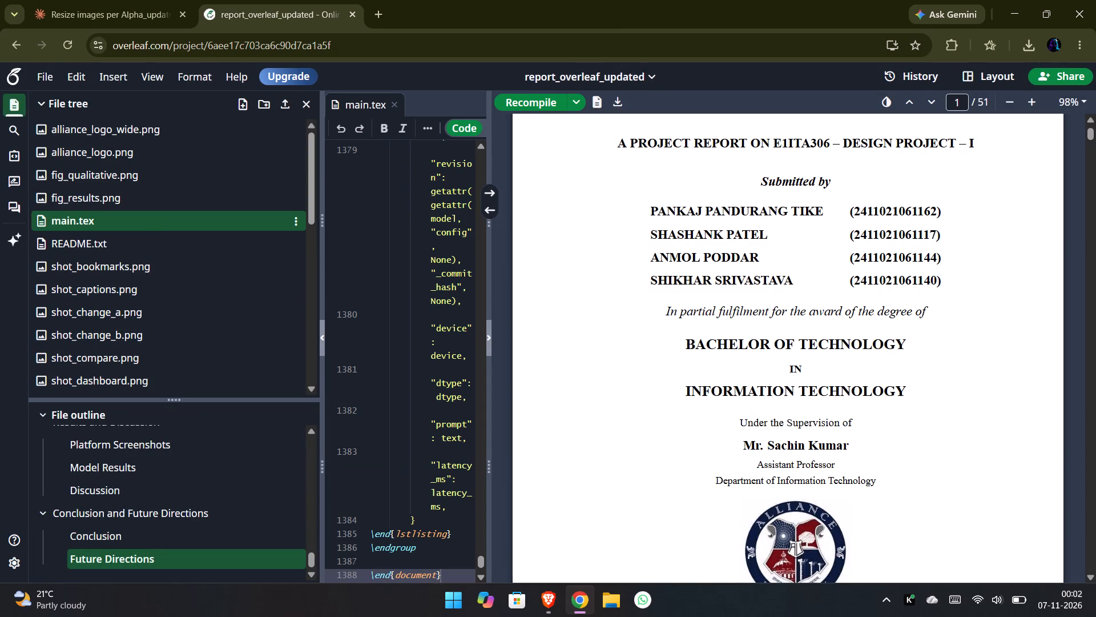
Review the recompiled PDF's title page and the page ii signature block for the supervisor, HOD and external examiners.
scroll(801, 387, up, 7)
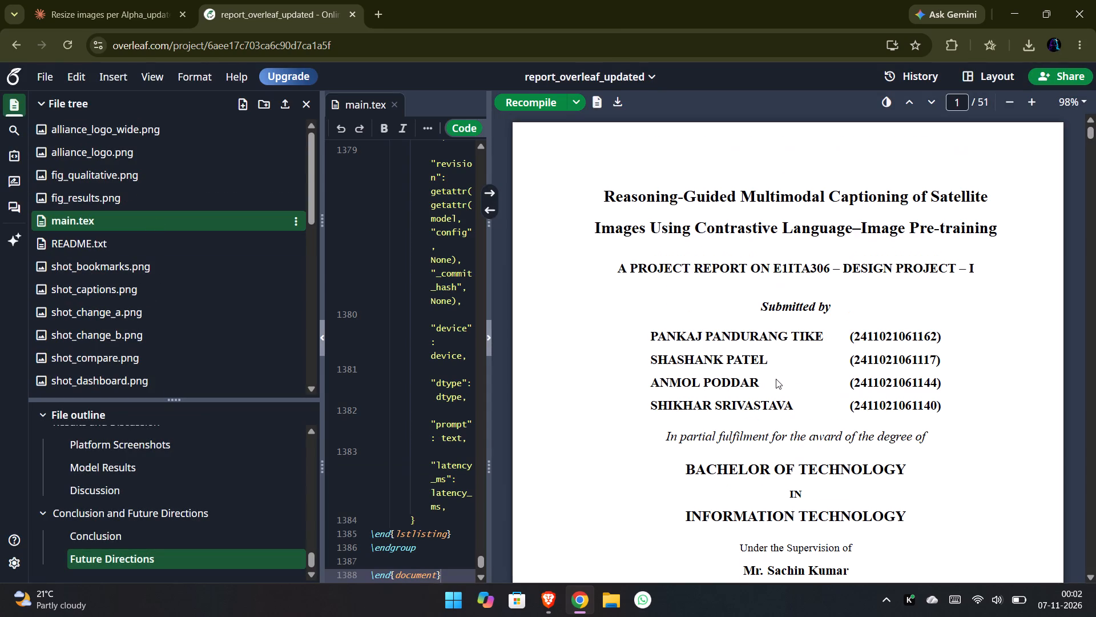
scroll(776, 379, up, 3)
scroll(776, 379, down, 3)
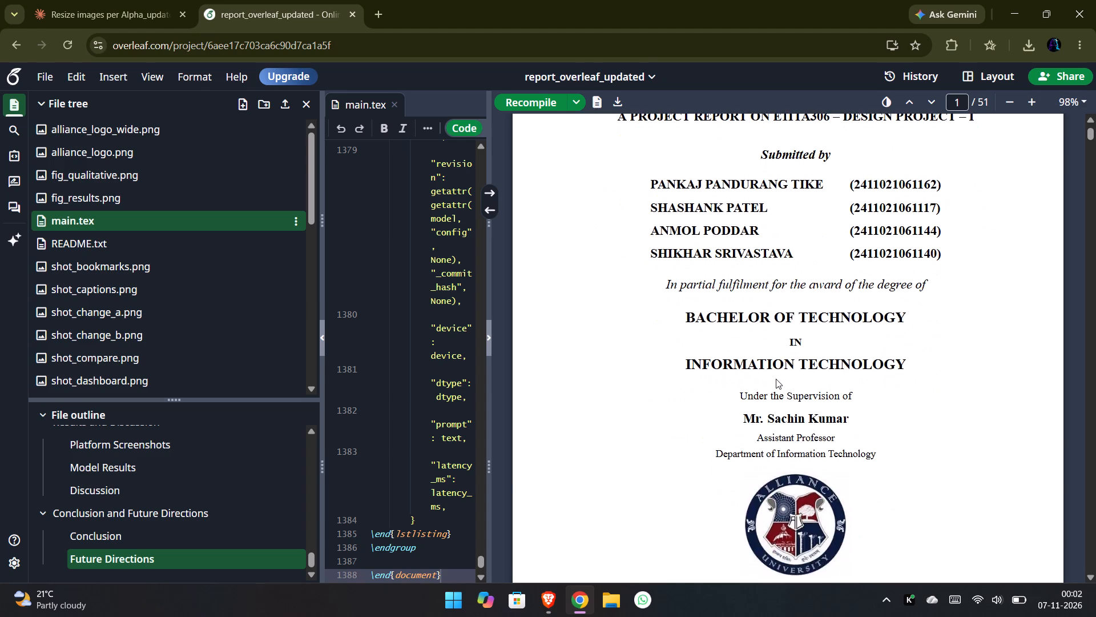
scroll(776, 379, down, 8)
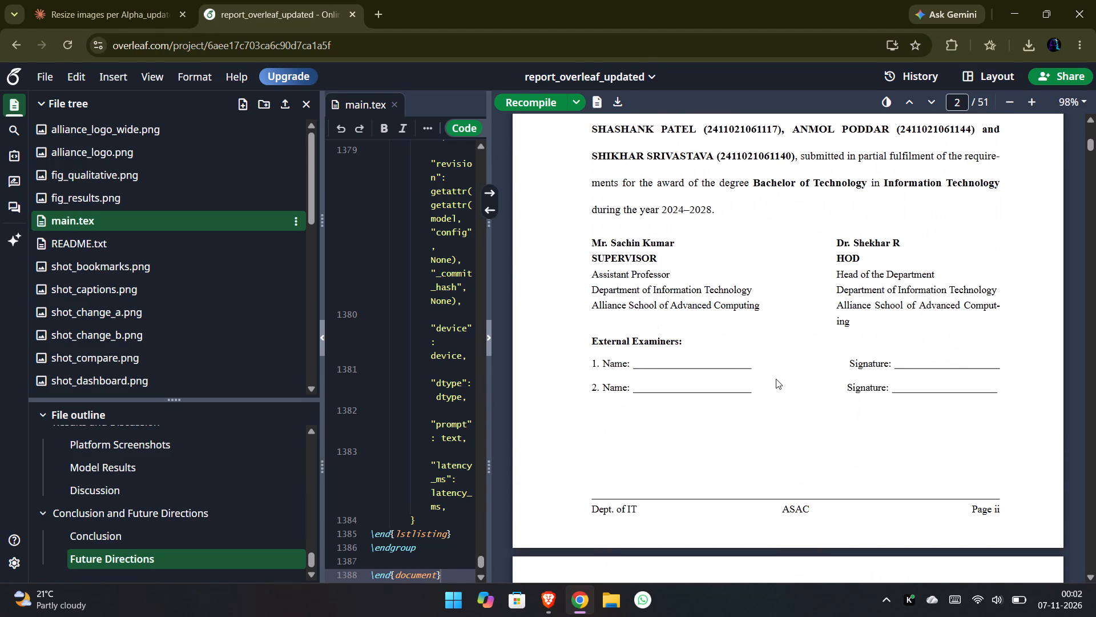
scroll(776, 379, down, 3)
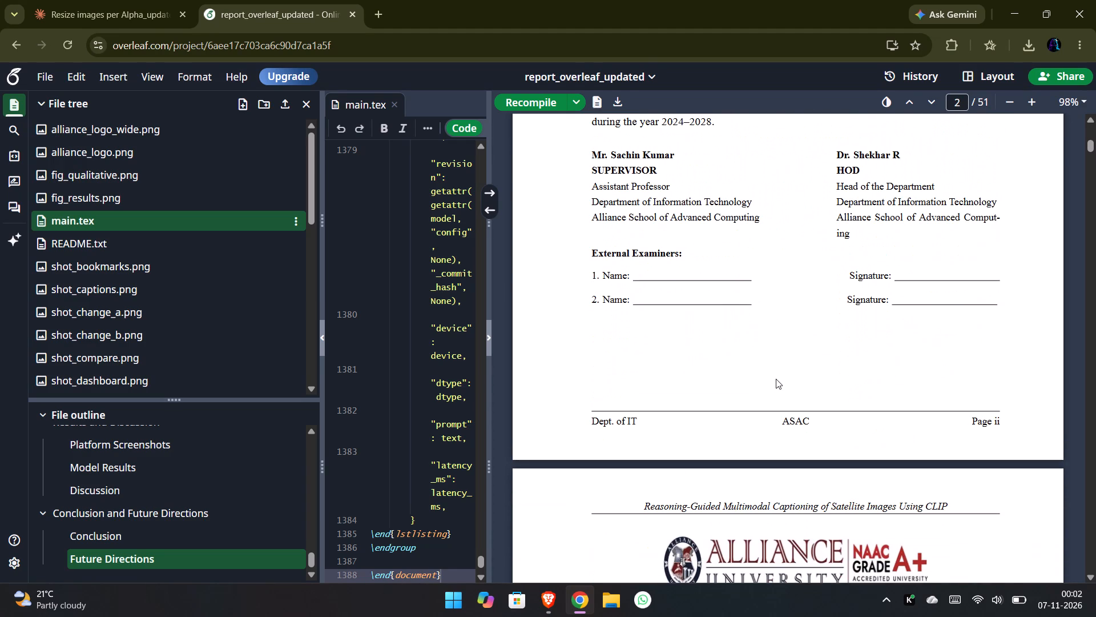
scroll(776, 379, down, 2)
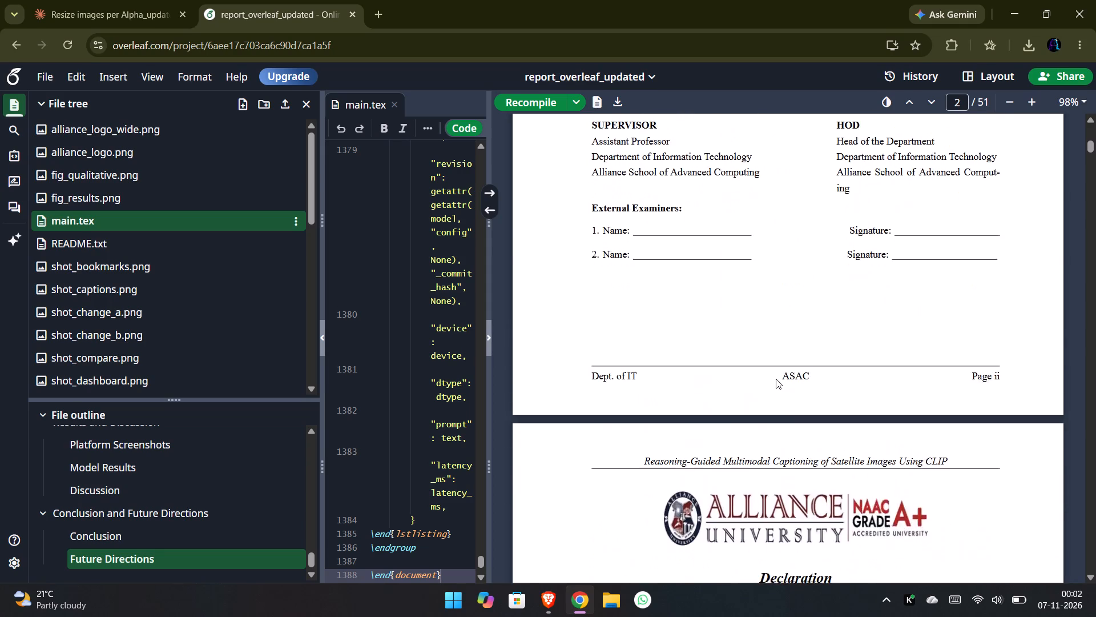
Examine the layout of the PDF's Declaration page, including its student signature table, down to the page iii footer.
scroll(776, 379, right, 2)
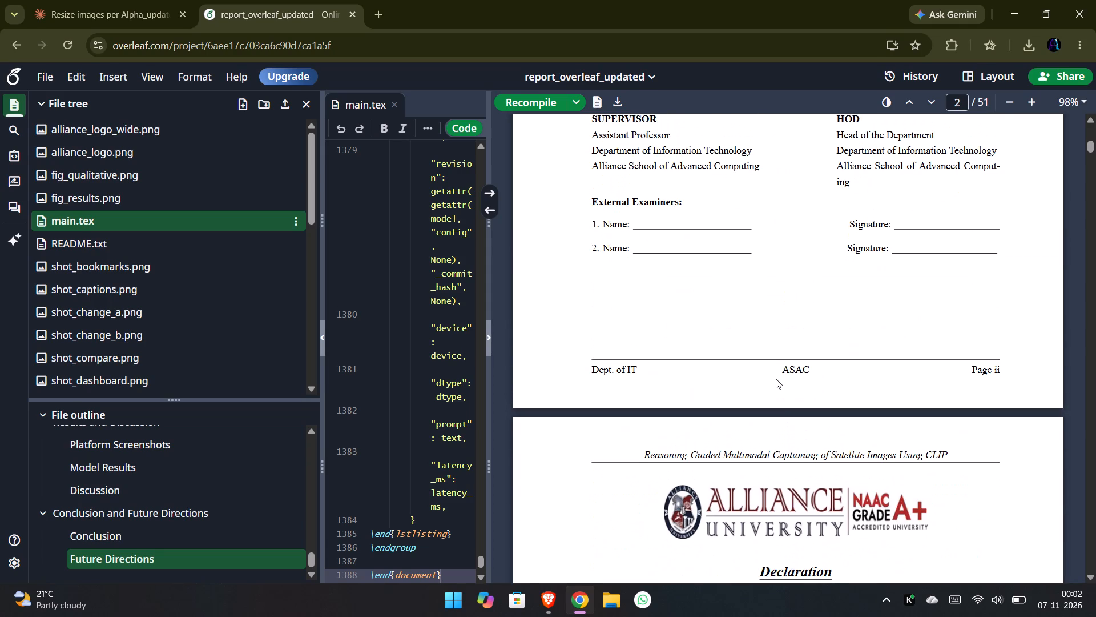
scroll(776, 379, right, 1)
scroll(776, 379, down, 2)
scroll(776, 379, up, 1)
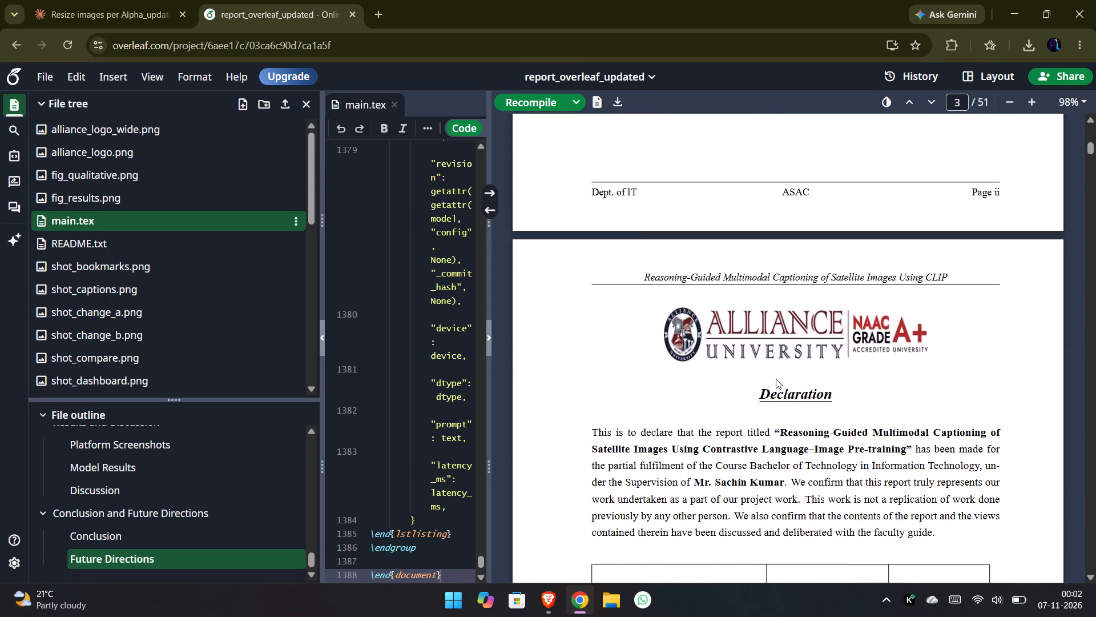
scroll(776, 379, up, 1)
scroll(776, 379, down, 1)
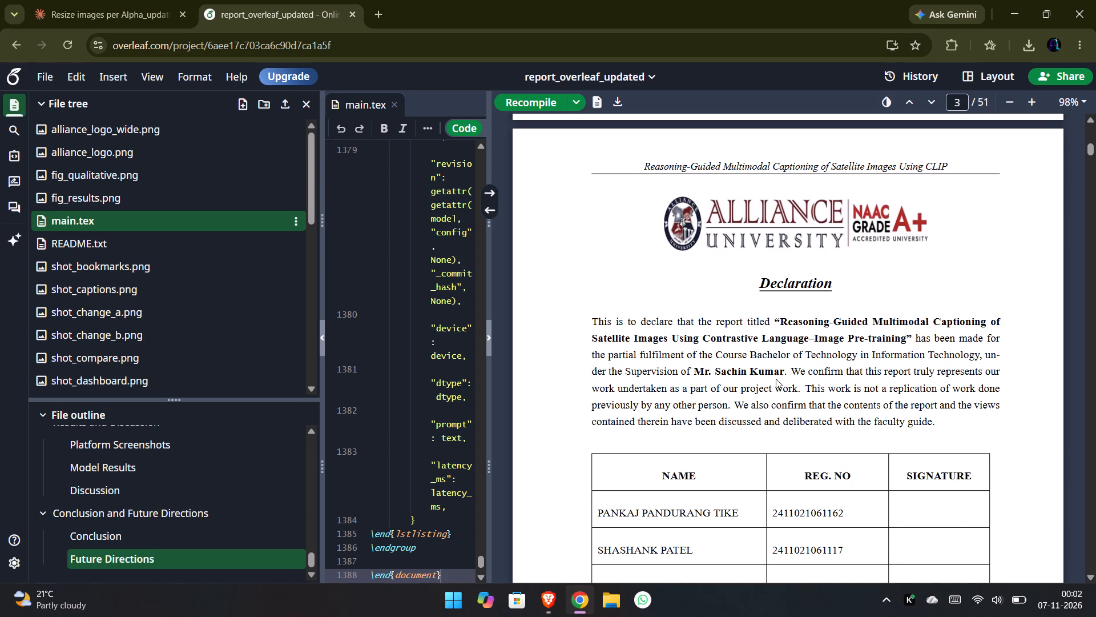
scroll(776, 379, down, 1)
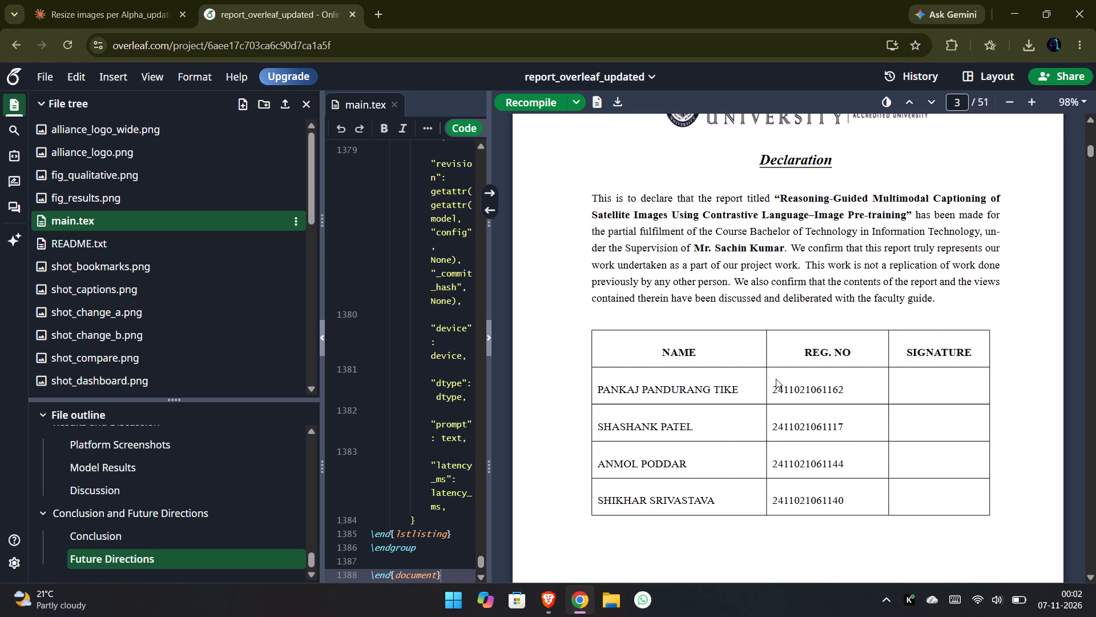
scroll(776, 379, down, 2)
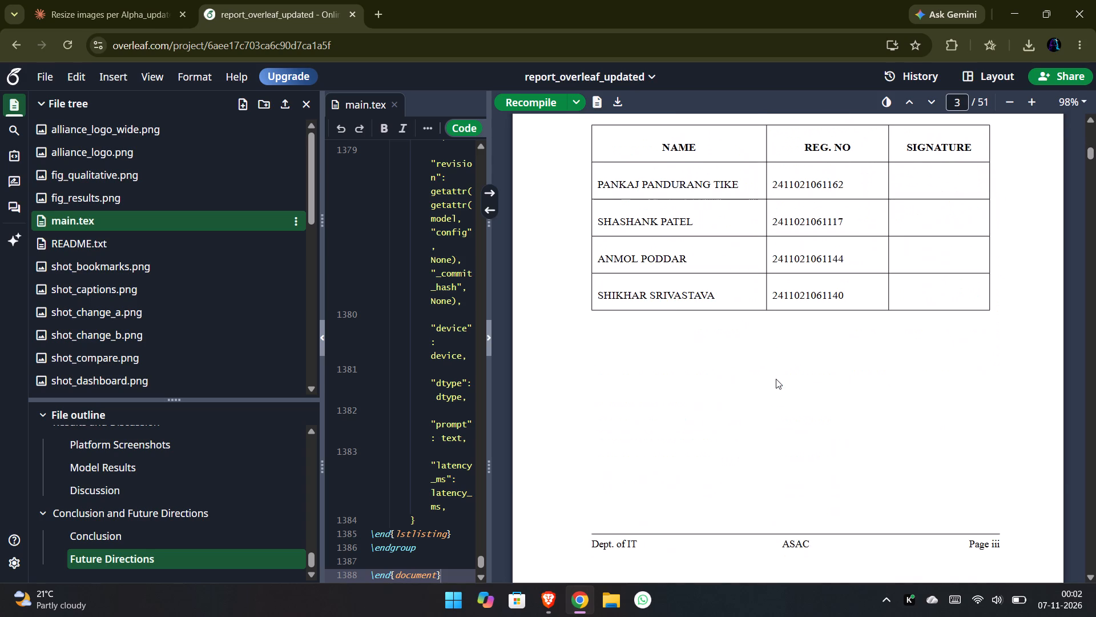
Check the Acknowledgement and Abstract pages of the PDF for layout and blank space.
scroll(776, 379, down, 5)
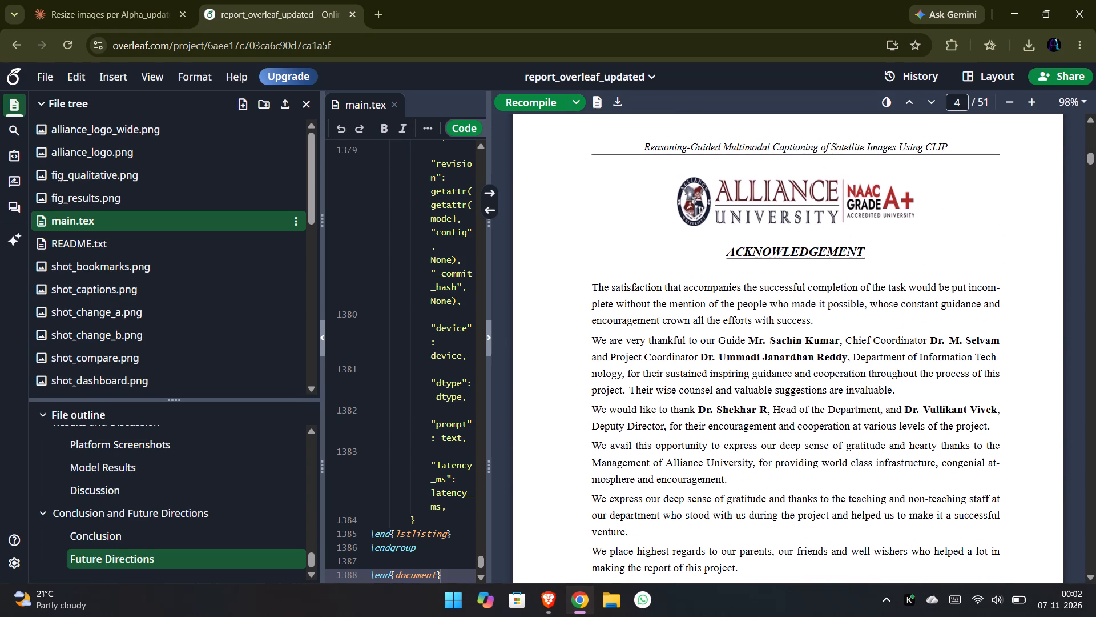
scroll(776, 379, down, 1)
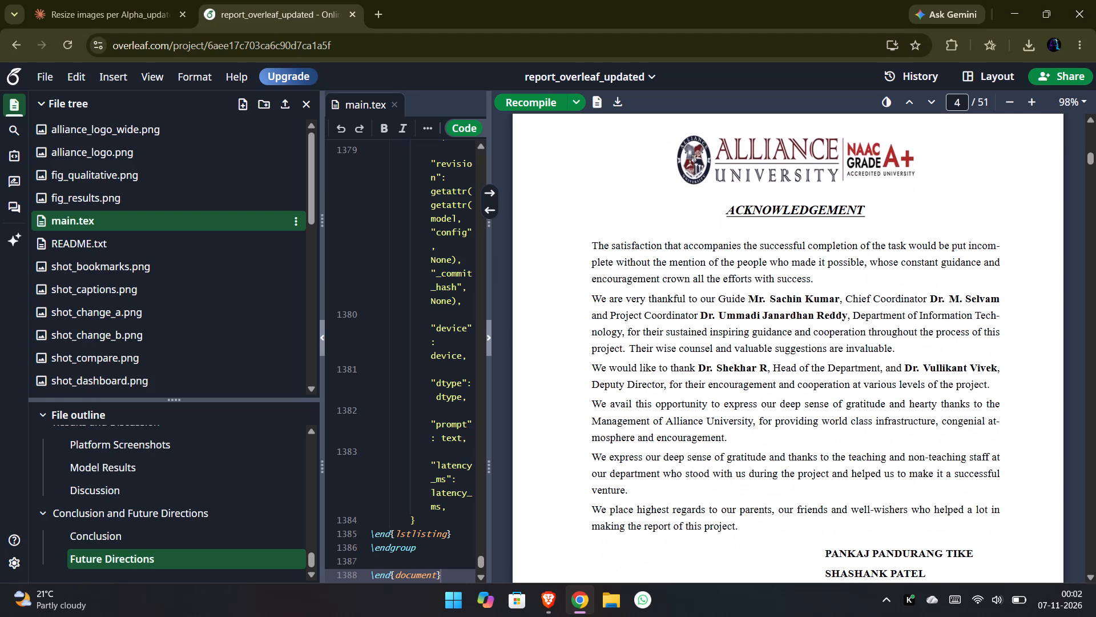
scroll(776, 379, down, 2)
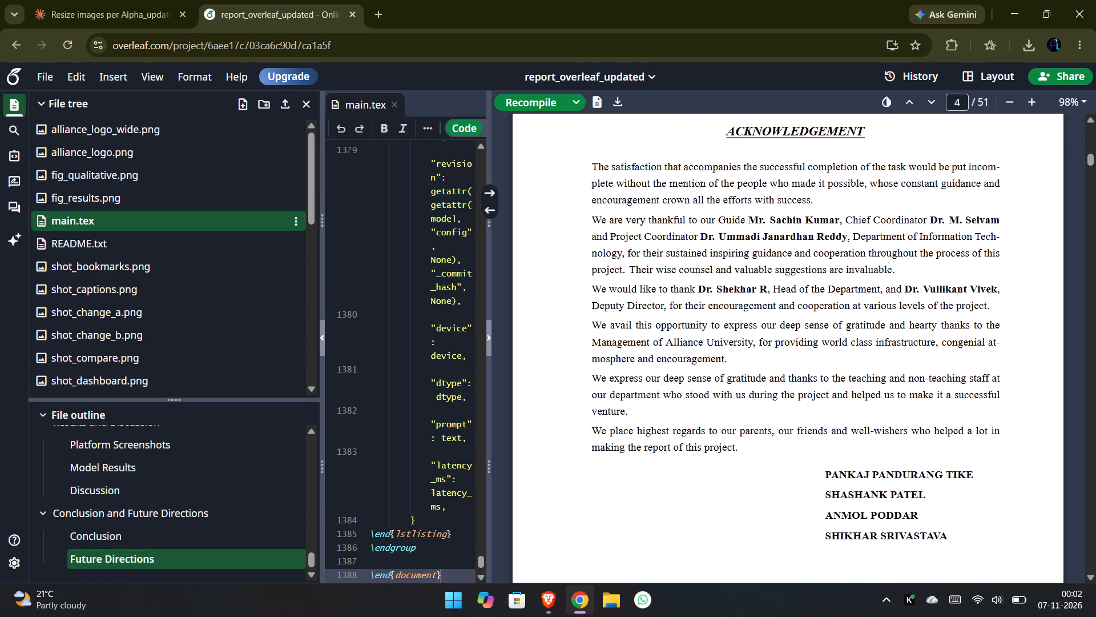
scroll(776, 379, down, 7)
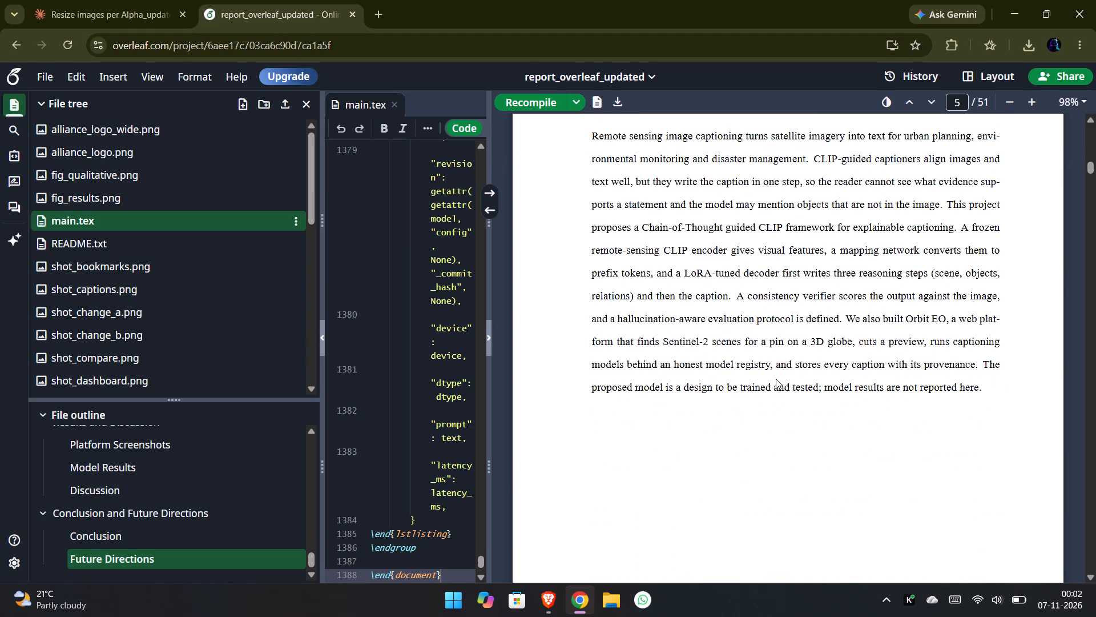
Check the table of contents, the lists of tables and figures, and the abbreviations on PDF pages 6 to 10.
scroll(776, 379, down, 7)
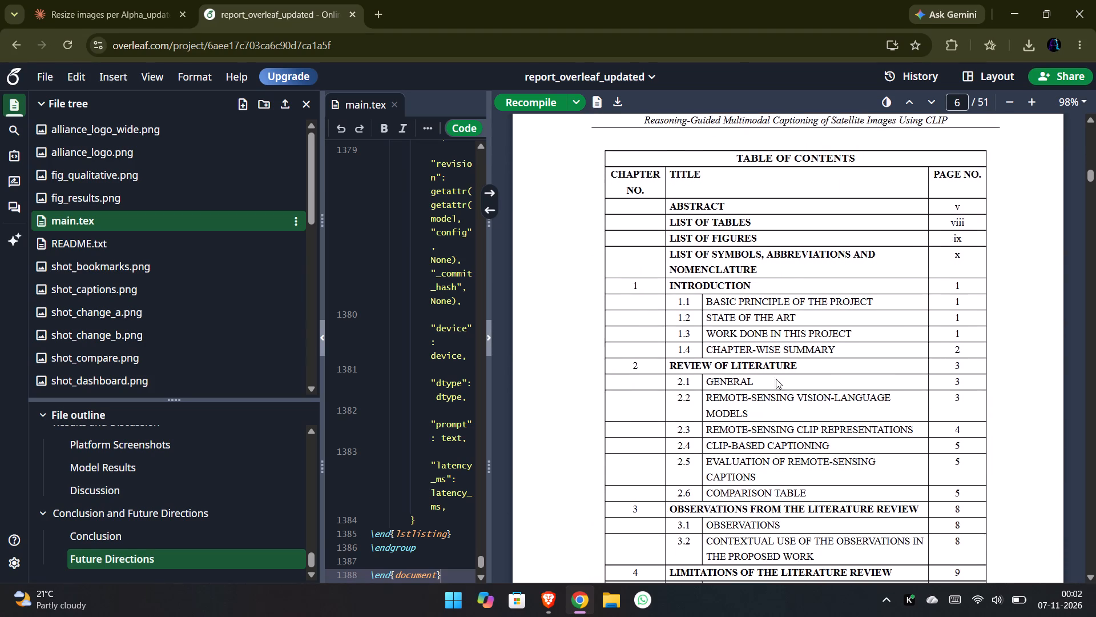
scroll(776, 379, down, 14)
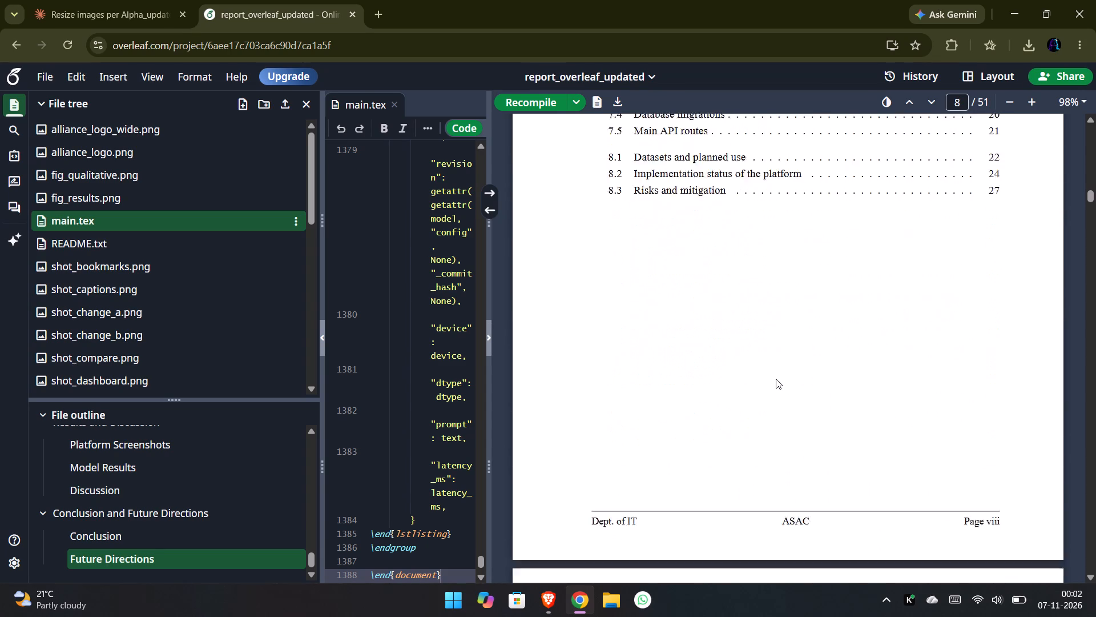
scroll(776, 379, down, 7)
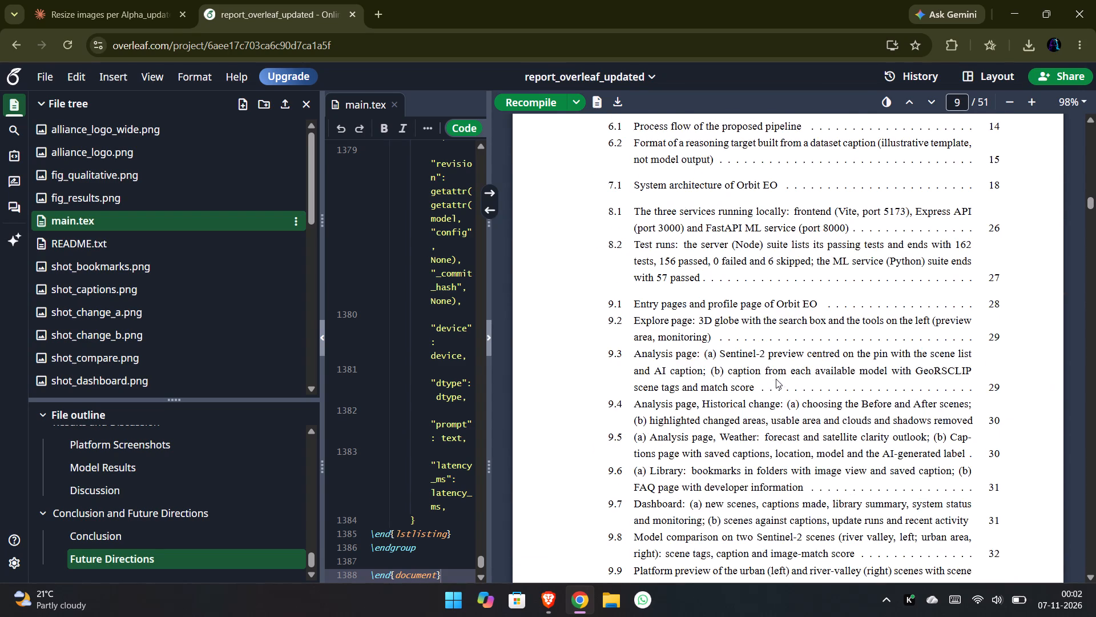
scroll(776, 379, down, 7)
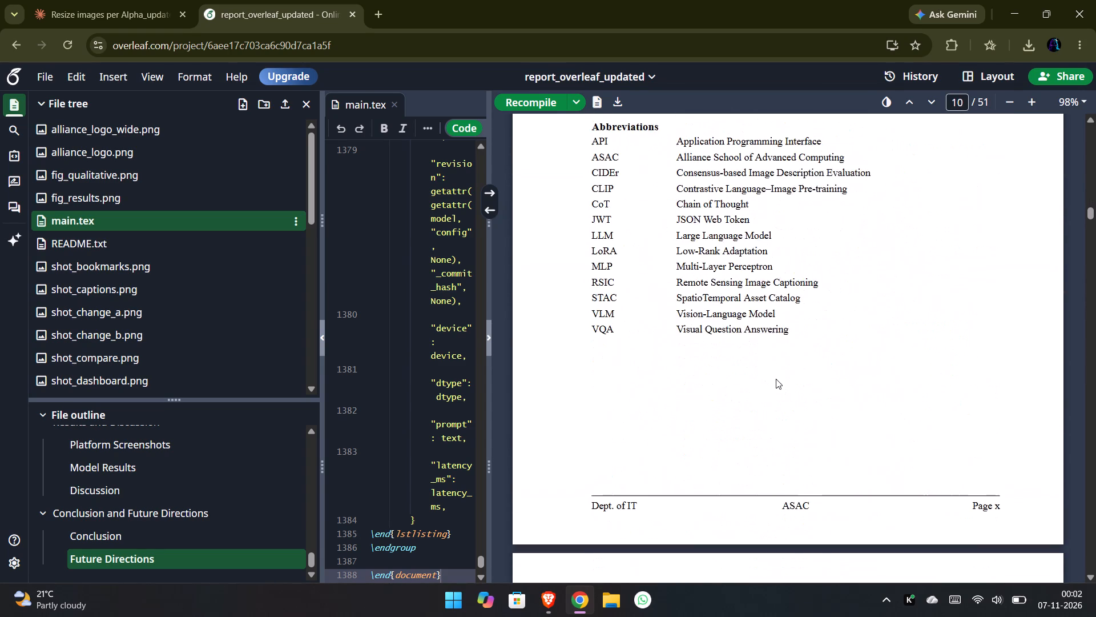
Examine the Chapter 1 Introduction pages of the PDF for blank gaps, through the end of the chapter-wise summary.
scroll(776, 379, down, 4)
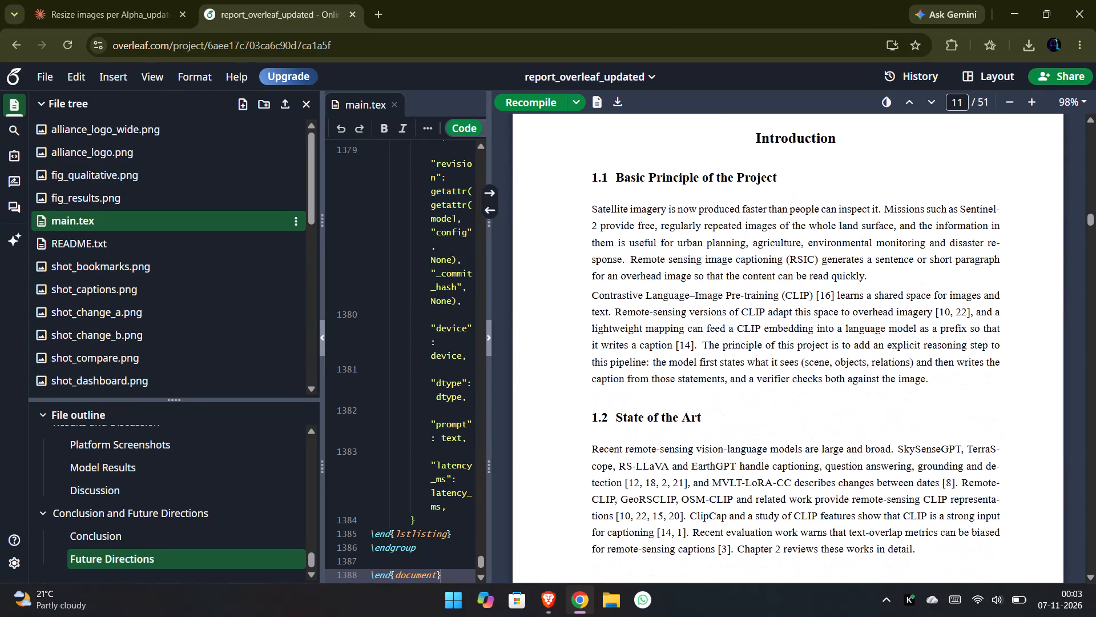
scroll(776, 379, down, 5)
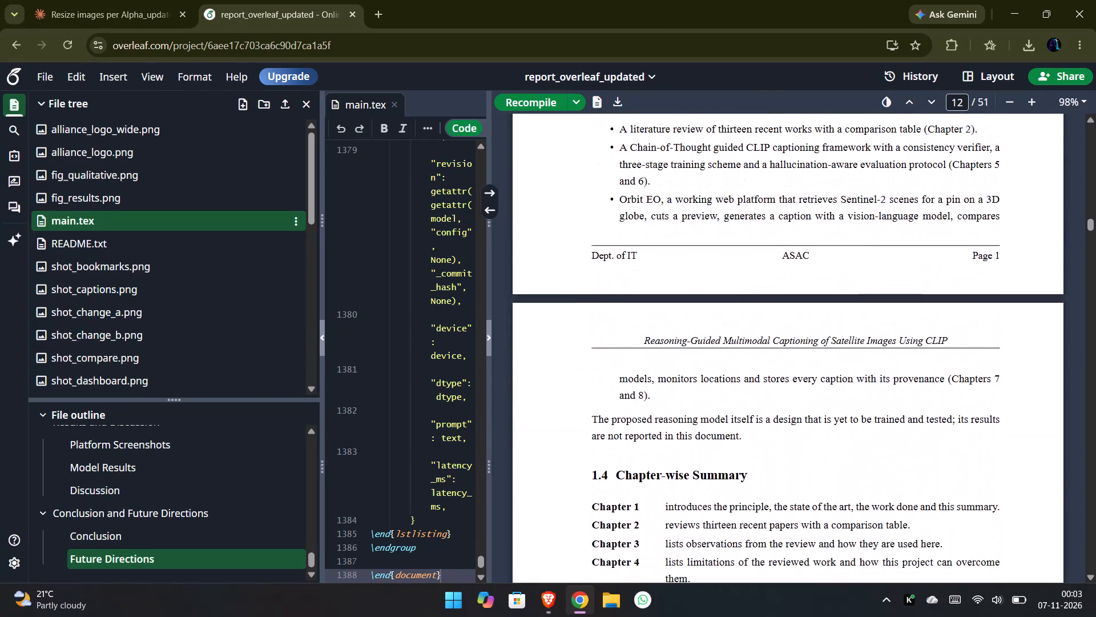
scroll(776, 379, up, 5)
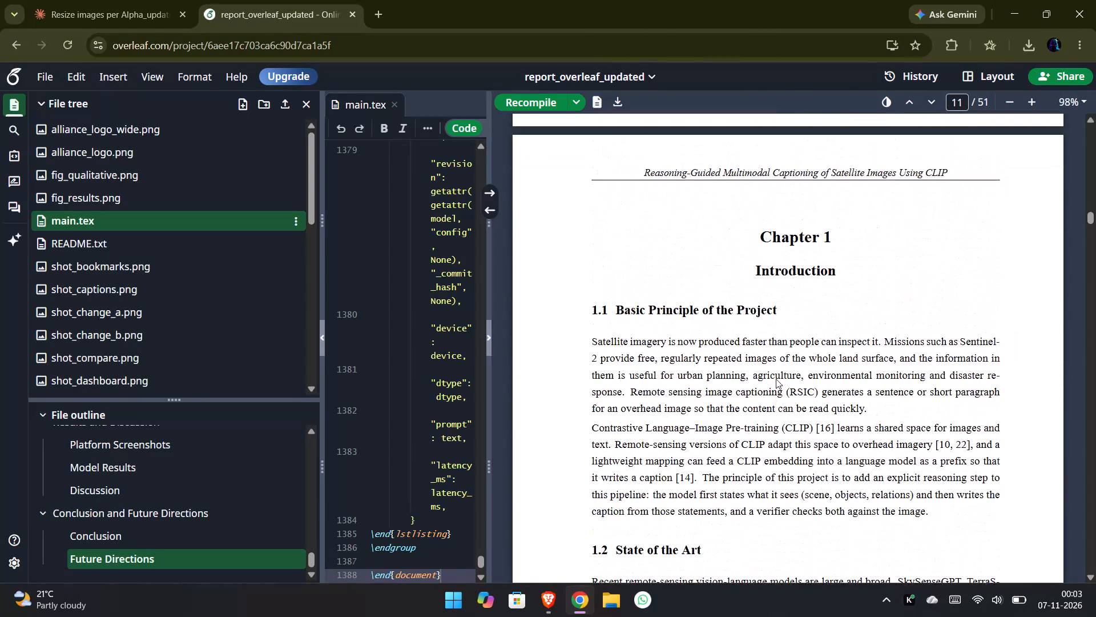
scroll(776, 379, down, 9)
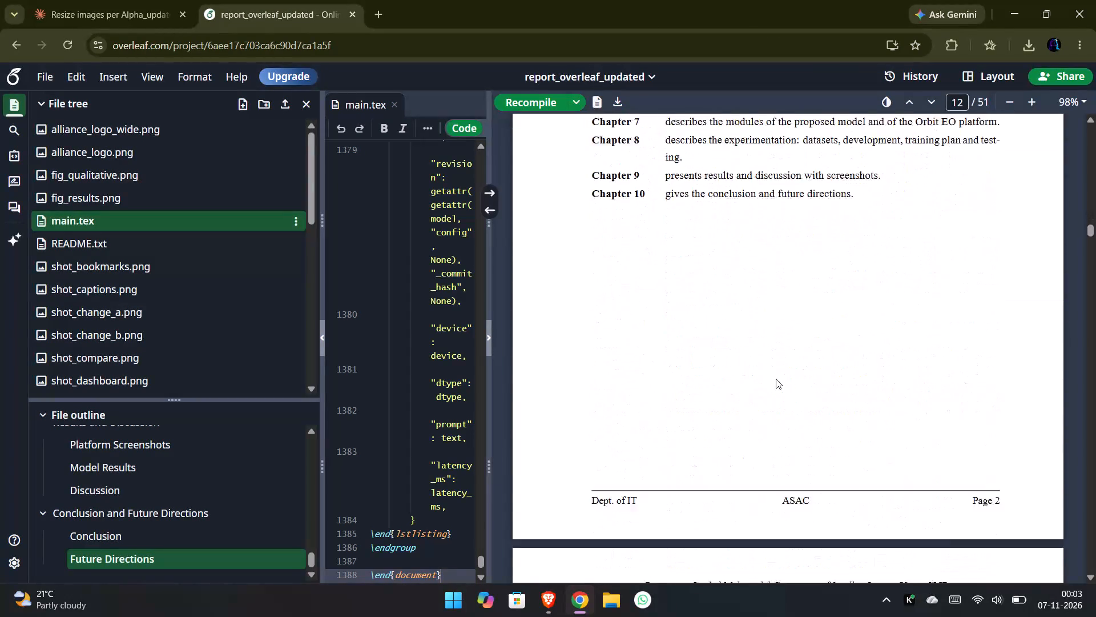
Examine the Chapter 2 literature review pages for blank gaps, including comparison Table 2.1 through its end on page 7.
scroll(776, 379, down, 6)
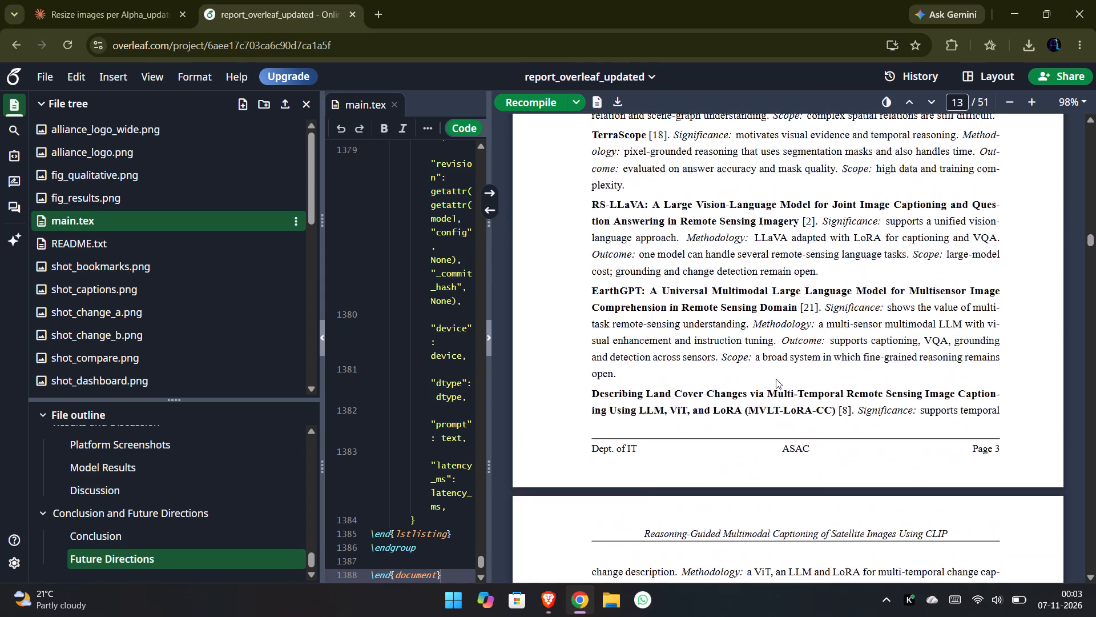
scroll(776, 379, down, 11)
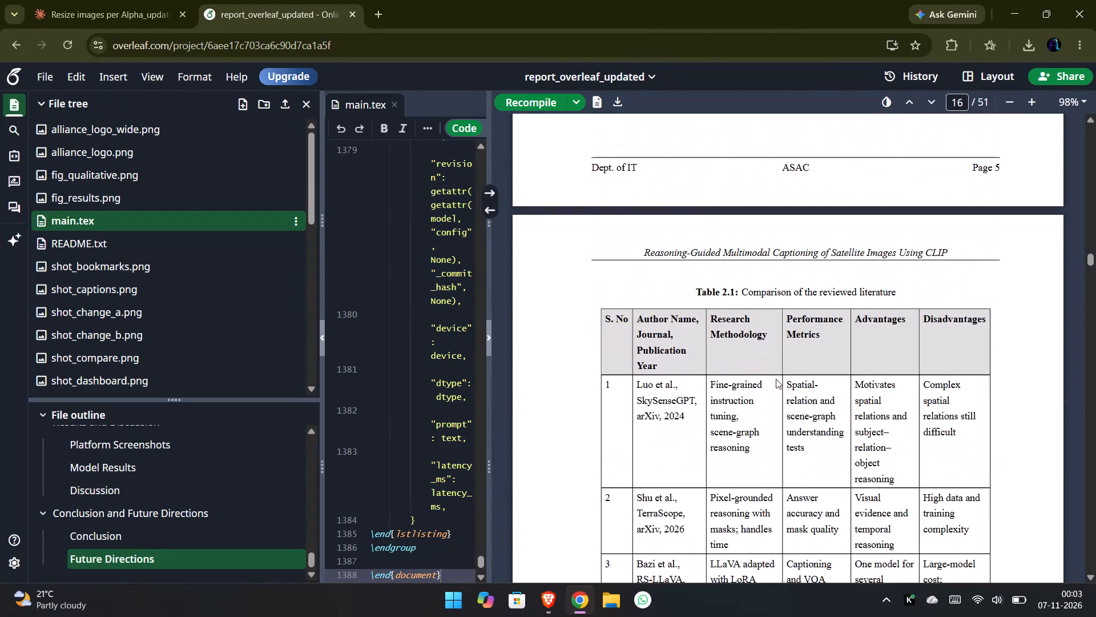
scroll(776, 379, up, 2)
scroll(776, 379, down, 8)
scroll(776, 379, up, 1)
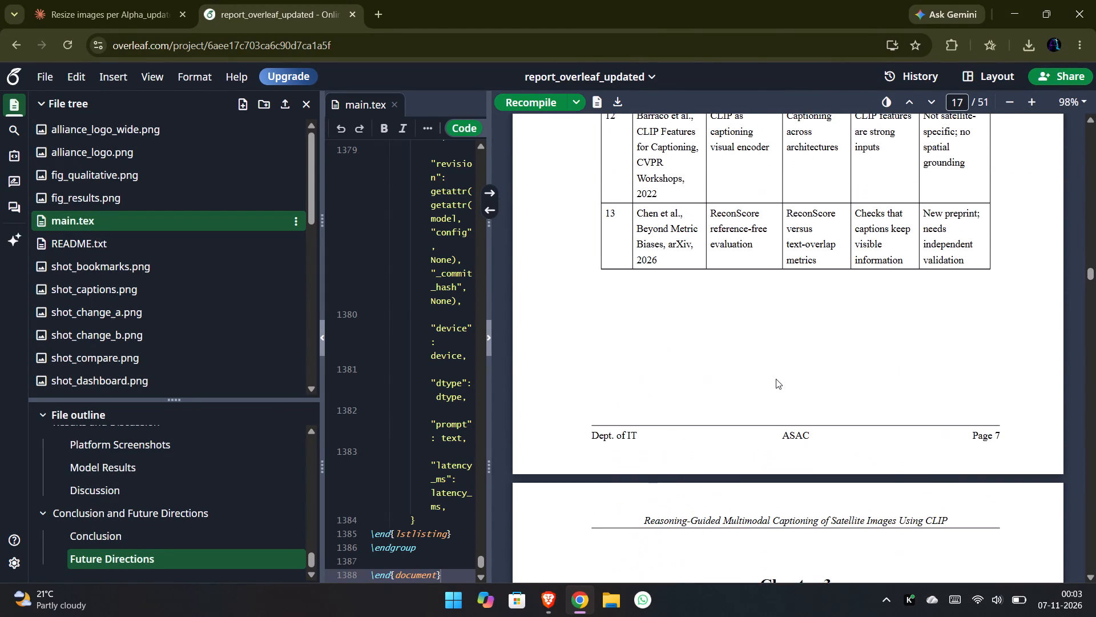
Check Chapters 3 to 5 of the PDF for blank gaps, from the literature observations to the requirements table on page 12.
scroll(776, 379, down, 7)
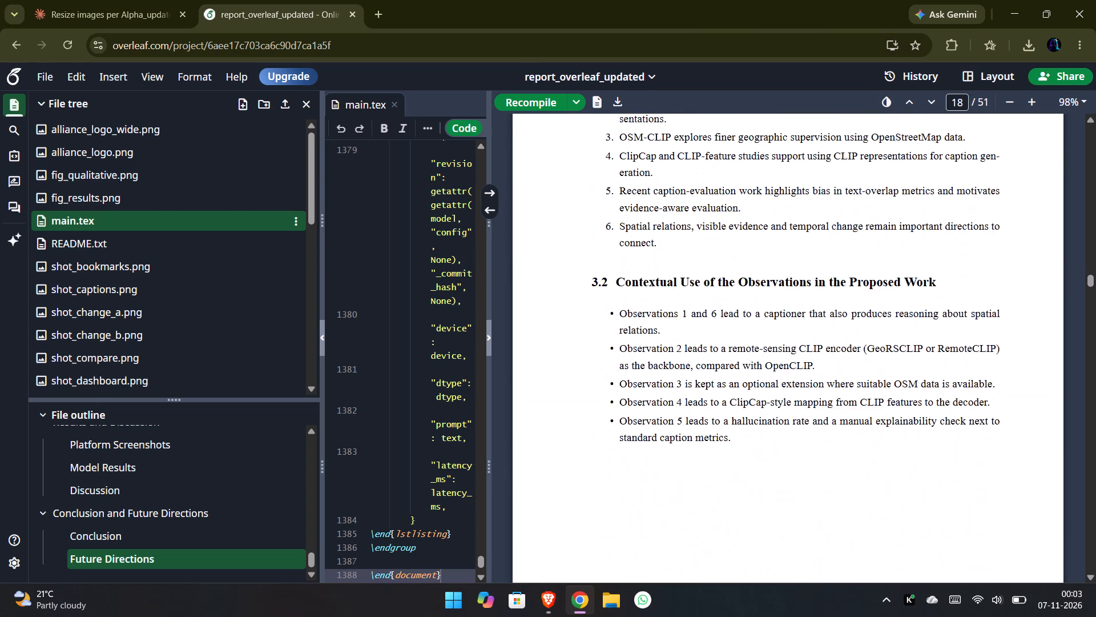
scroll(776, 379, down, 9)
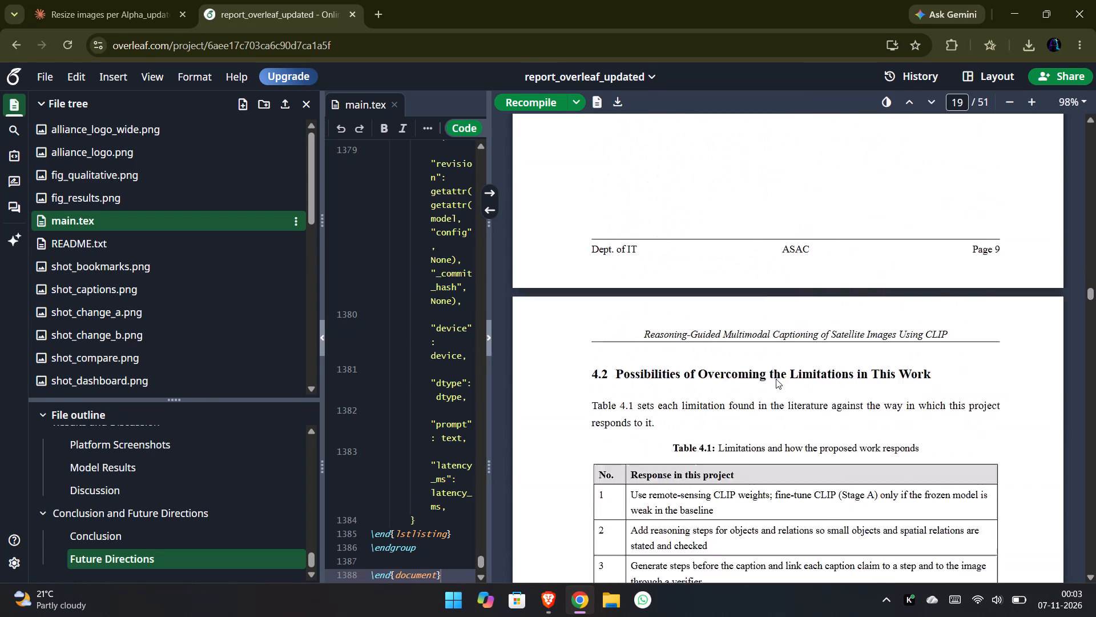
scroll(776, 379, down, 9)
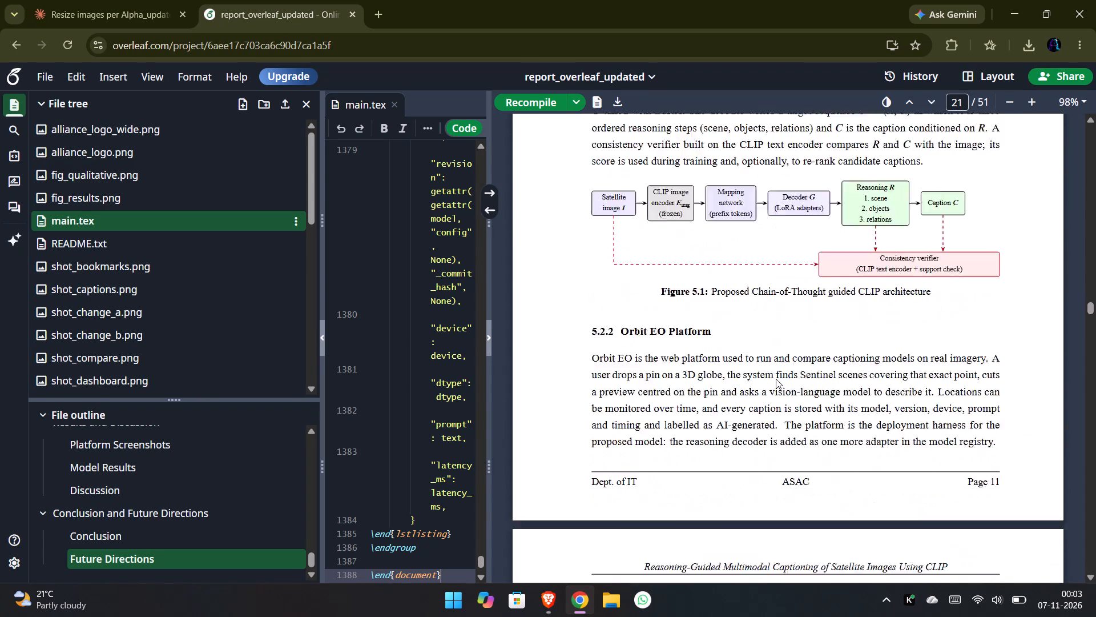
scroll(776, 379, down, 6)
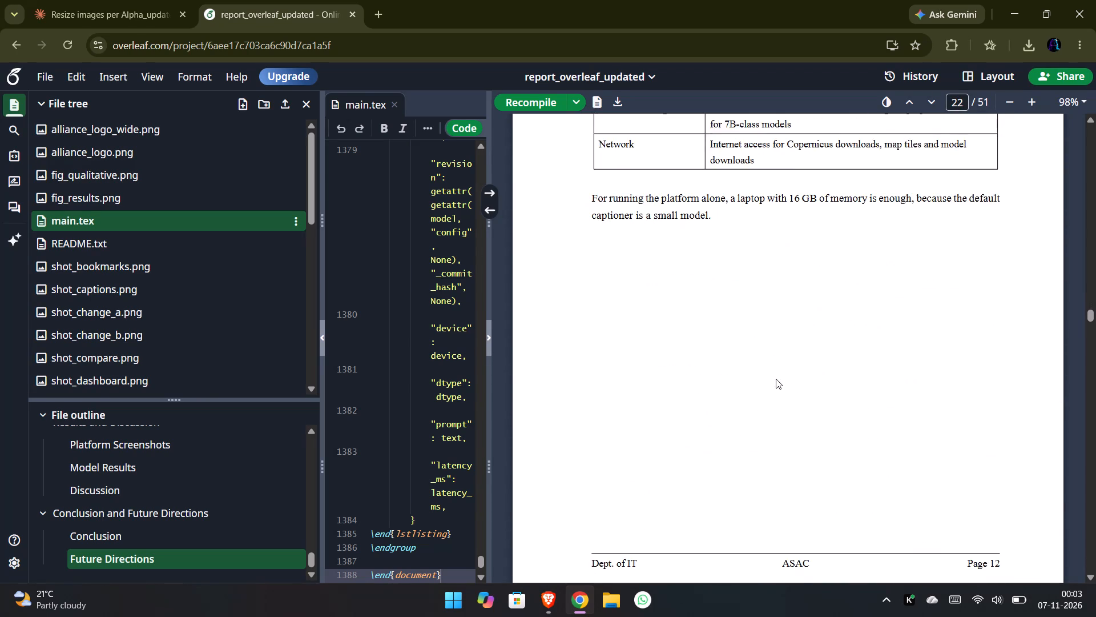
Examine the Chapter 6 pages for blank gaps, comparing the end of page 15 with the 6.5 Algorithms page.
scroll(776, 379, down, 9)
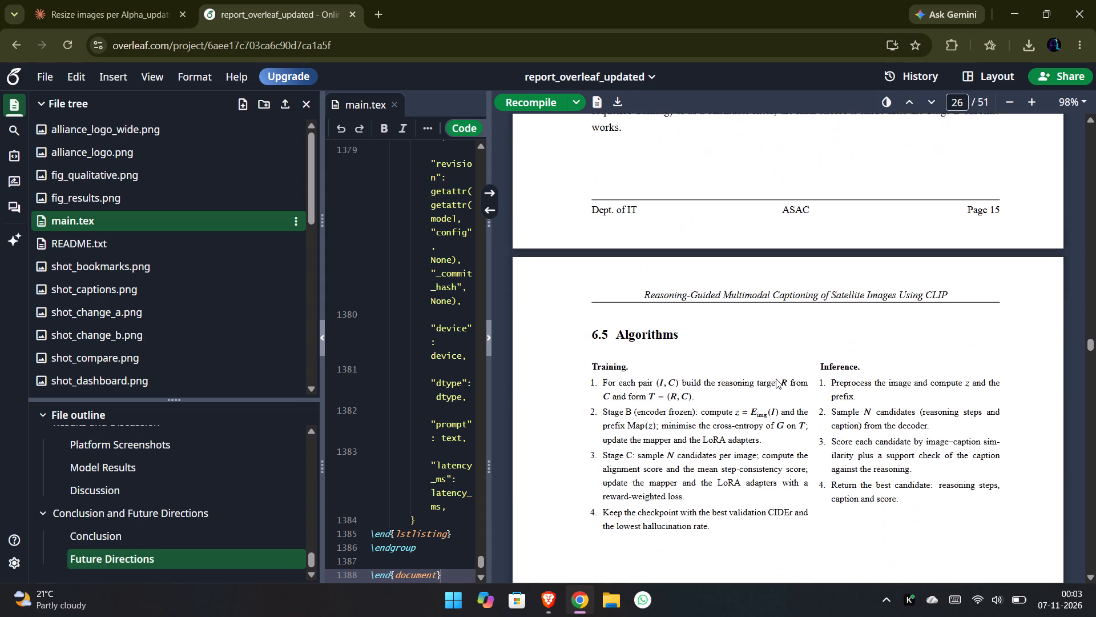
scroll(776, 379, down, 3)
scroll(776, 379, up, 1)
scroll(776, 379, down, 1)
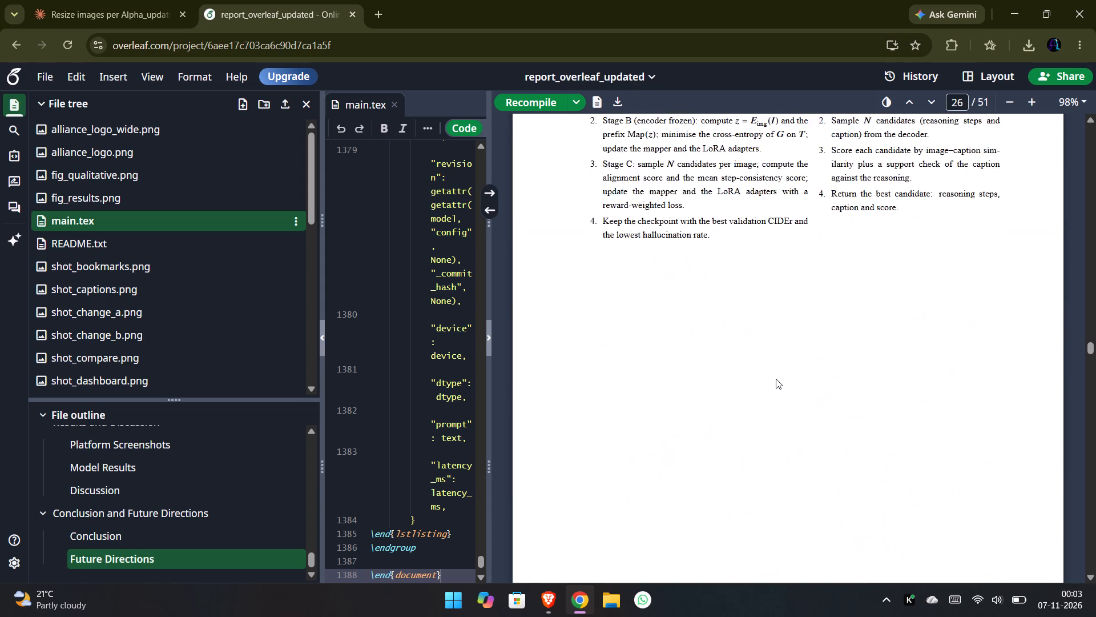
scroll(776, 379, down, 1)
scroll(776, 379, up, 3)
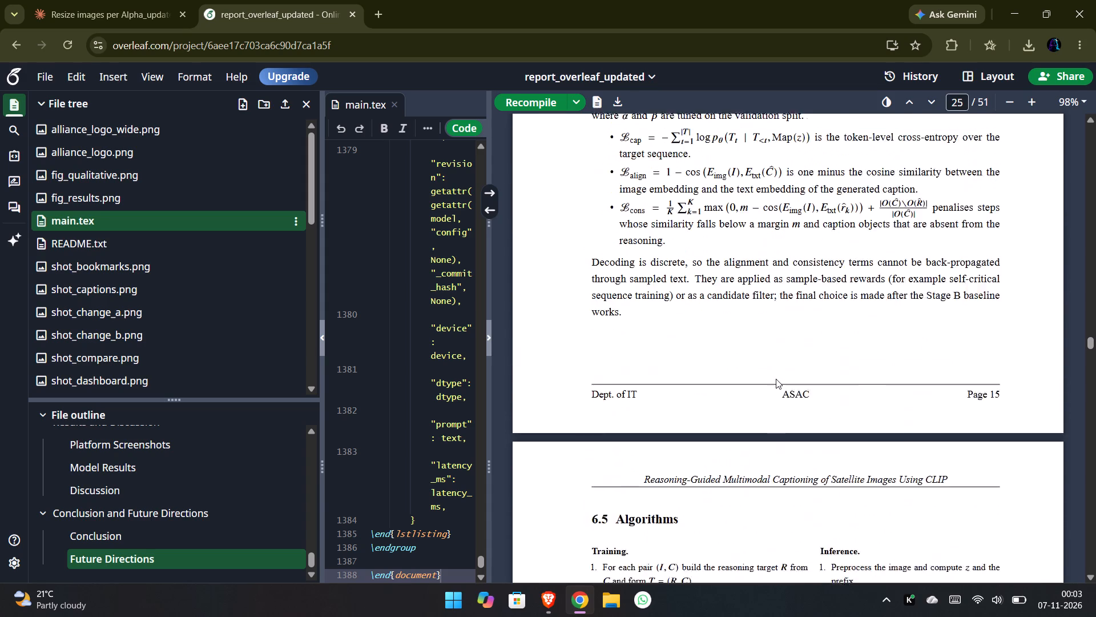
scroll(776, 379, down, 9)
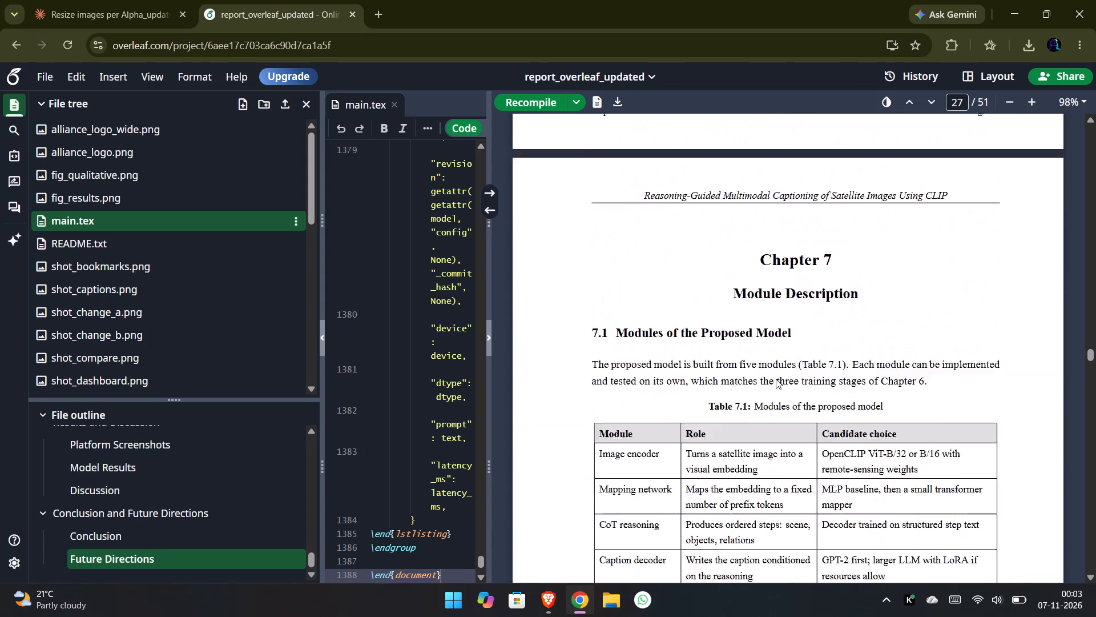
Examine the Chapter 7 Module Description pages of the PDF for blank gaps, from Table 7.1 through section 7.7 Security Design.
scroll(776, 379, down, 7)
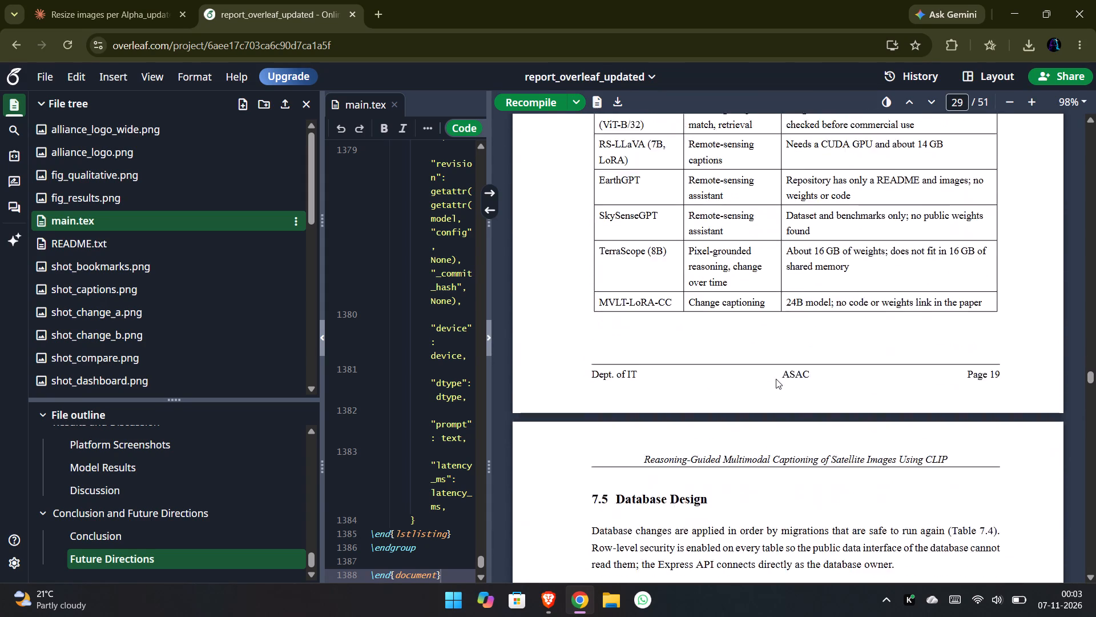
scroll(776, 379, down, 5)
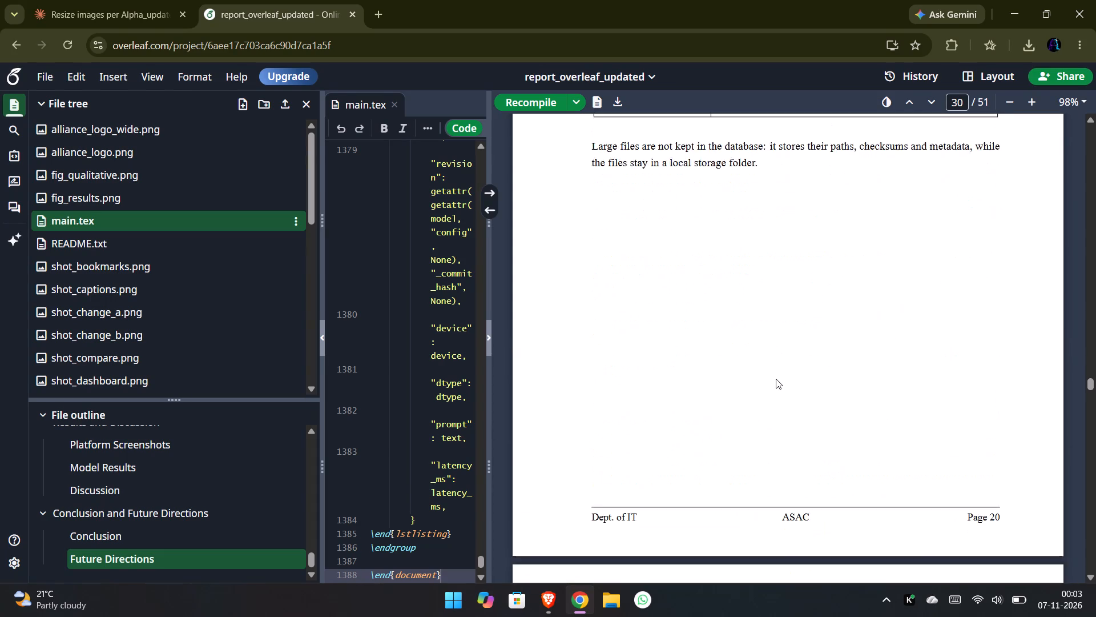
scroll(776, 379, down, 5)
scroll(776, 379, up, 4)
scroll(776, 379, down, 3)
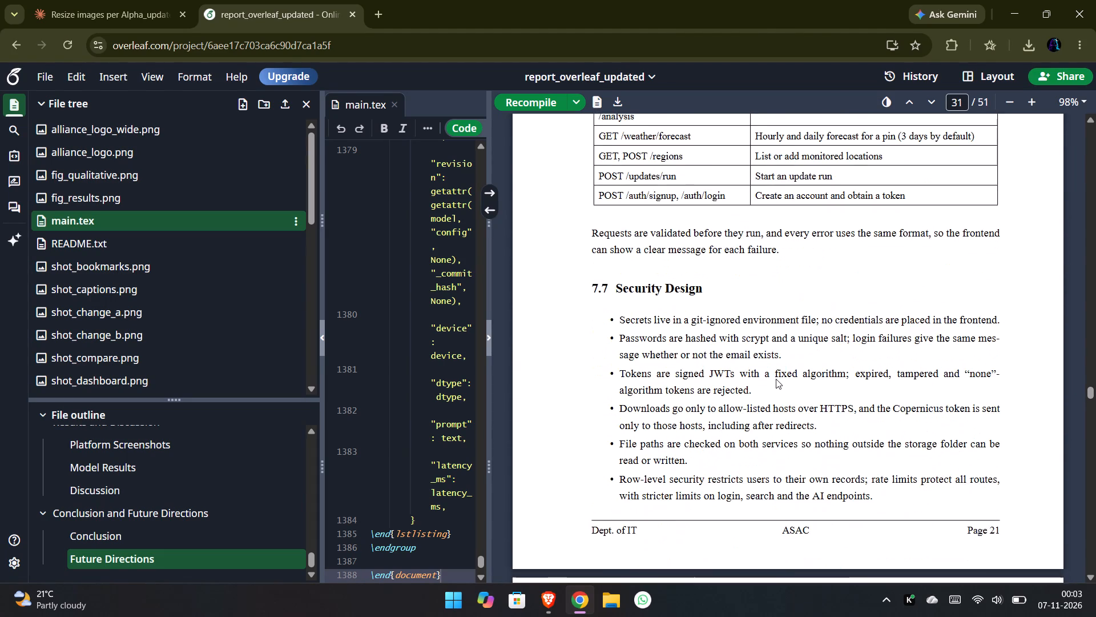
Examine the Chapter 8 Experimentation pages for blank gaps, from the dataset table through implementation status to section 8.4 Testing.
scroll(776, 379, down, 5)
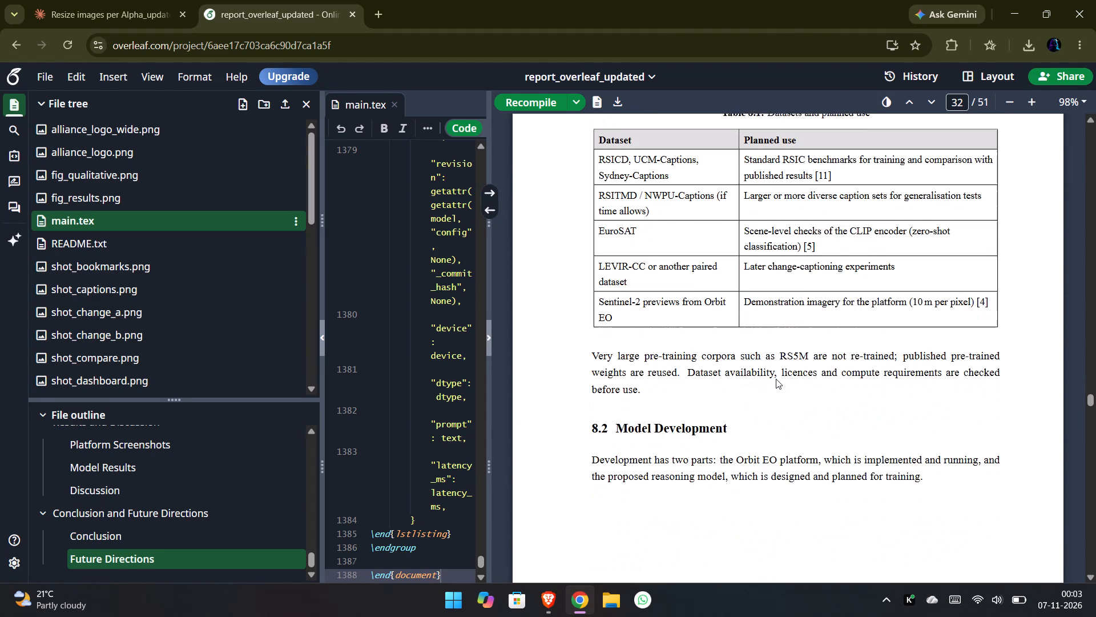
scroll(776, 379, down, 4)
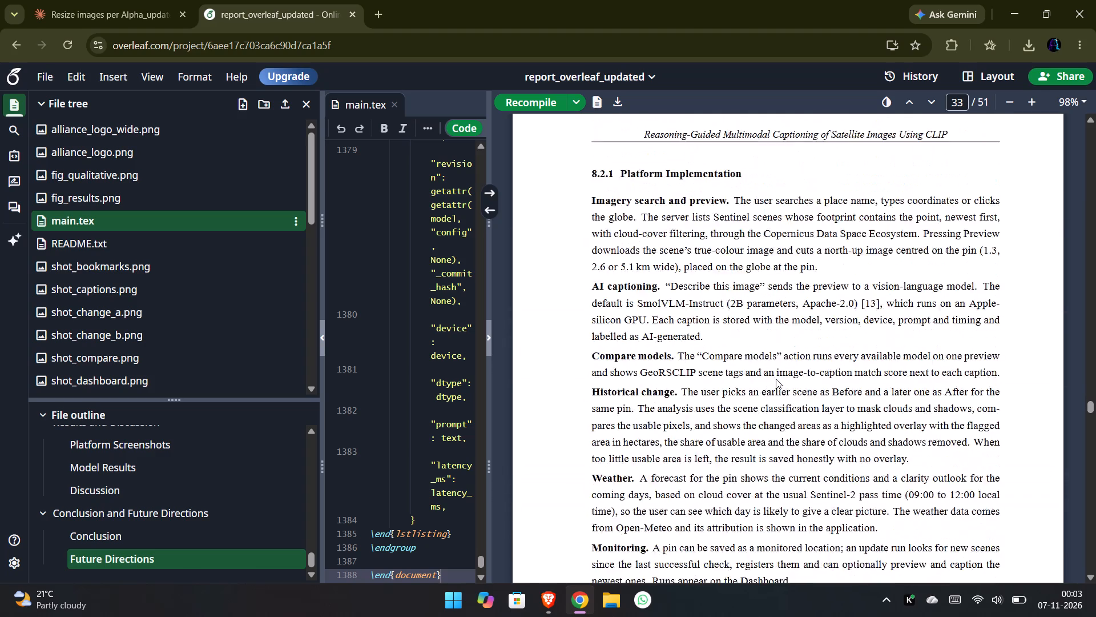
scroll(776, 379, down, 1)
scroll(776, 379, up, 9)
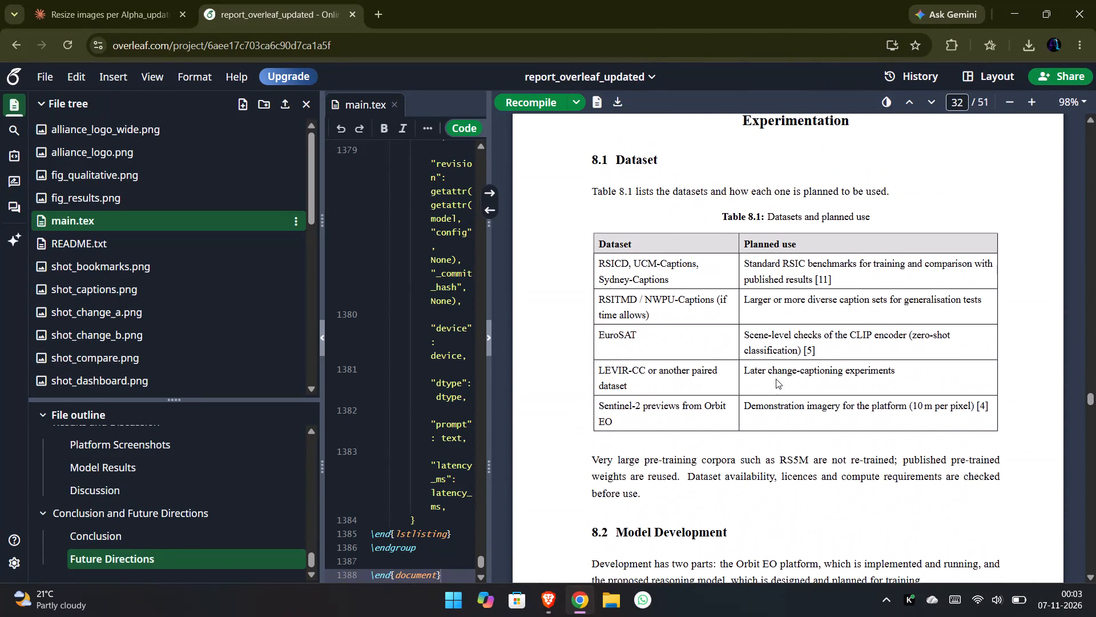
scroll(776, 379, down, 9)
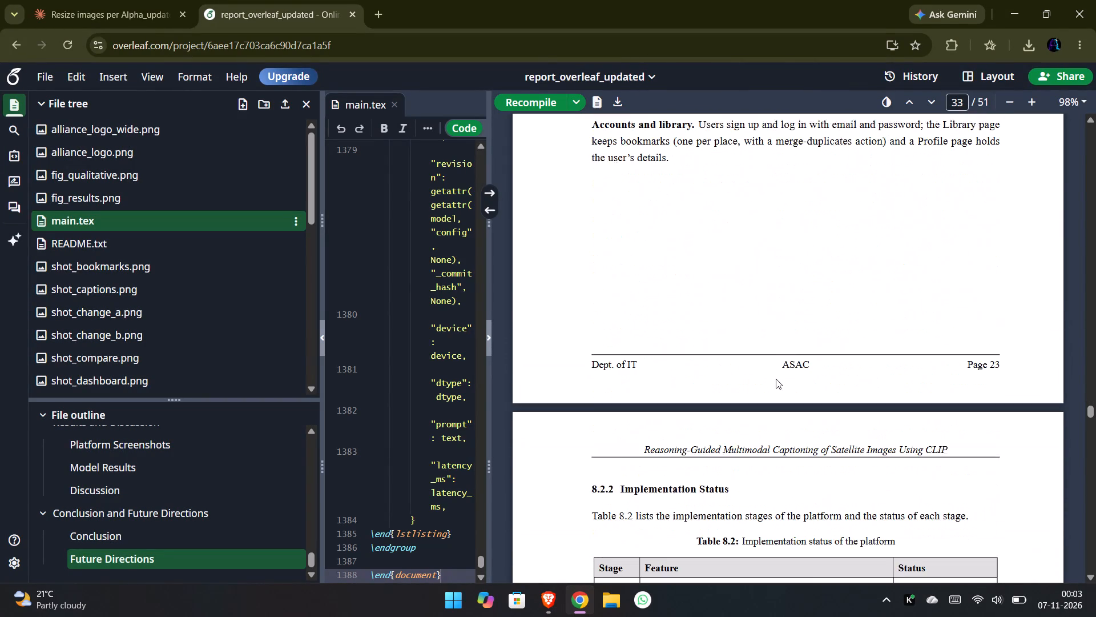
scroll(776, 379, down, 7)
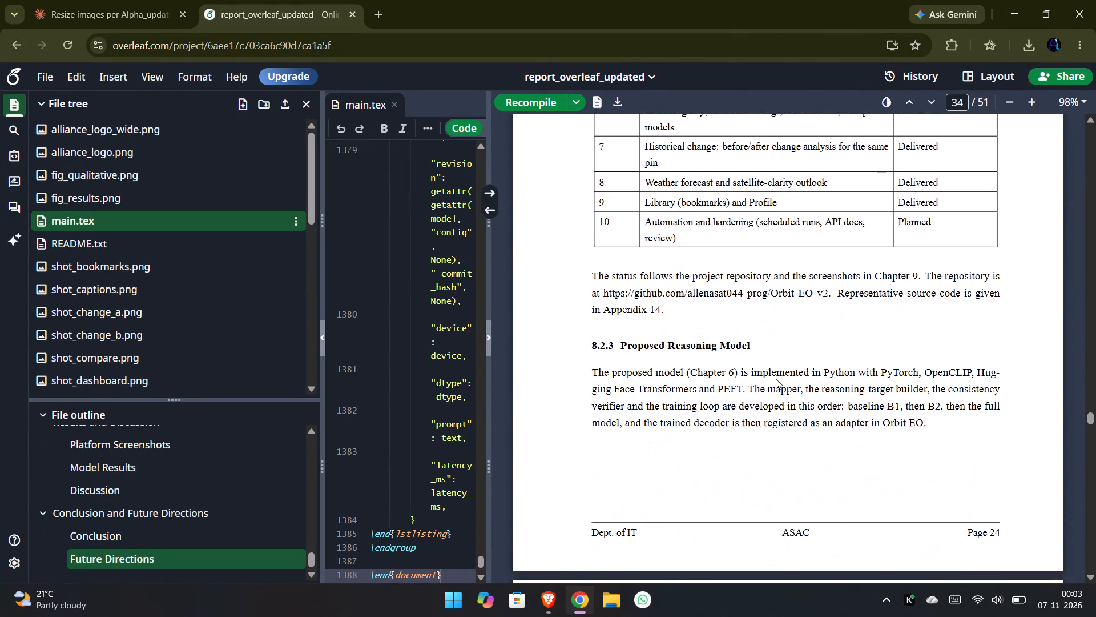
scroll(776, 379, down, 6)
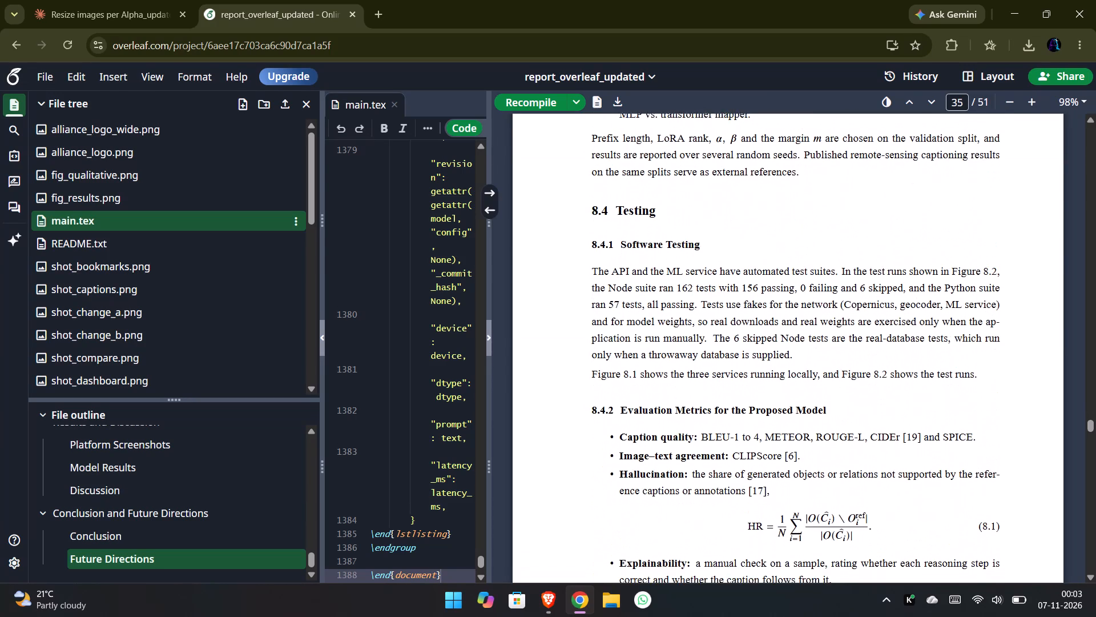
Check the layout around Figures 8.1 and 8.2 and the 8.5 Risks and Mitigation table for blank gaps.
scroll(776, 379, down, 6)
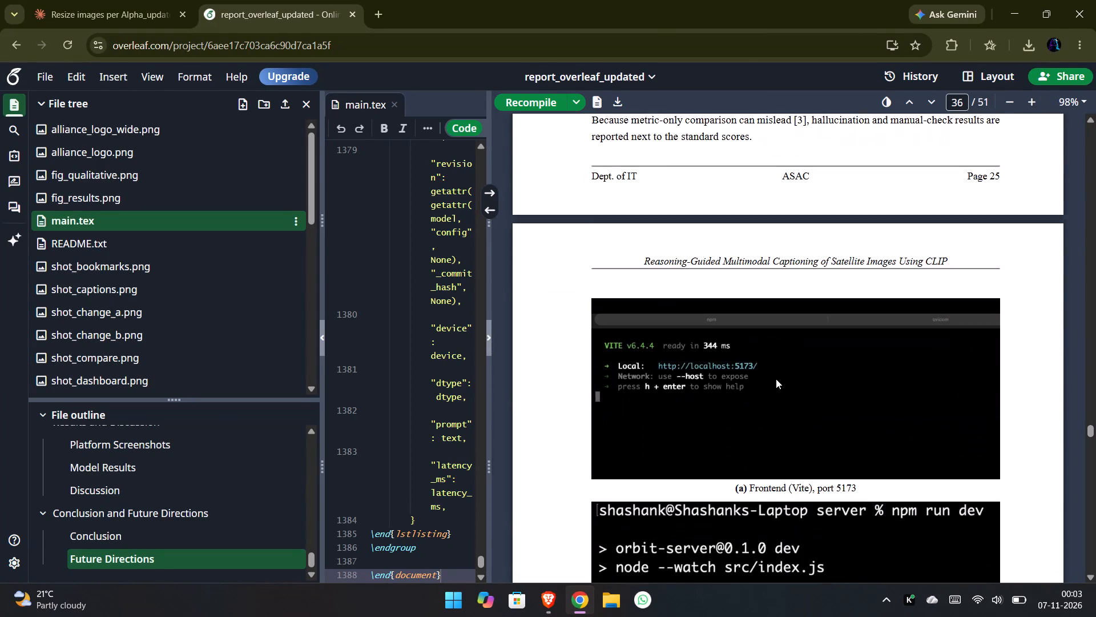
scroll(776, 379, down, 4)
scroll(776, 379, up, 1)
scroll(776, 379, down, 5)
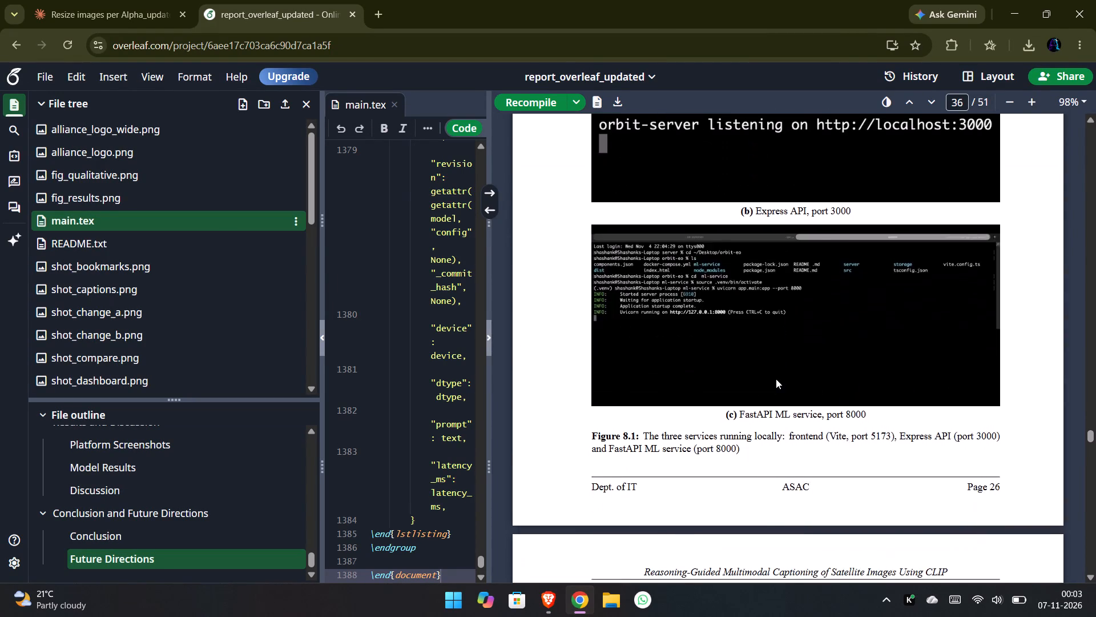
scroll(776, 379, down, 3)
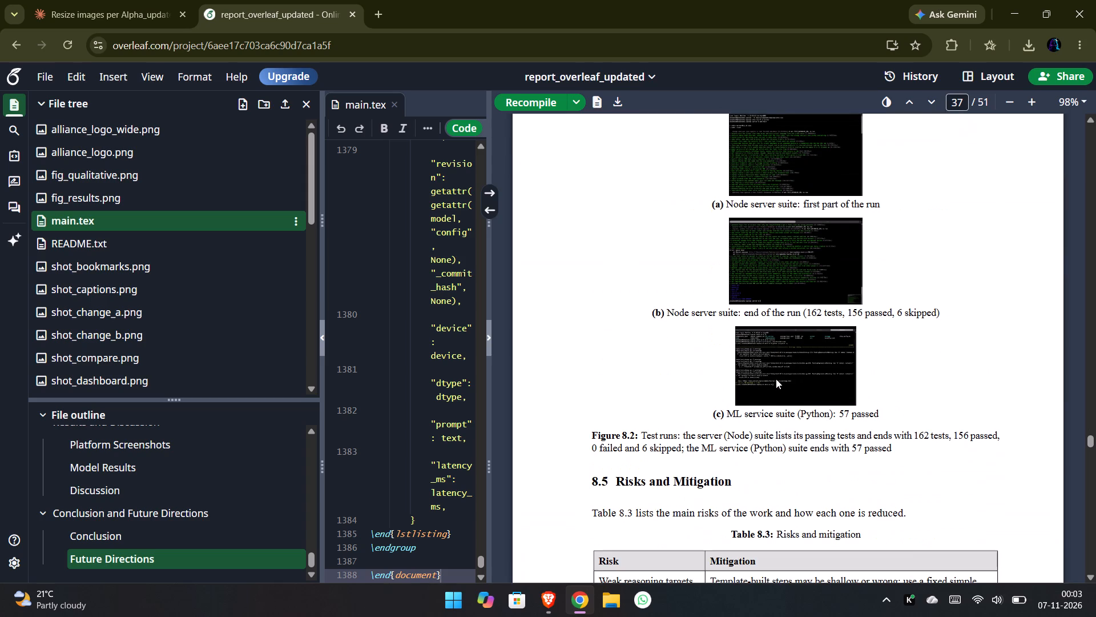
scroll(776, 379, down, 1)
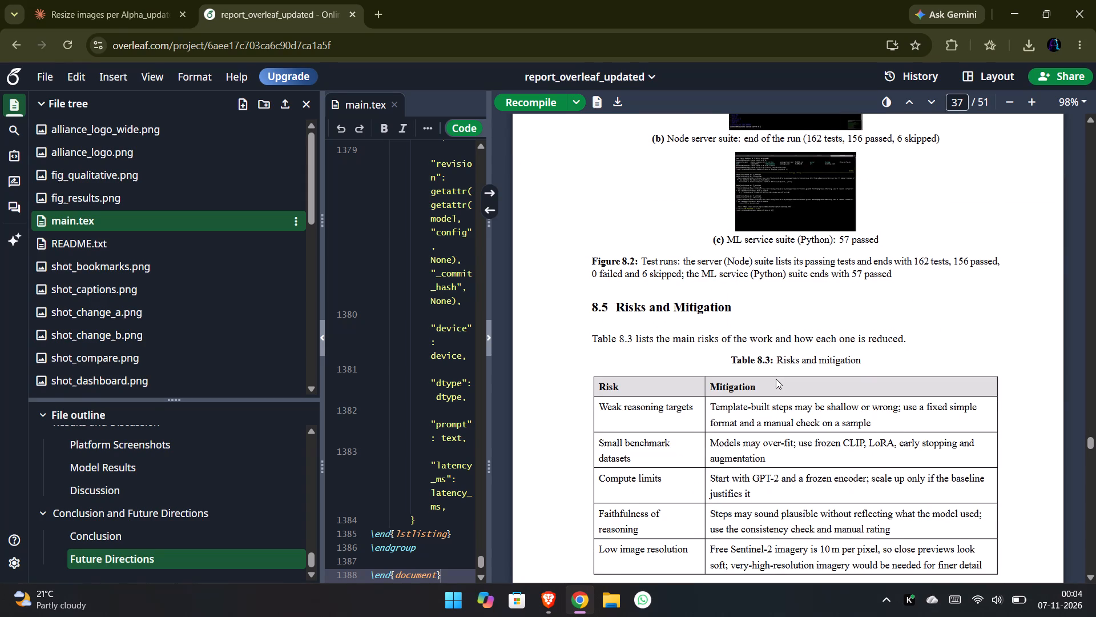
scroll(776, 379, up, 4)
scroll(776, 379, down, 6)
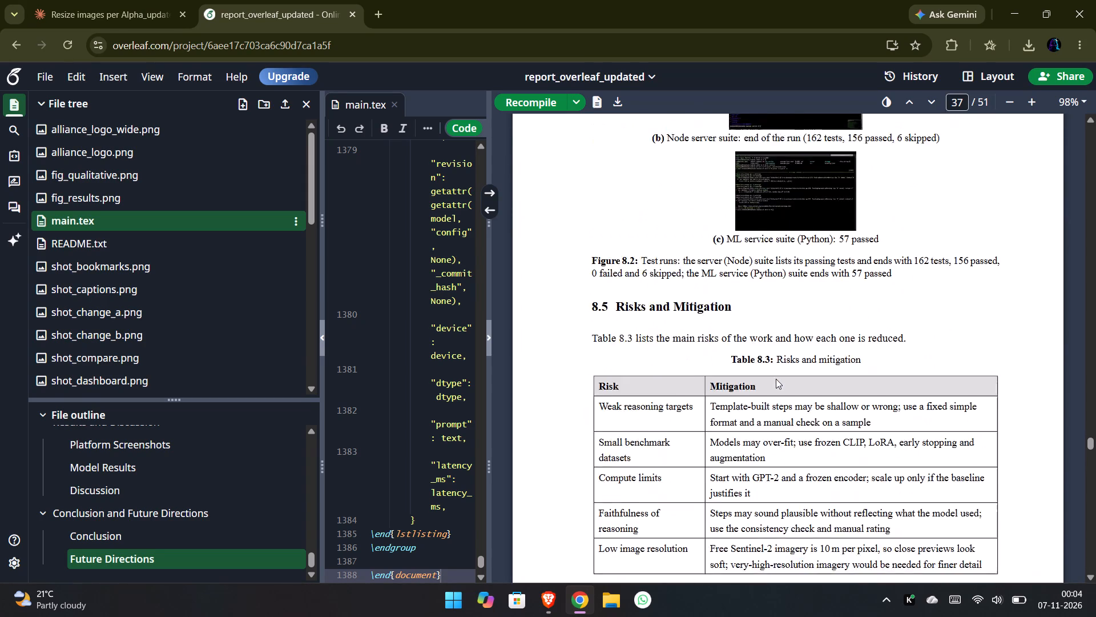
Examine the Chapter 9 screenshot and results pages and the Chapter 10 conclusion pages for blank gaps.
scroll(776, 379, down, 6)
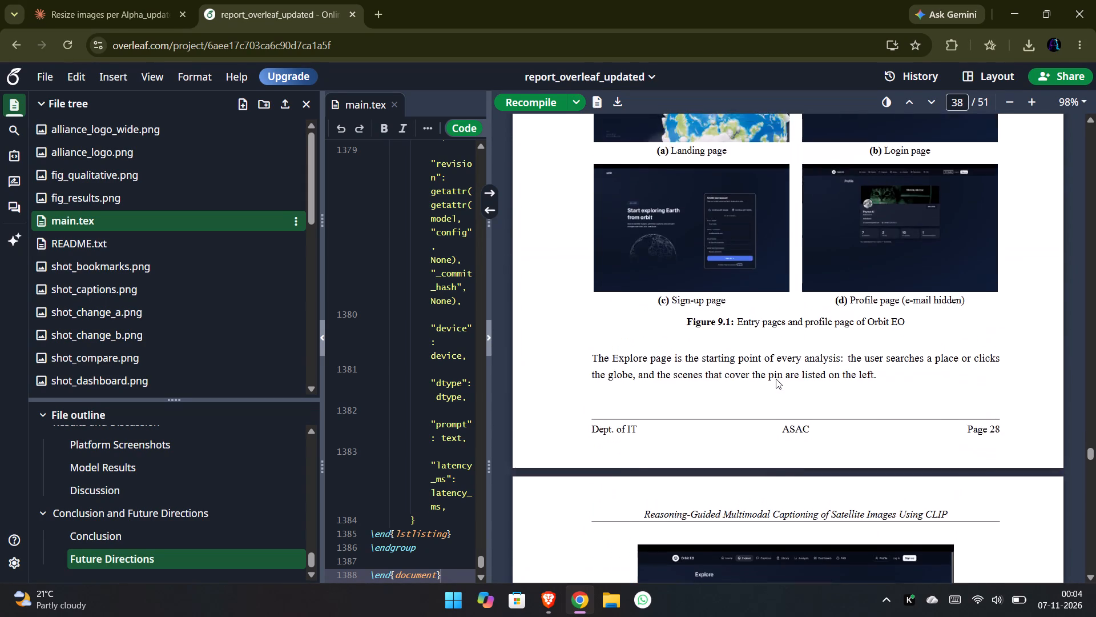
scroll(776, 379, down, 10)
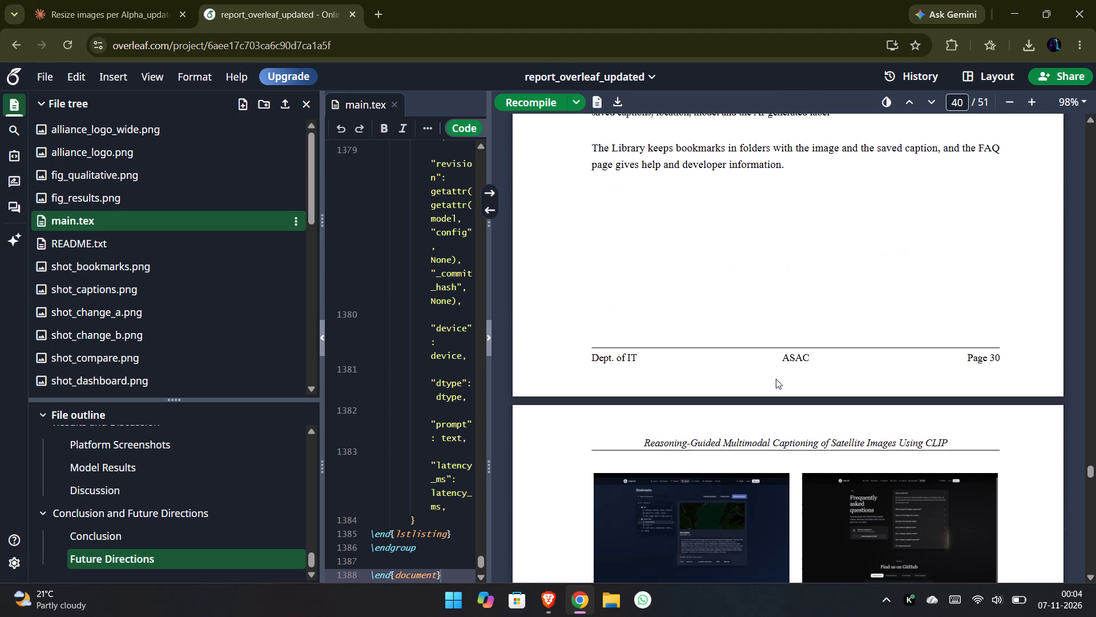
scroll(776, 379, down, 8)
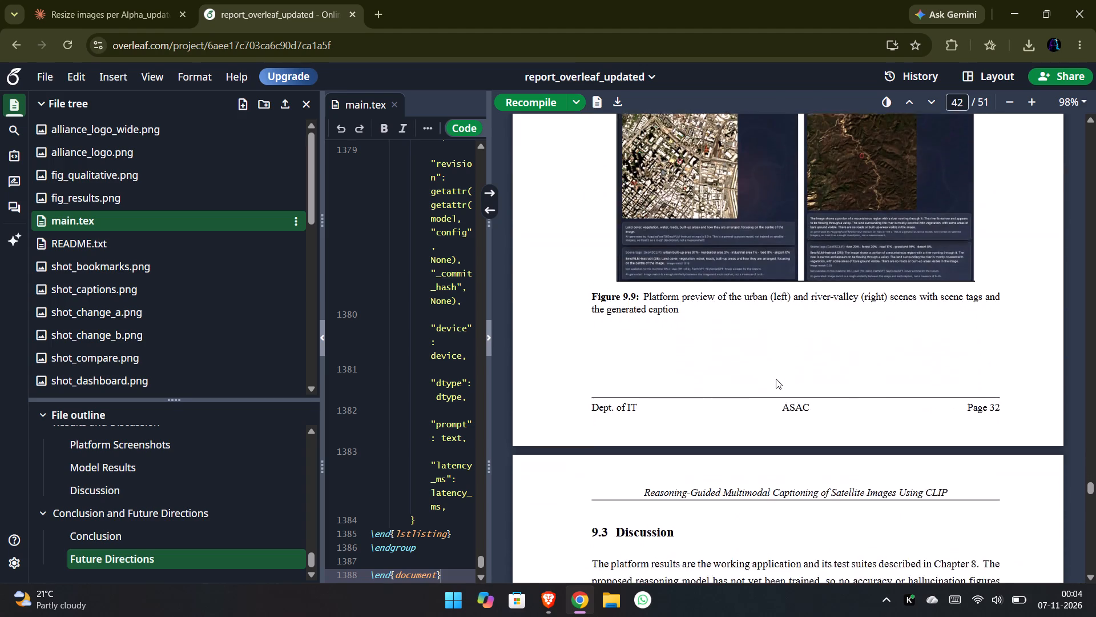
scroll(776, 379, down, 5)
Return to Figure 8.2 on PDF page 37 and examine the size of its three test-run images against Figure 8.1.
scroll(776, 379, up, 4)
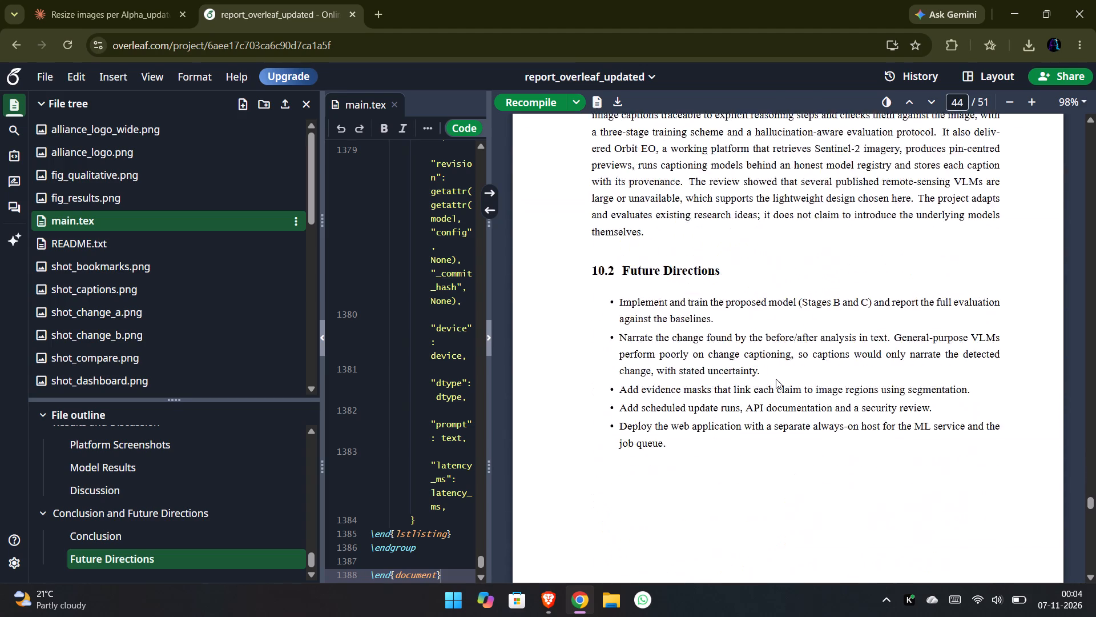
scroll(776, 379, up, 11)
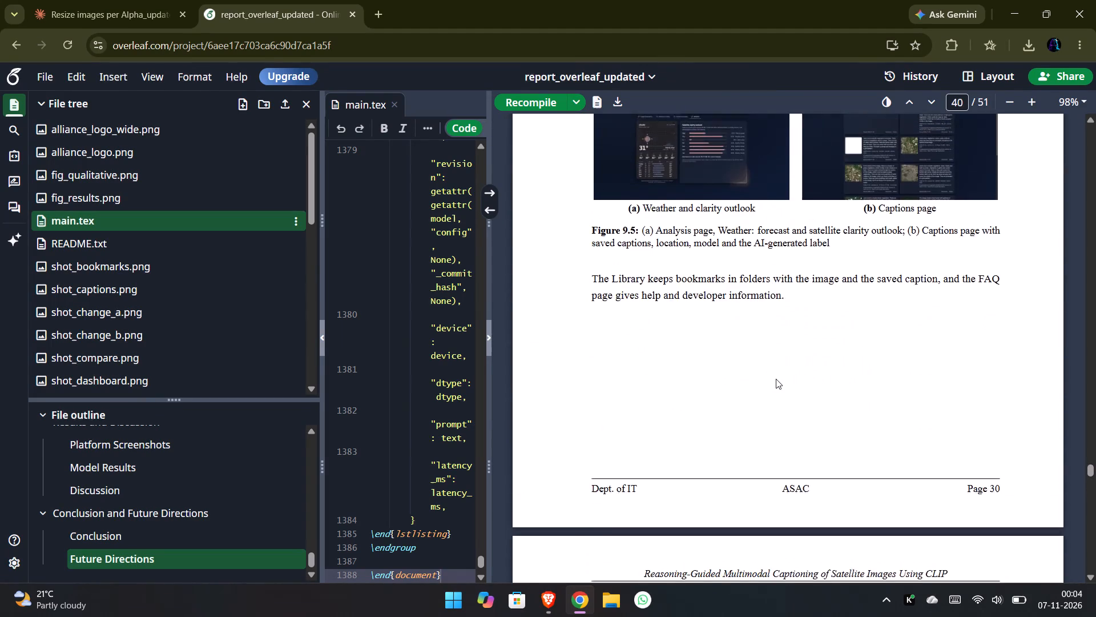
scroll(776, 379, up, 8)
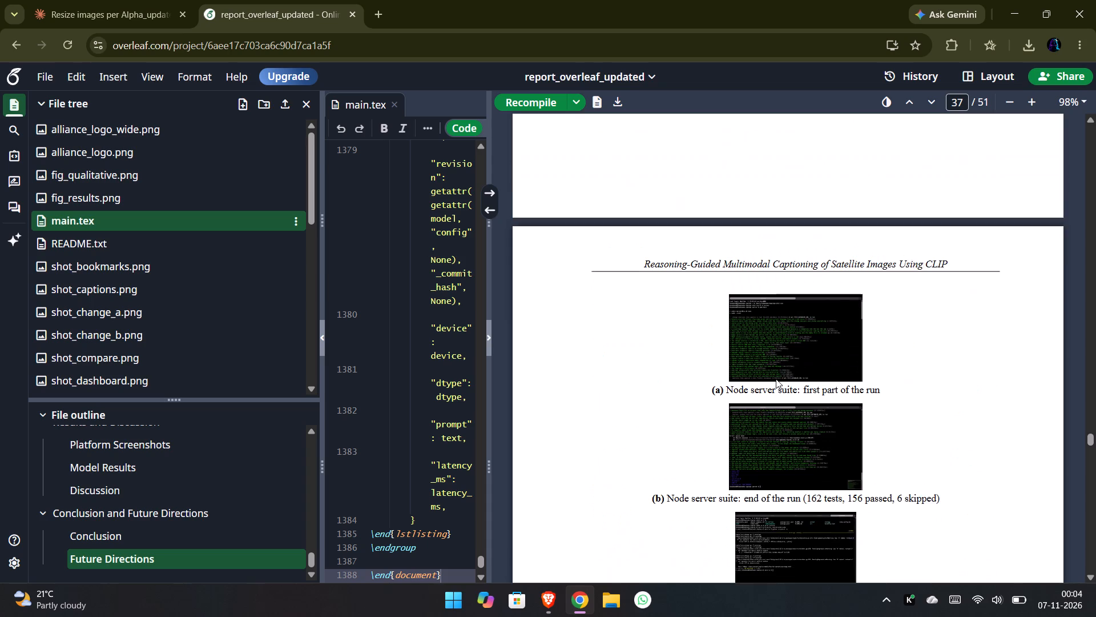
scroll(776, 379, down, 1)
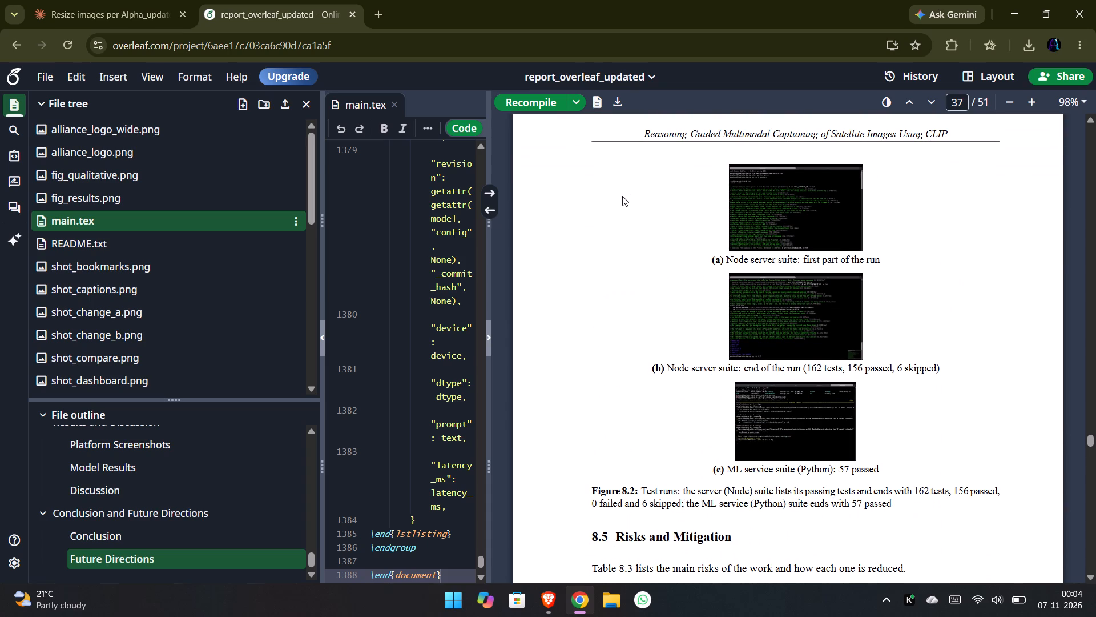
scroll(698, 272, up, 4)
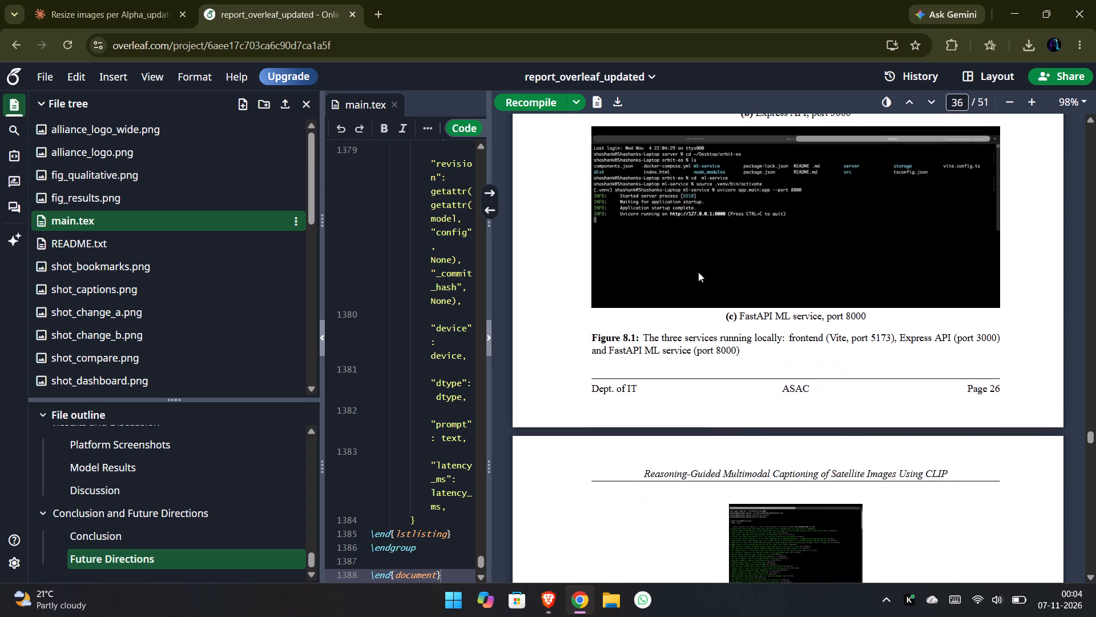
scroll(689, 474, down, 2)
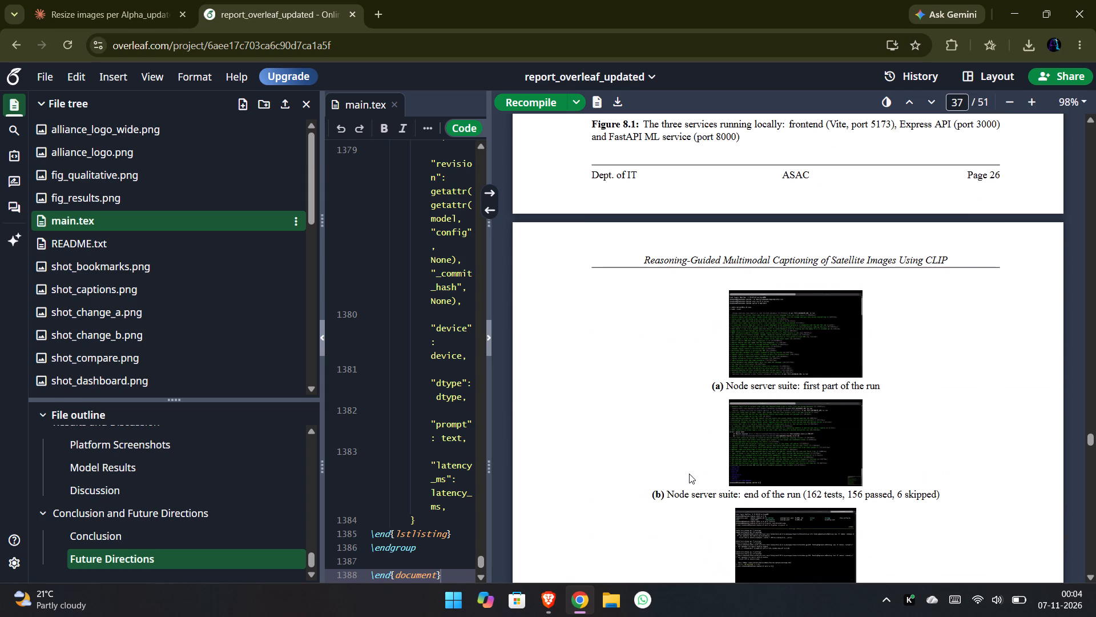
scroll(689, 474, down, 1)
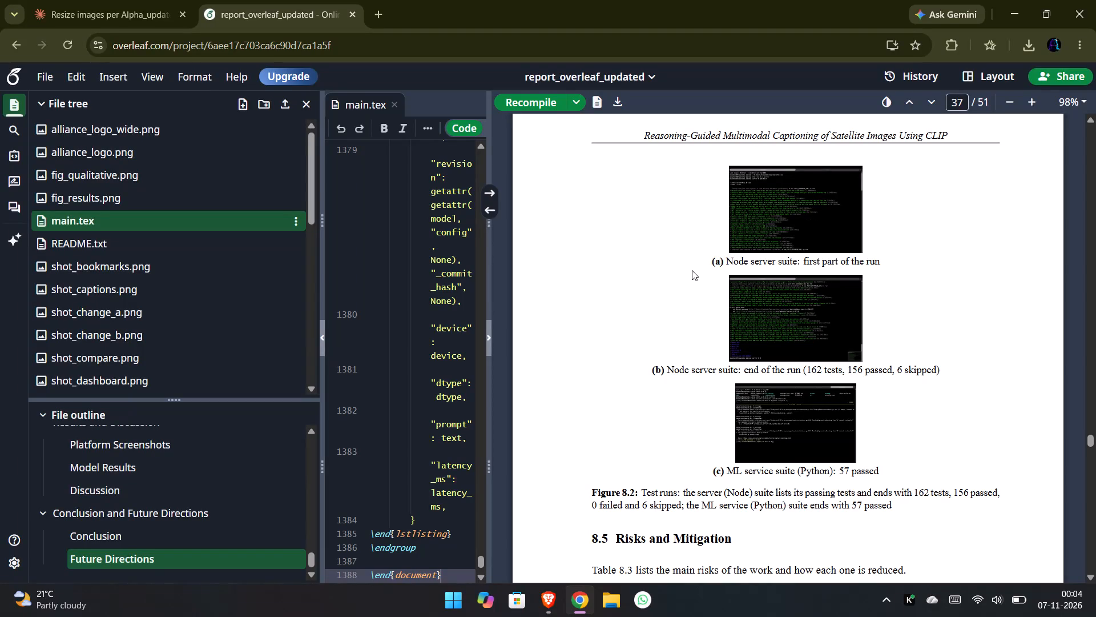
scroll(658, 410, down, 1)
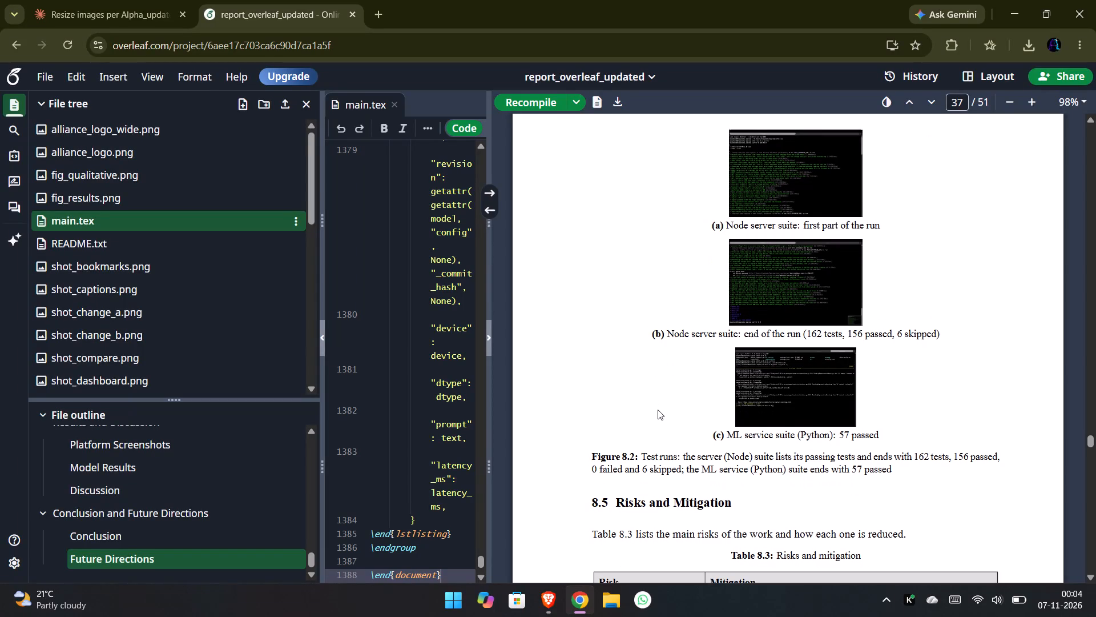
scroll(658, 410, down, 1)
scroll(658, 410, up, 2)
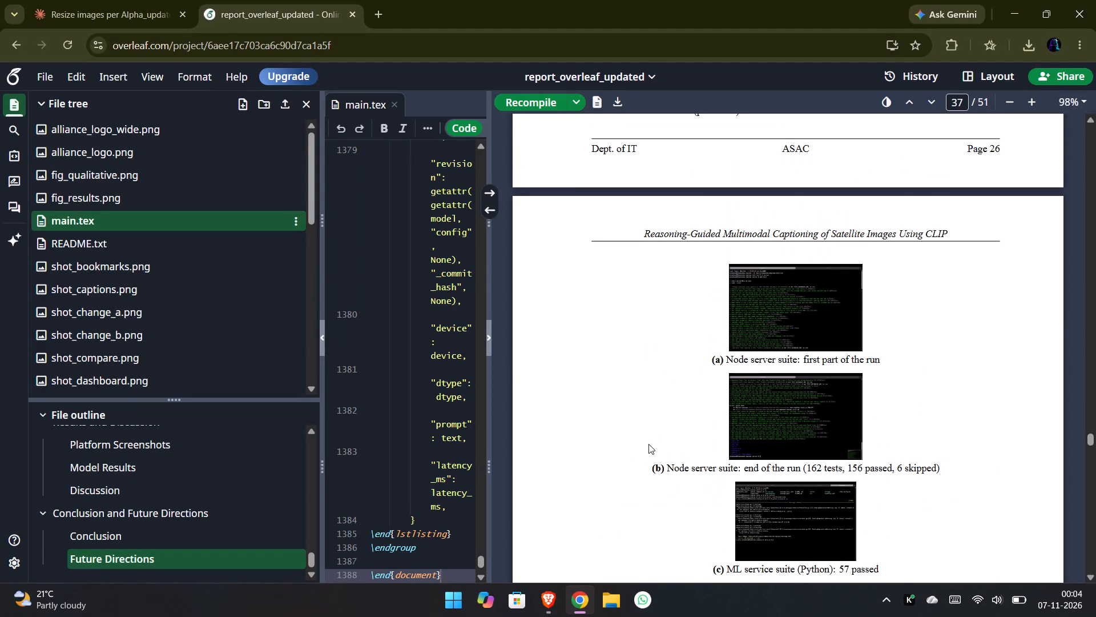
scroll(648, 448, down, 1)
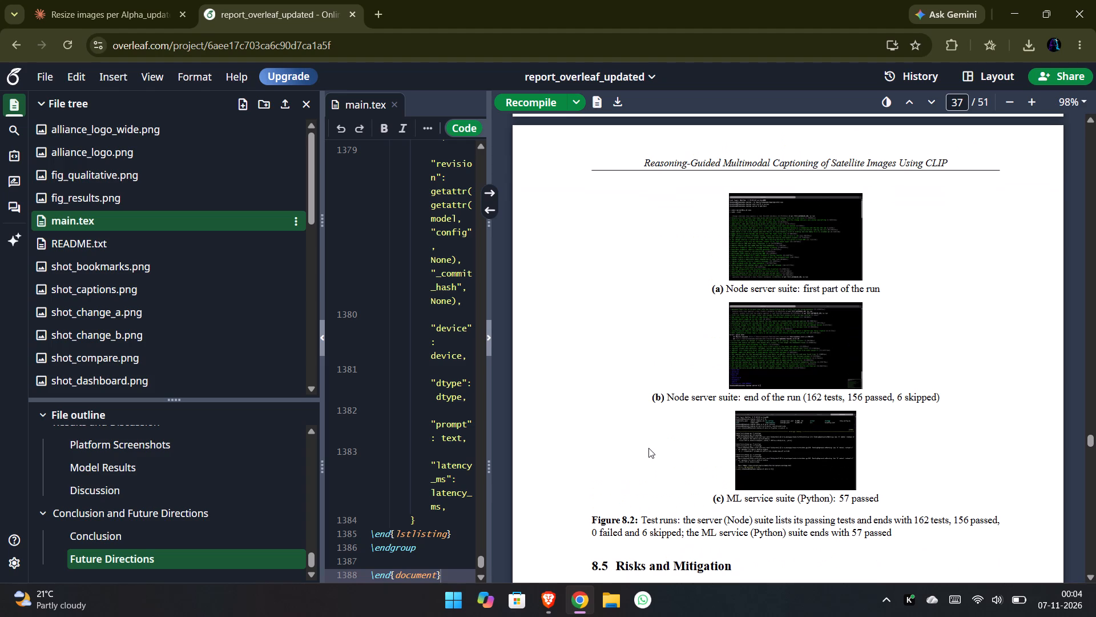
key(Print)
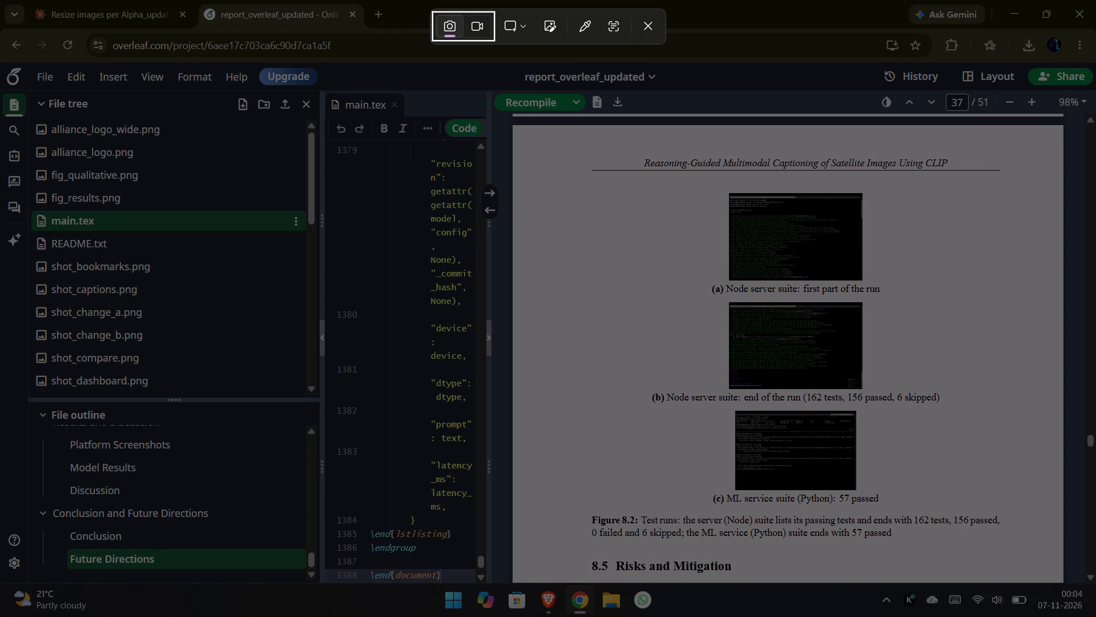
drag(527, 137, 1016, 559)
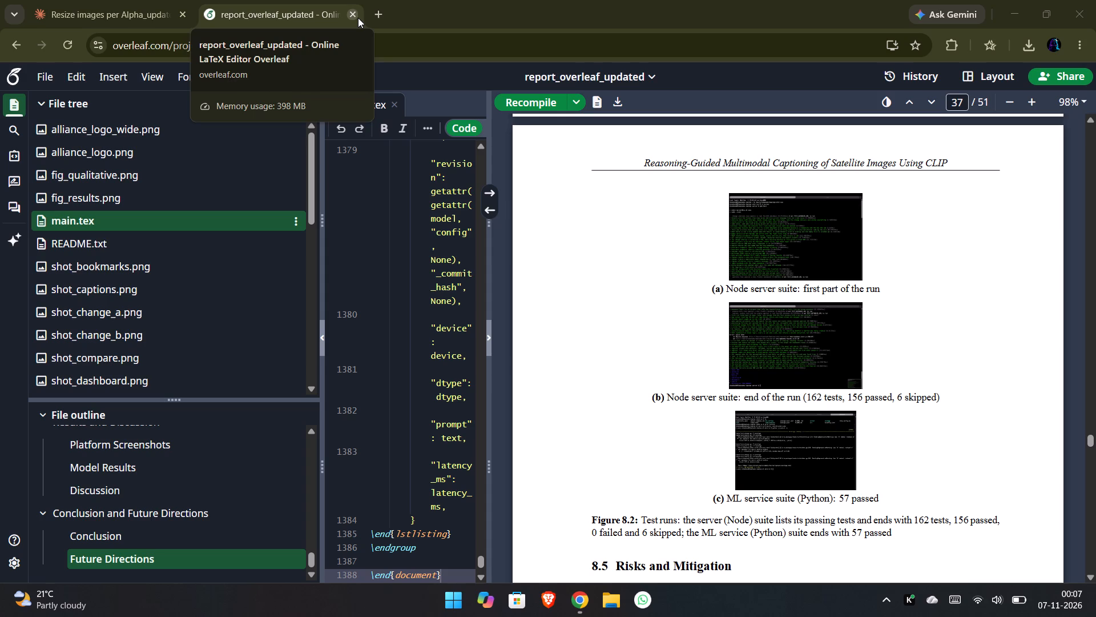
Jump from Figure 8.2's first test-run image in the PDF to its source line in main.tex.
click(740, 253)
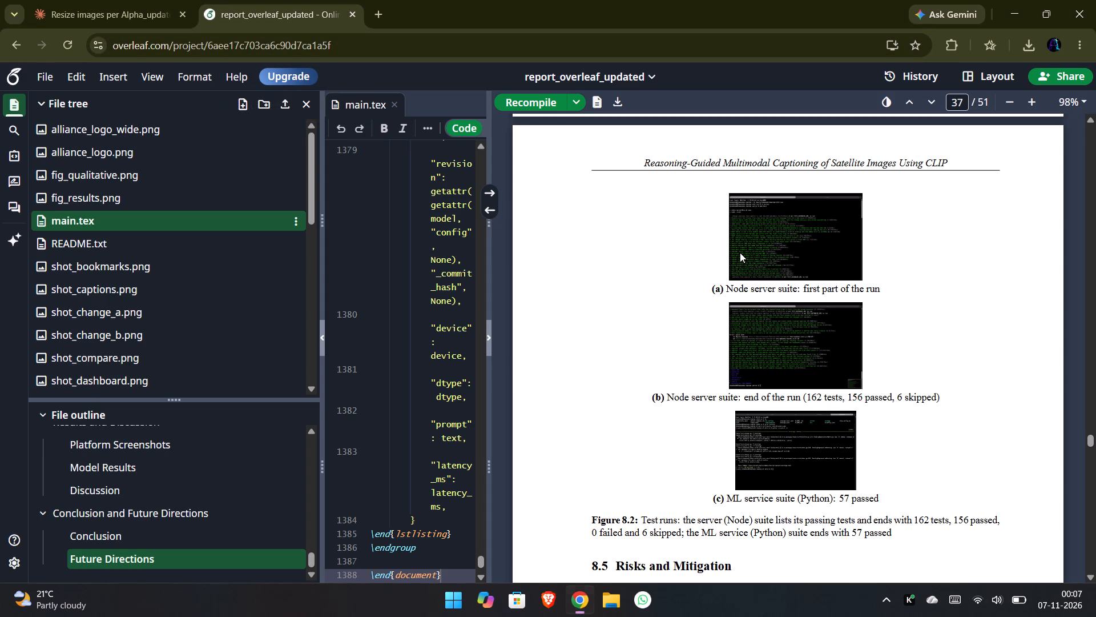
double_click(759, 241)
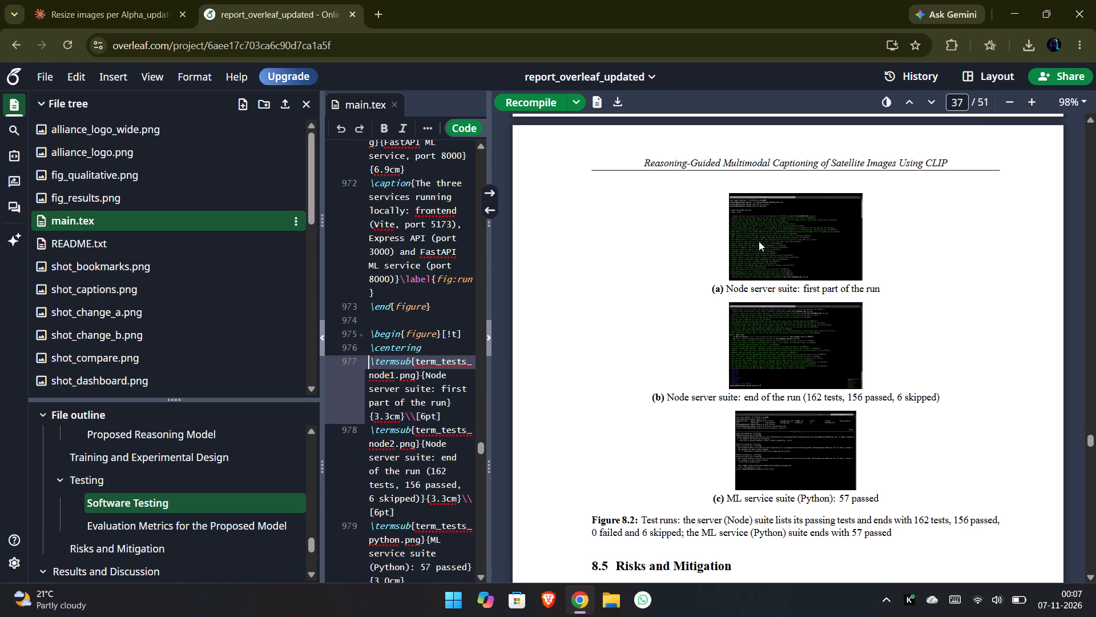
Widen the code editor pane for easier reading of Figure 8.2's image lines beside the PDF.
drag(488, 399, 515, 398)
drag(515, 398, 639, 394)
scroll(524, 426, left, 1)
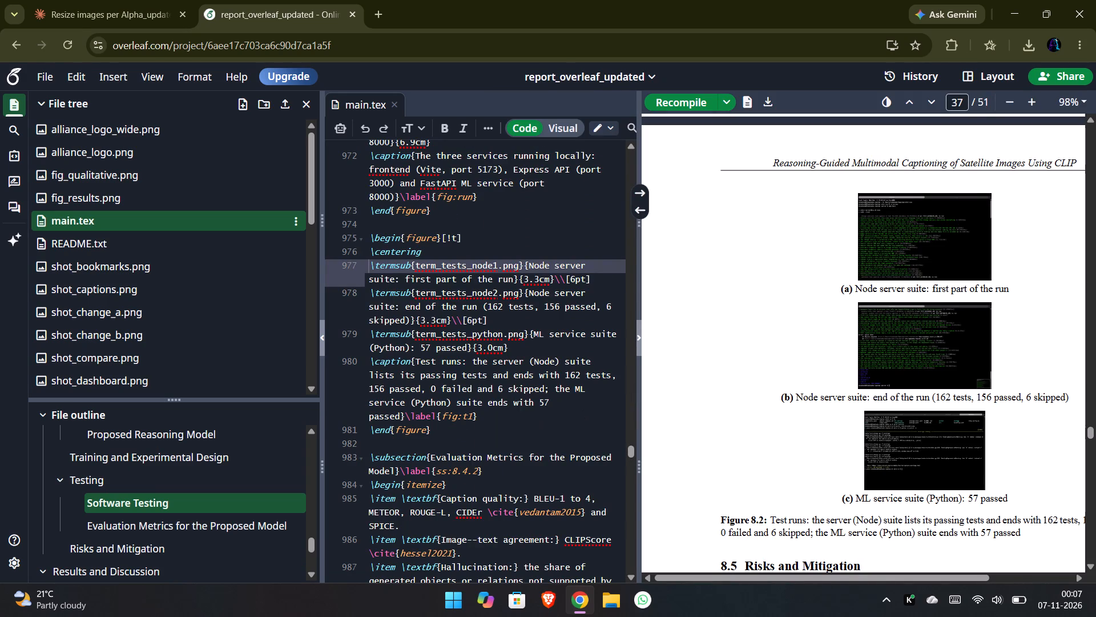
scroll(524, 426, left, 1)
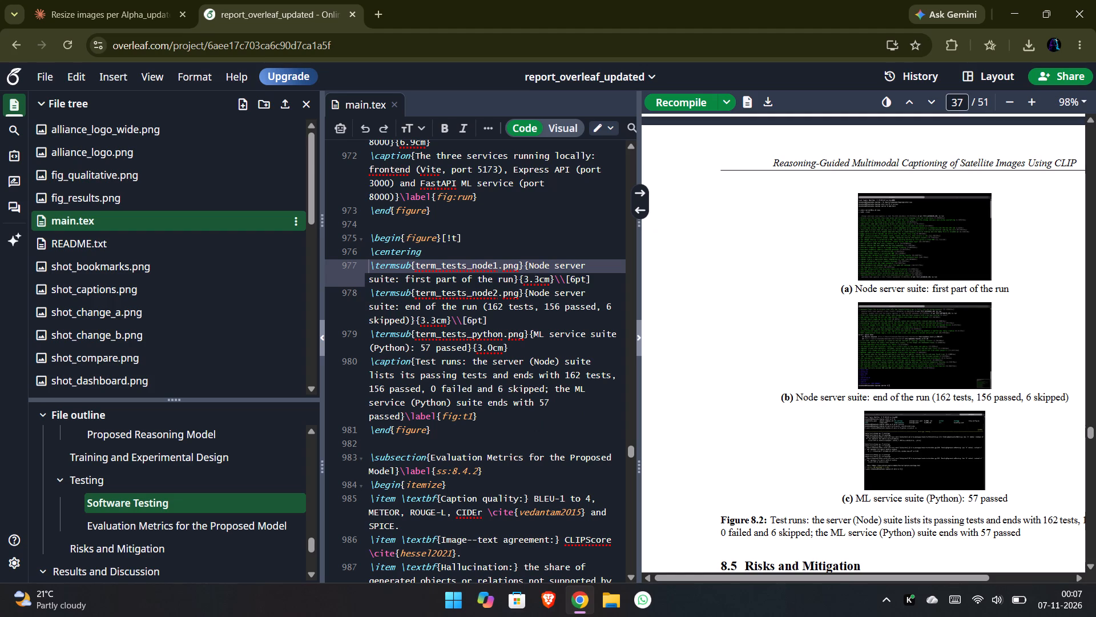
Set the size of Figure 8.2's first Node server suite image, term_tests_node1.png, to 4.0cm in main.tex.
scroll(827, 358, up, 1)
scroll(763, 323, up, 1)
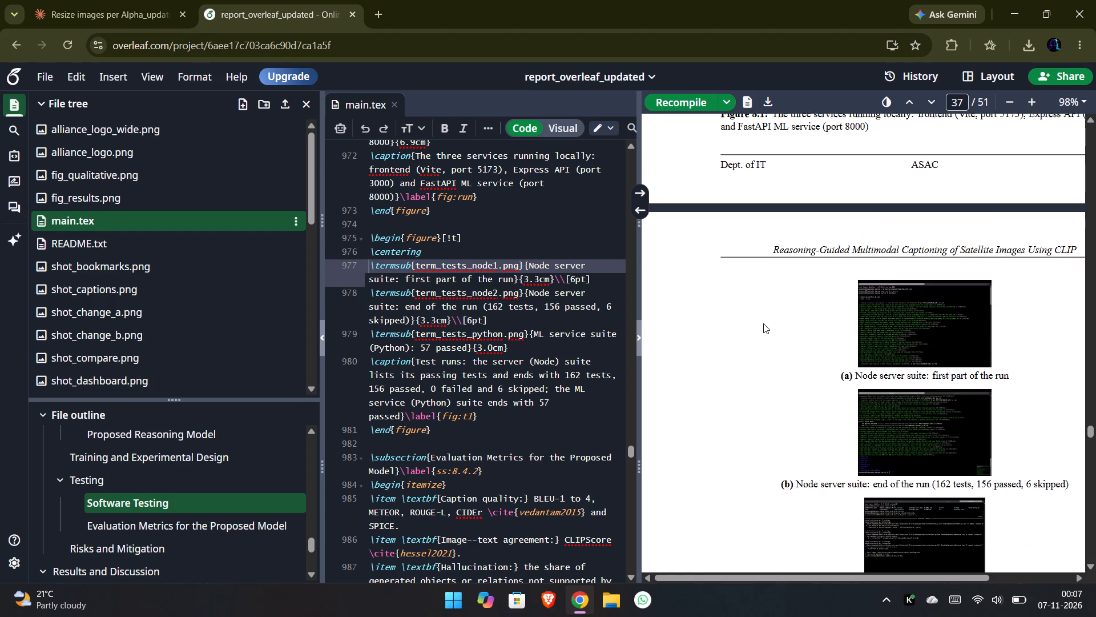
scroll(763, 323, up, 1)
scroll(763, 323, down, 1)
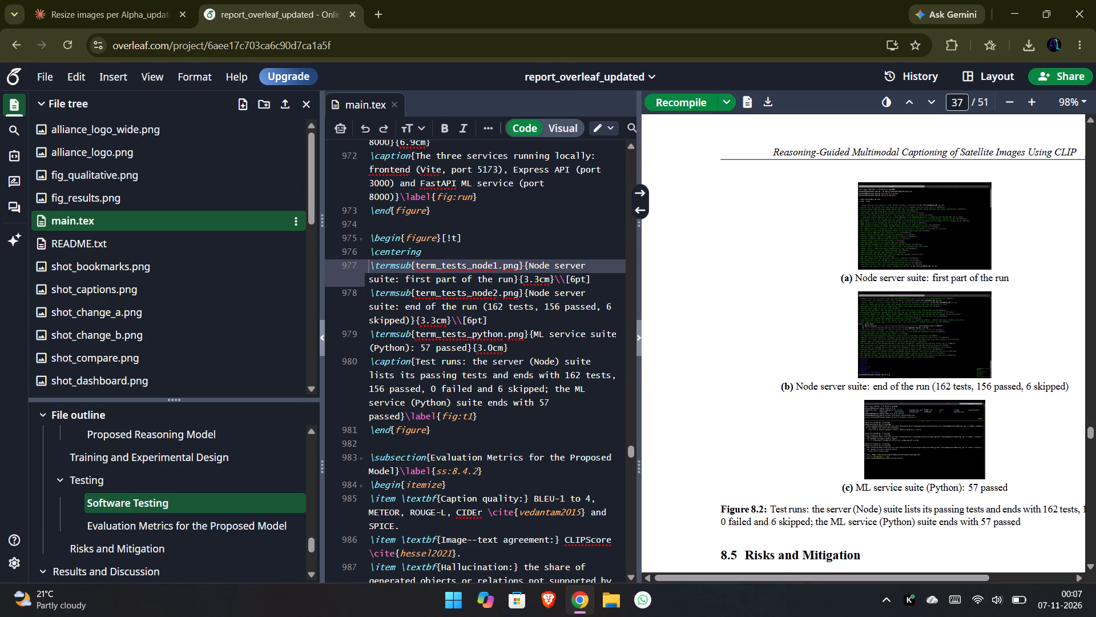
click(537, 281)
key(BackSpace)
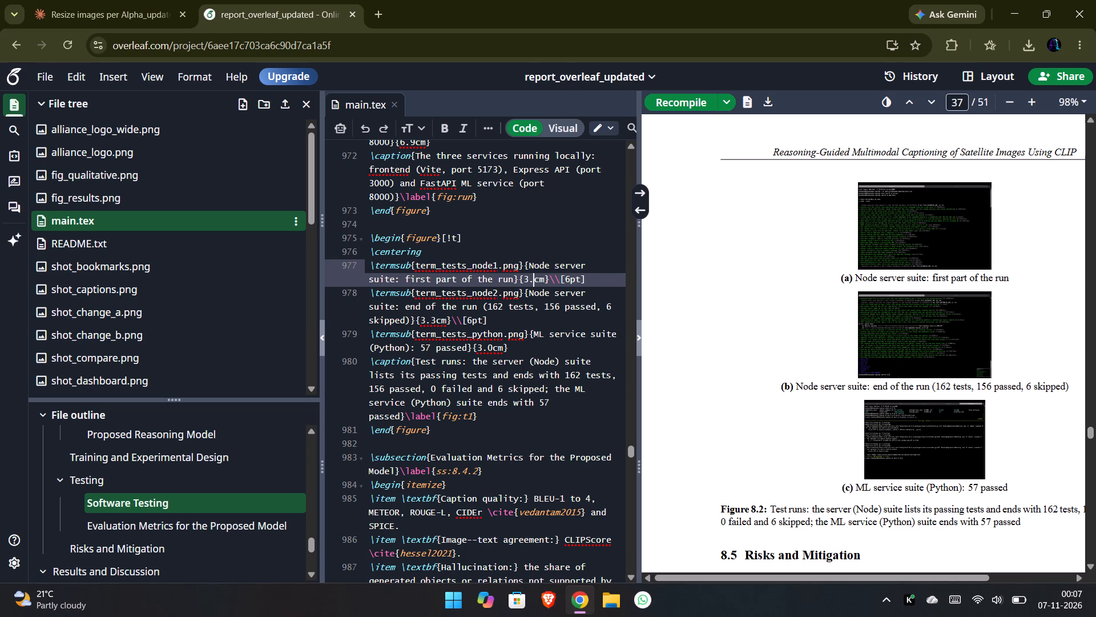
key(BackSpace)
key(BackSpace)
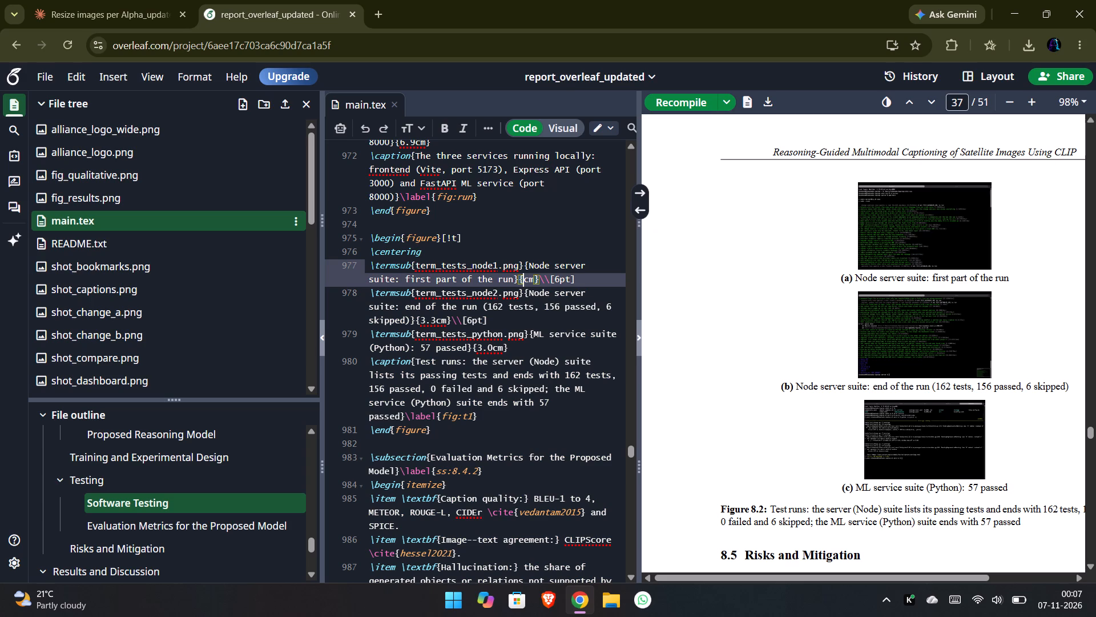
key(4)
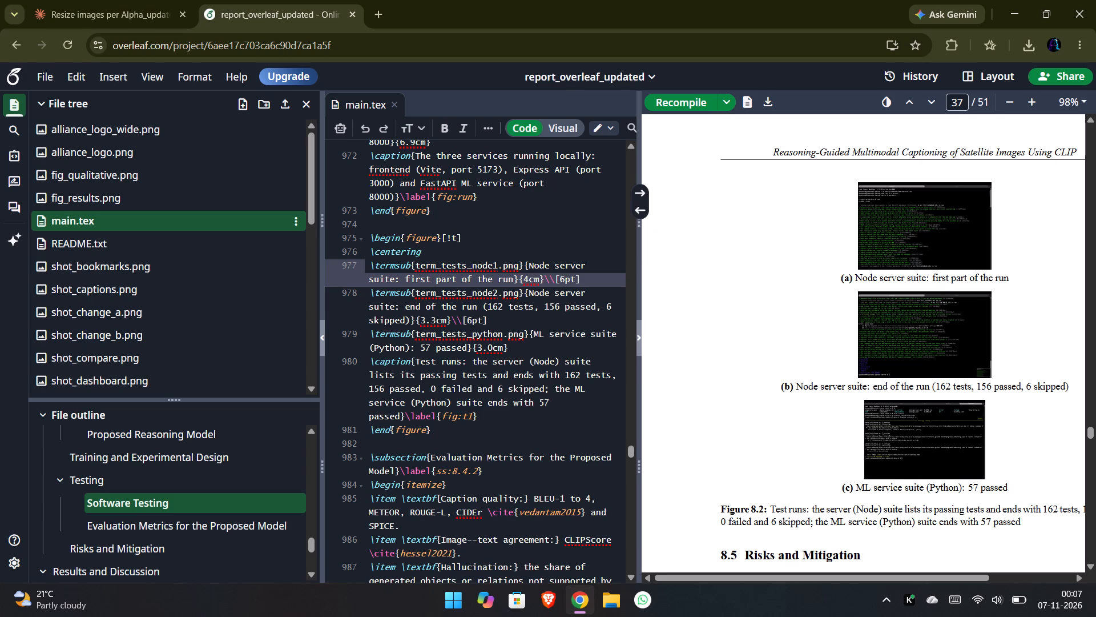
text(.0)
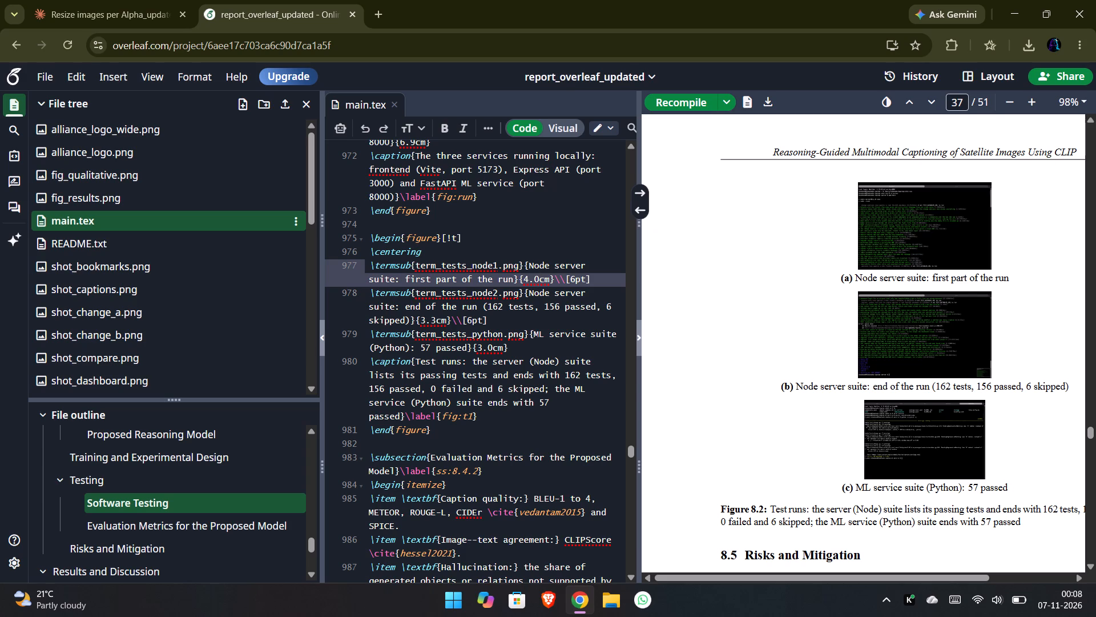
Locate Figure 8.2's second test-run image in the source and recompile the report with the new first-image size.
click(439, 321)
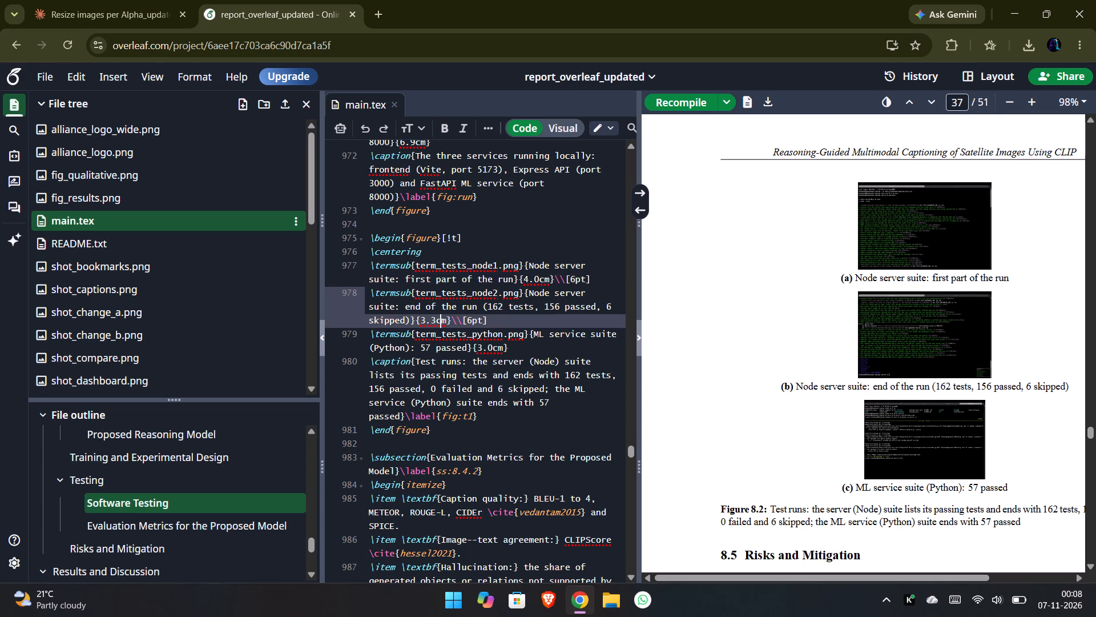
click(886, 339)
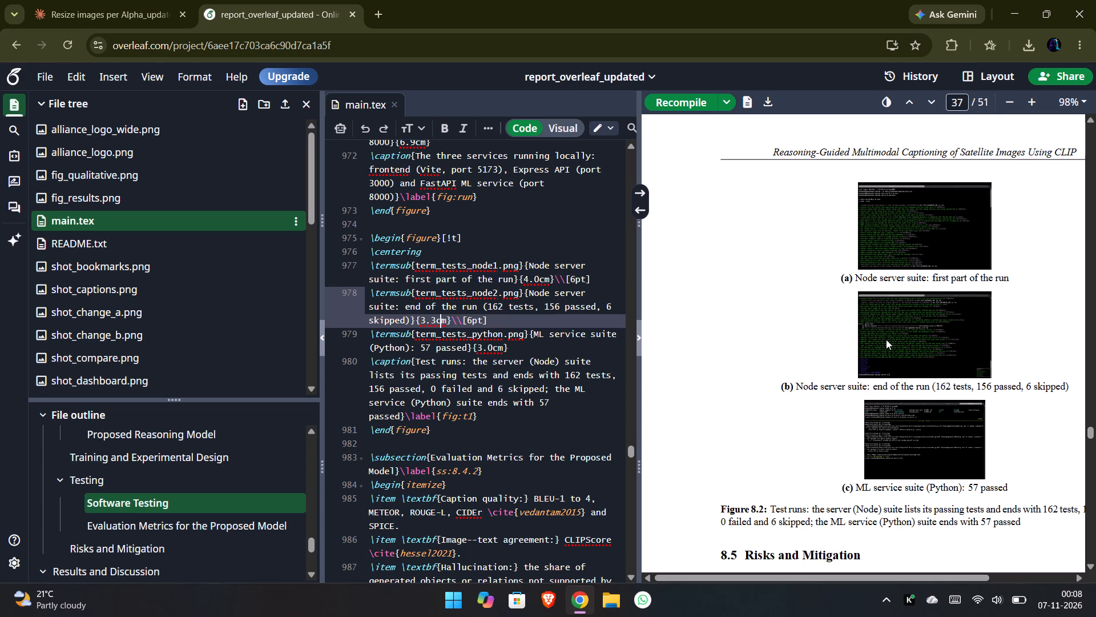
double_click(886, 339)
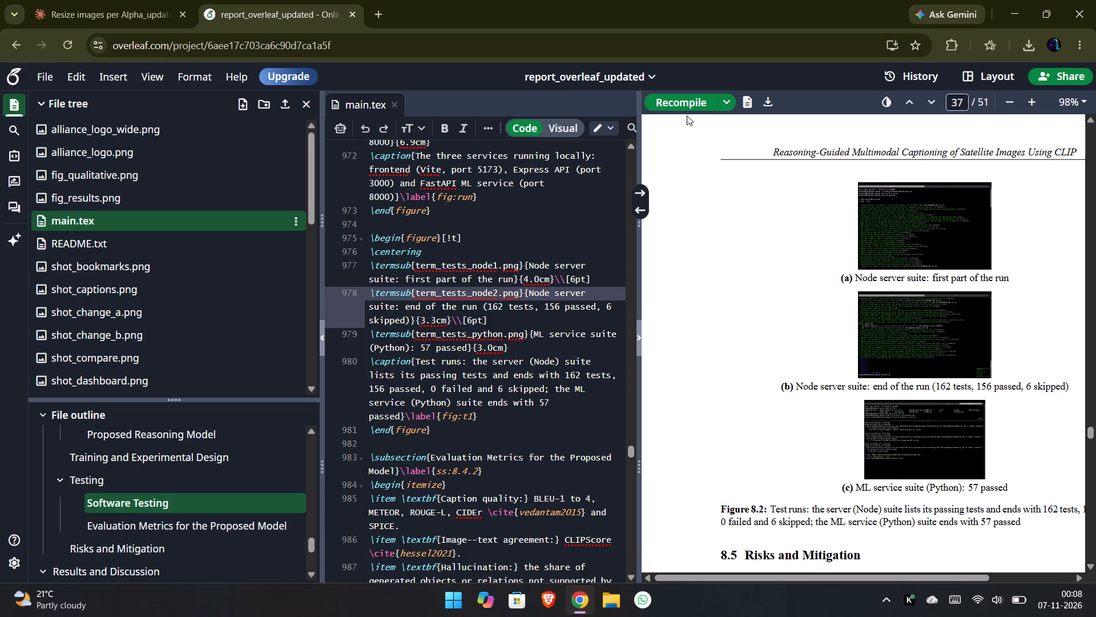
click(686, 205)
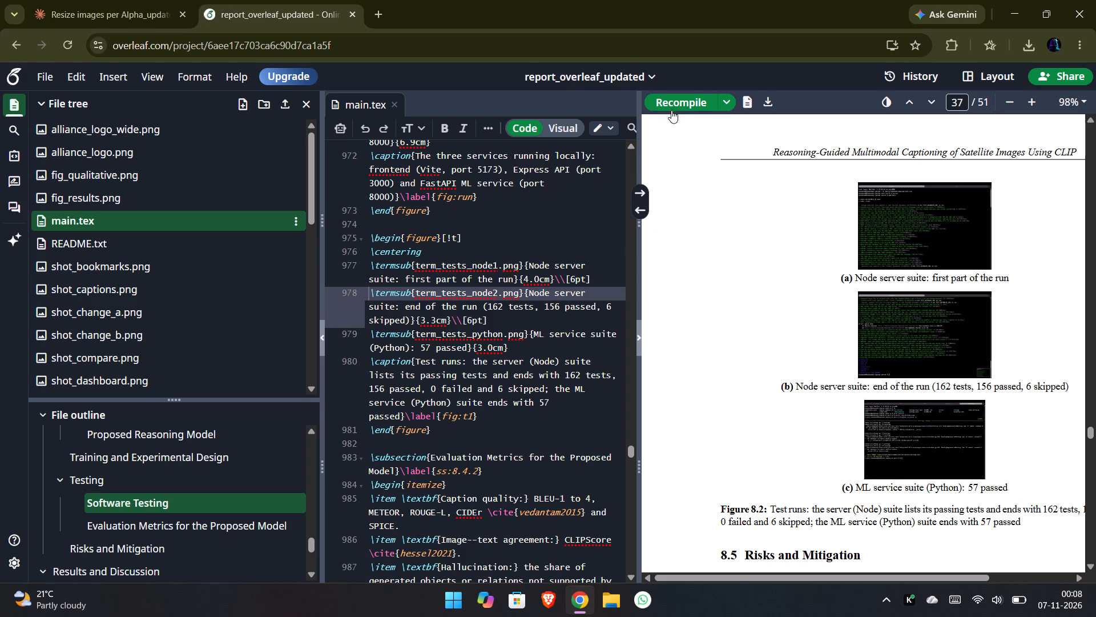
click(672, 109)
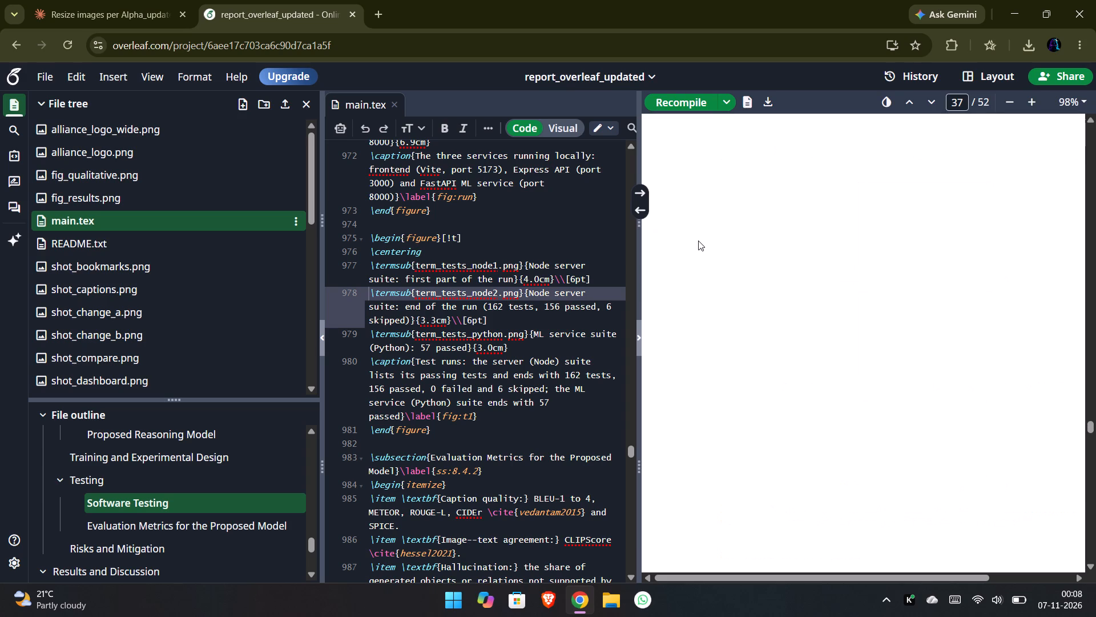
Examine the recompiled pages 36 and 37, comparing Figure 8.2's test-run images with Figure 8.1's service screenshots.
scroll(729, 294, left, 1)
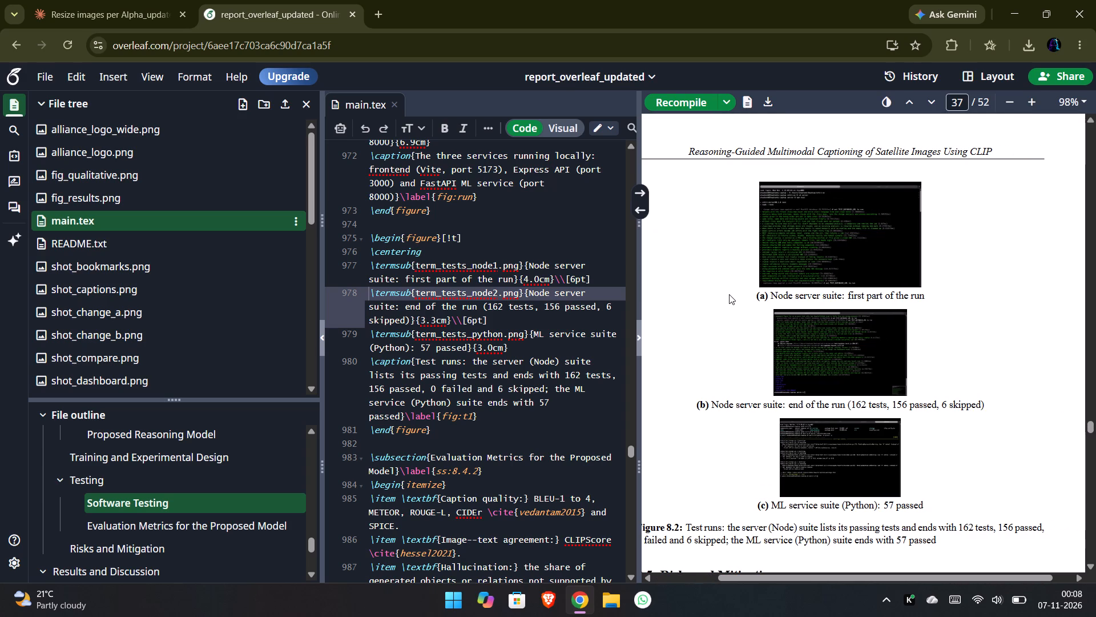
scroll(729, 294, down, 5)
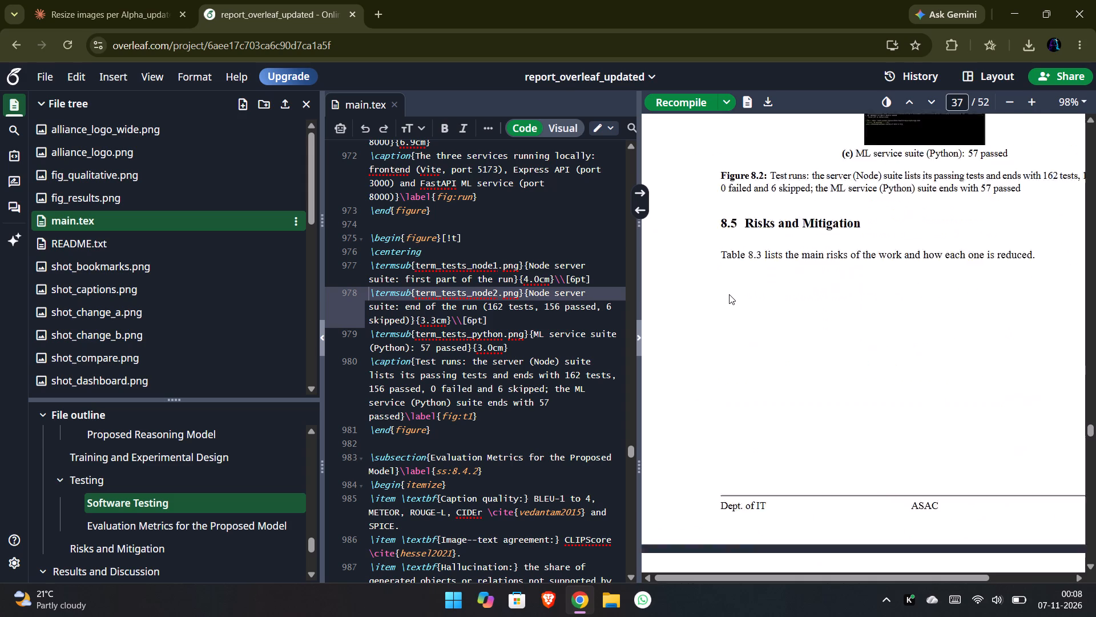
scroll(729, 294, down, 1)
scroll(729, 294, up, 8)
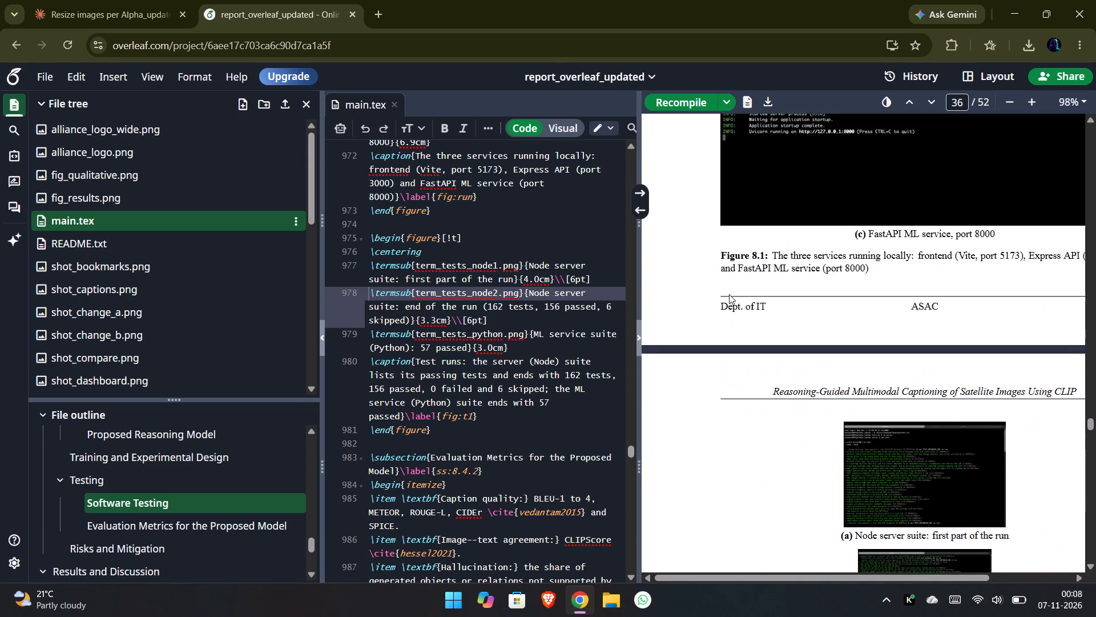
scroll(729, 294, up, 2)
scroll(729, 294, down, 3)
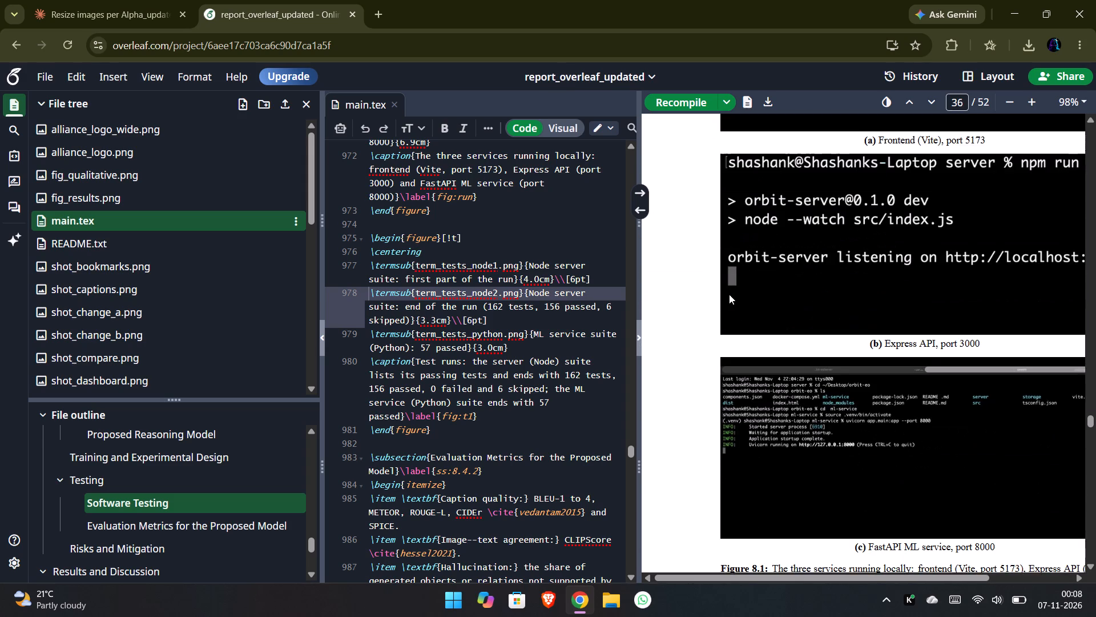
scroll(729, 294, down, 3)
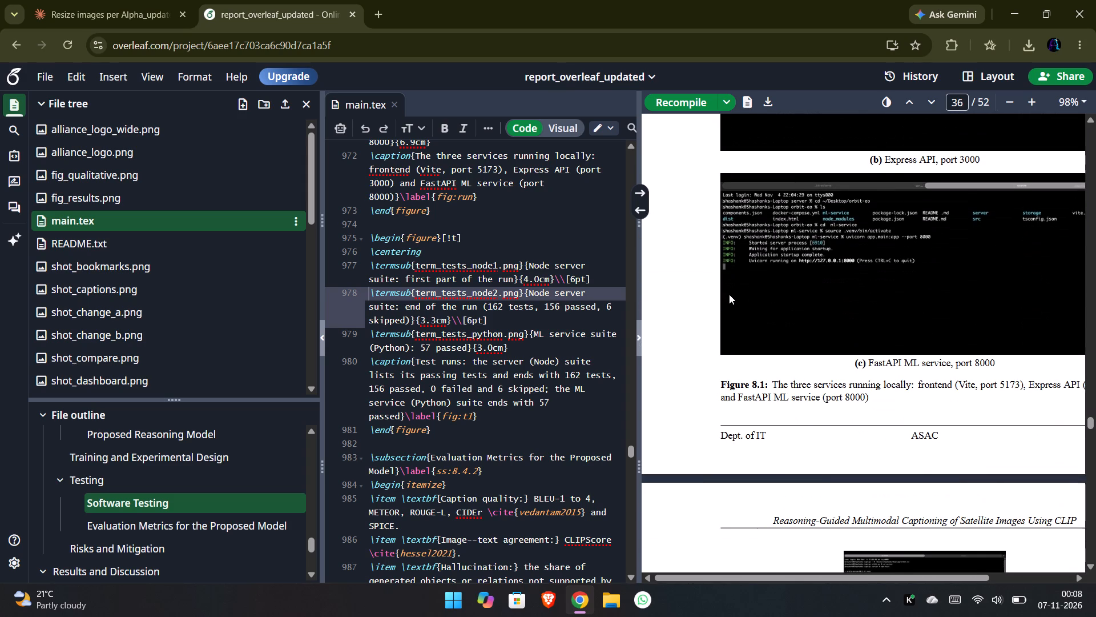
scroll(729, 294, down, 2)
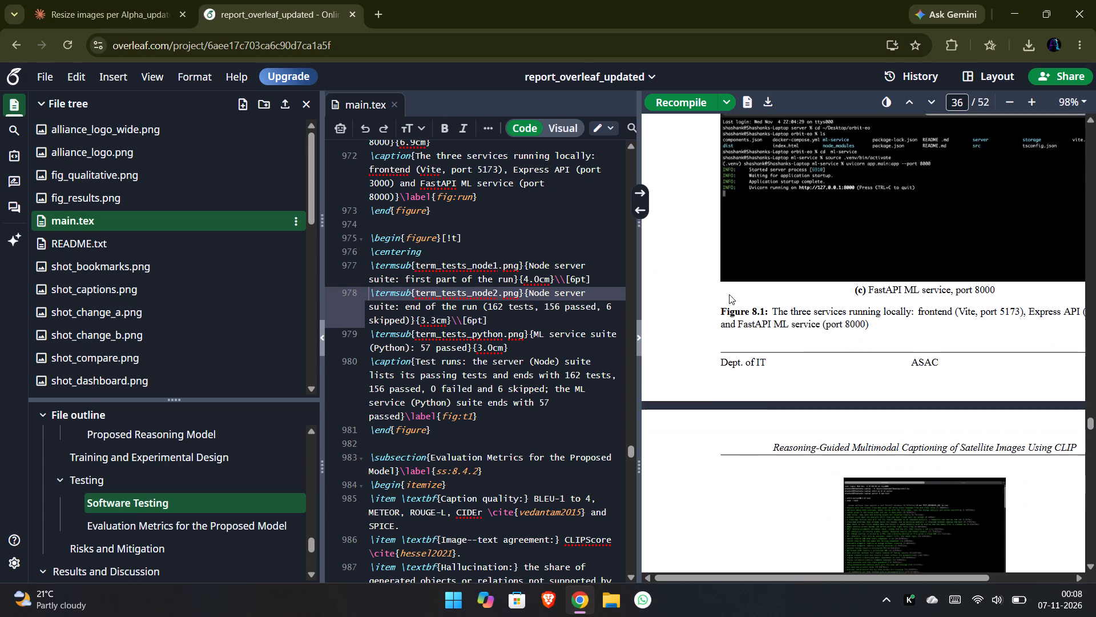
scroll(729, 294, down, 3)
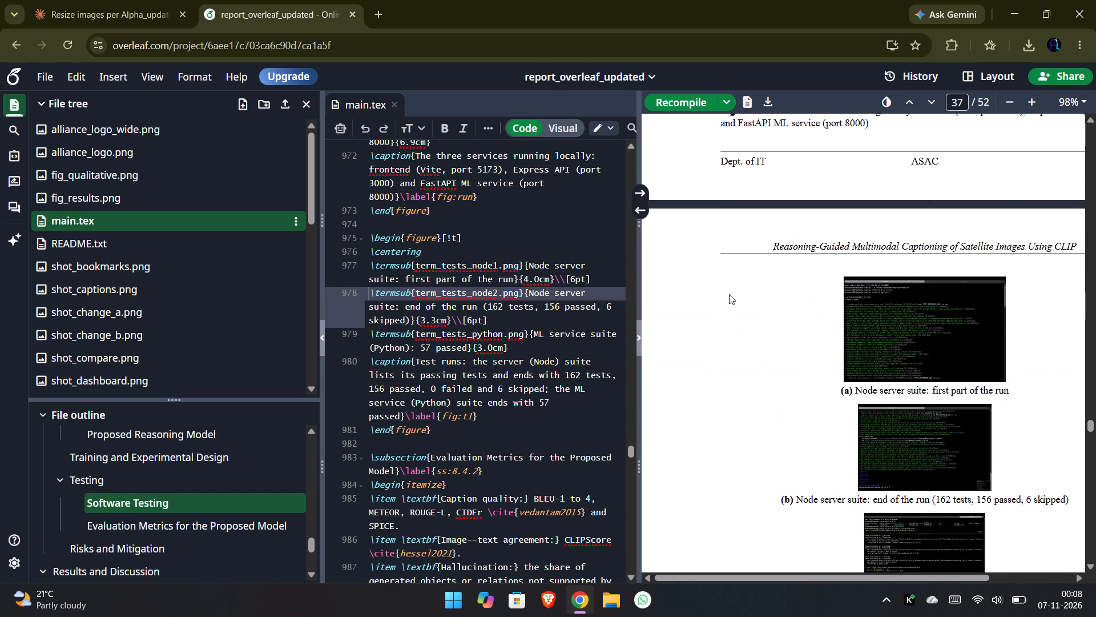
scroll(729, 294, down, 2)
scroll(729, 294, left, 1)
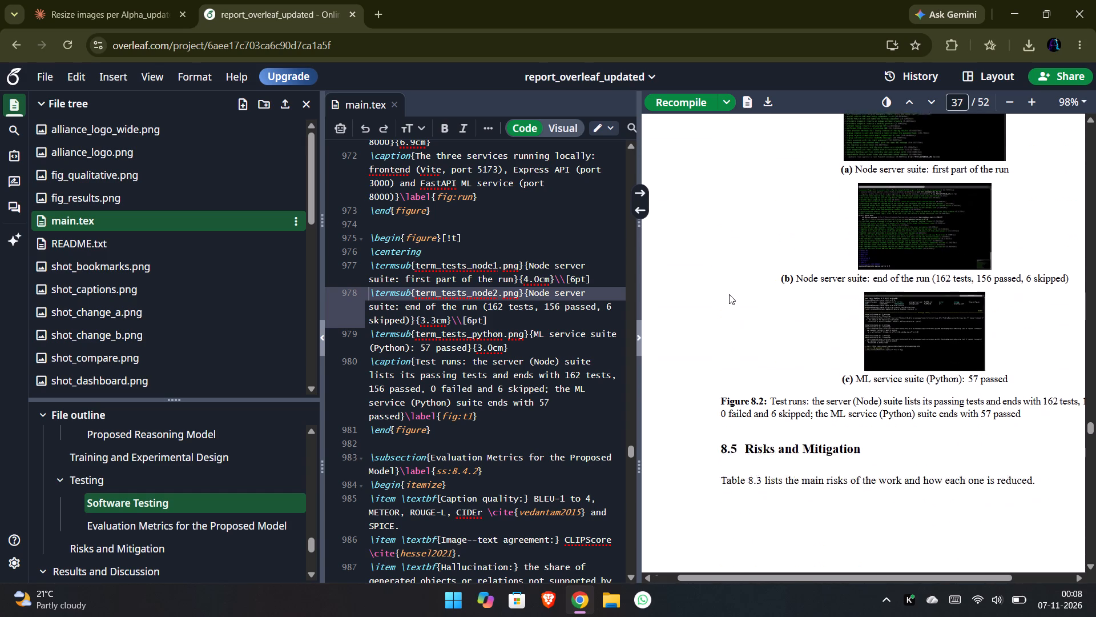
scroll(729, 294, left, 1)
scroll(729, 294, up, 1)
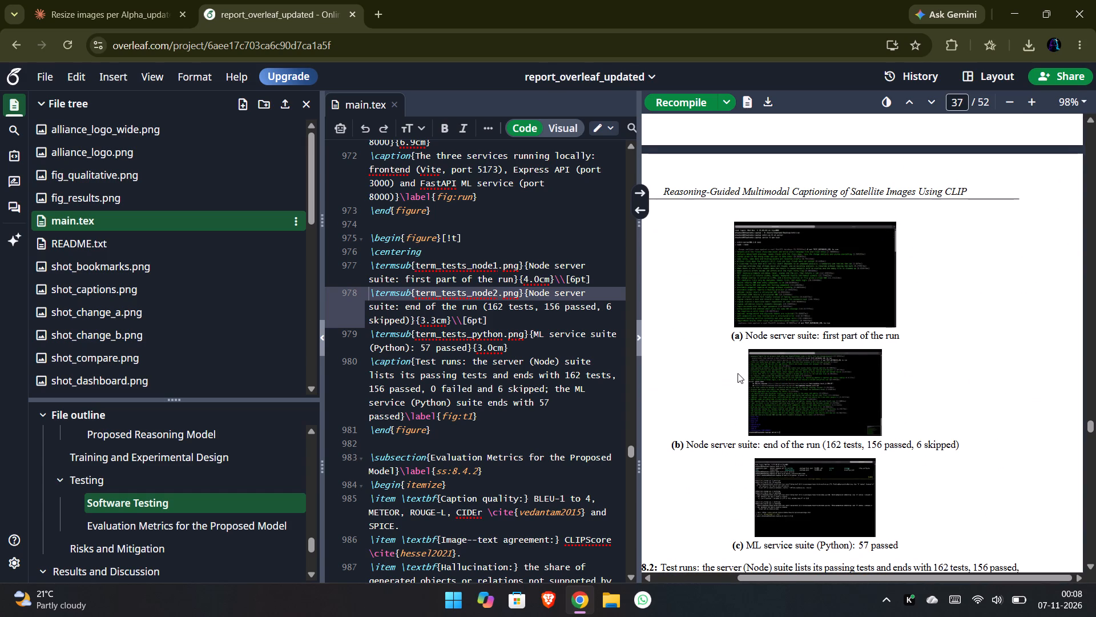
Jump from Figure 8.1's FastAPI ML service image in the PDF to its source line in main.tex.
scroll(738, 373, right, 1)
scroll(738, 373, up, 3)
click(782, 282)
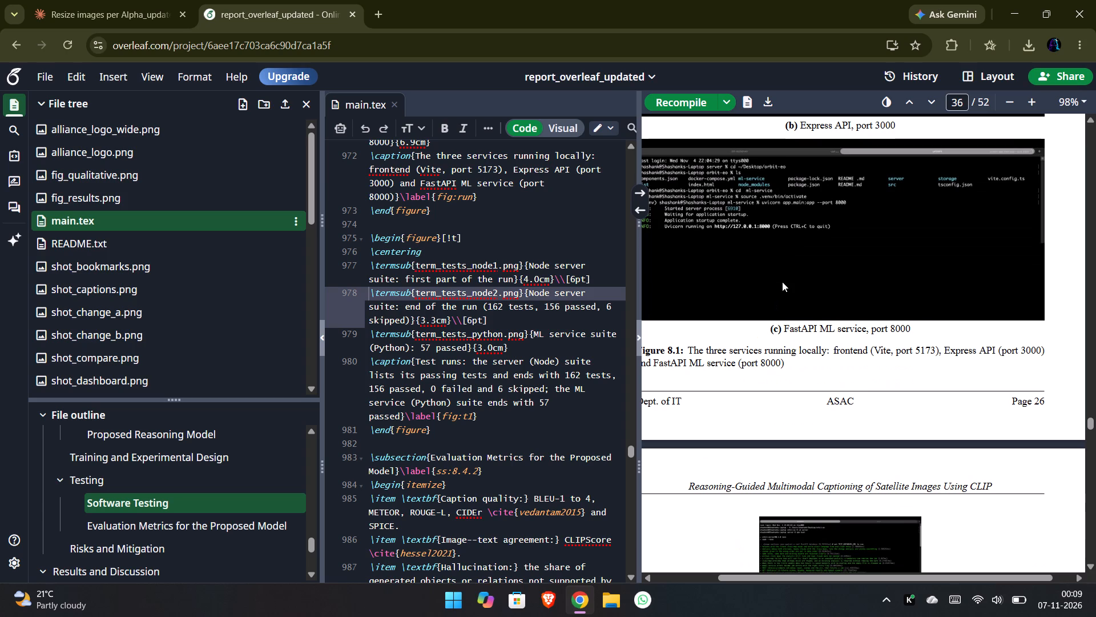
double_click(782, 282)
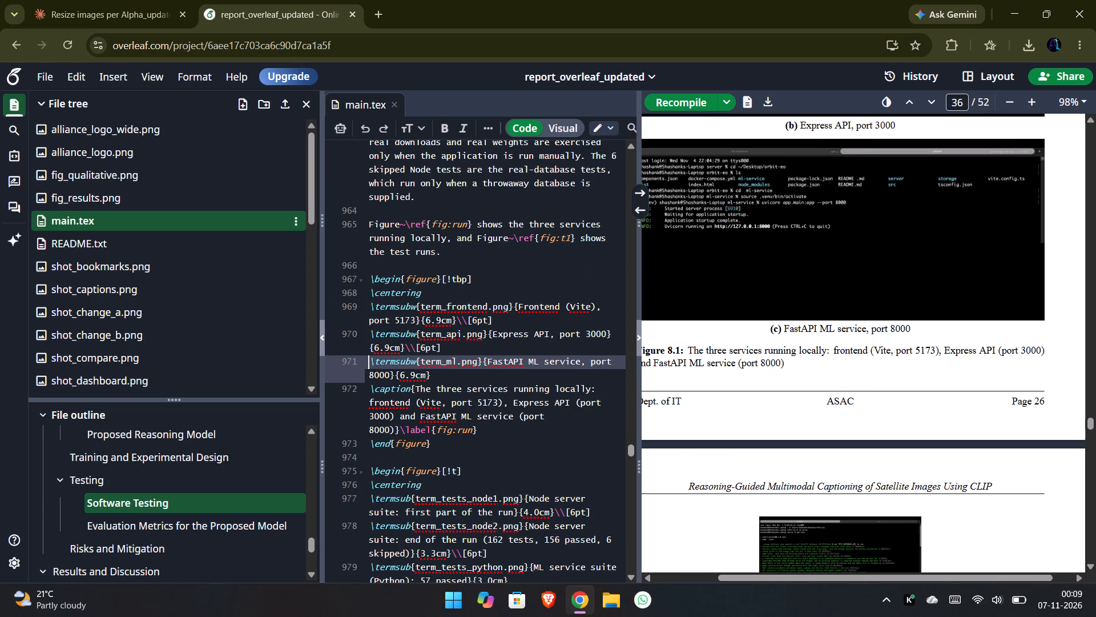
Find the source line of Figure 8.2's first Node server suite image from the PDF and set its size to 6.0cm.
scroll(772, 418, right, 1)
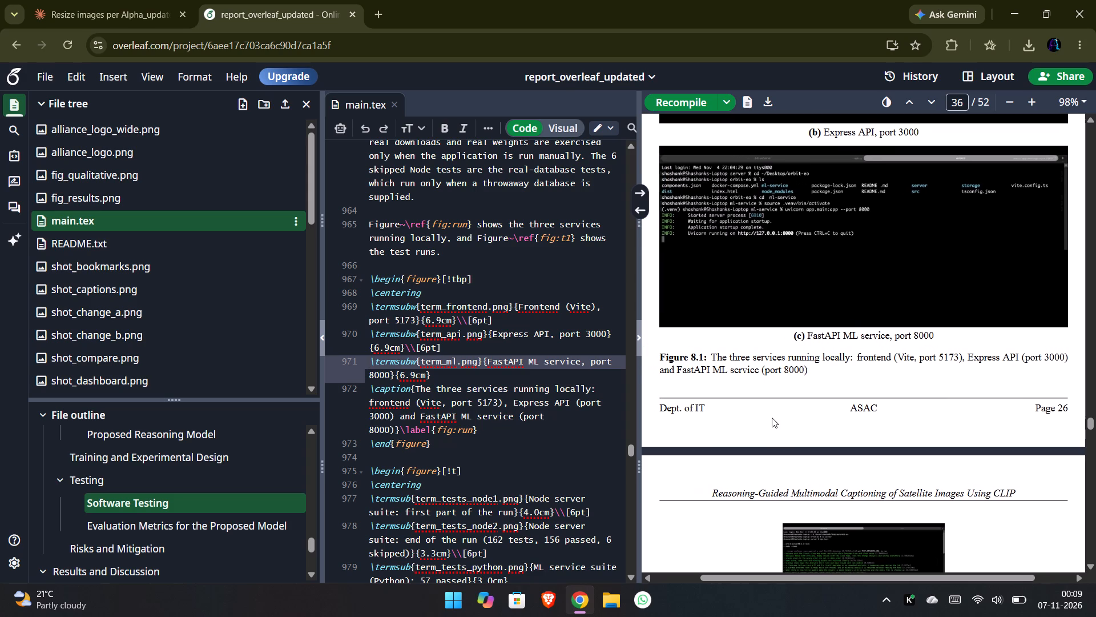
scroll(772, 418, right, 1)
scroll(772, 418, down, 2)
click(821, 370)
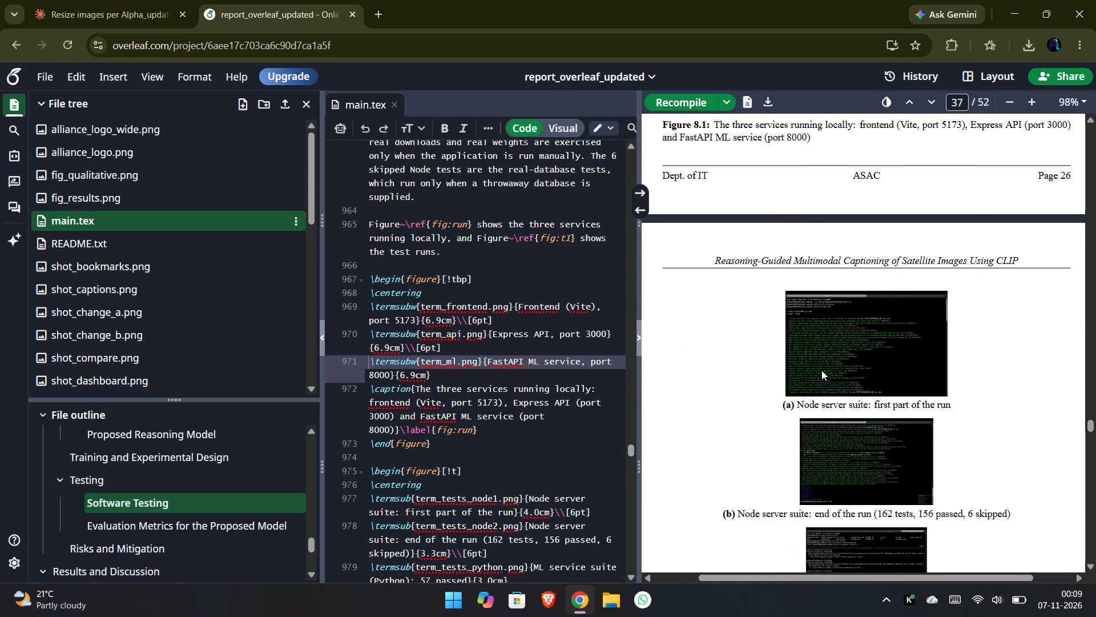
click(821, 370)
double_click(821, 370)
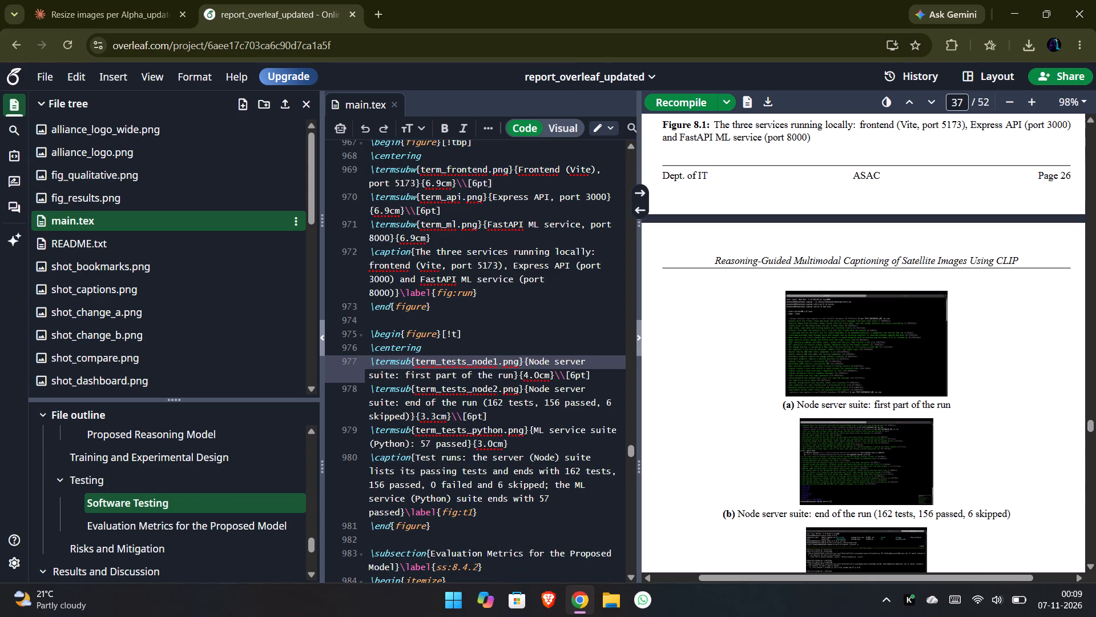
click(529, 372)
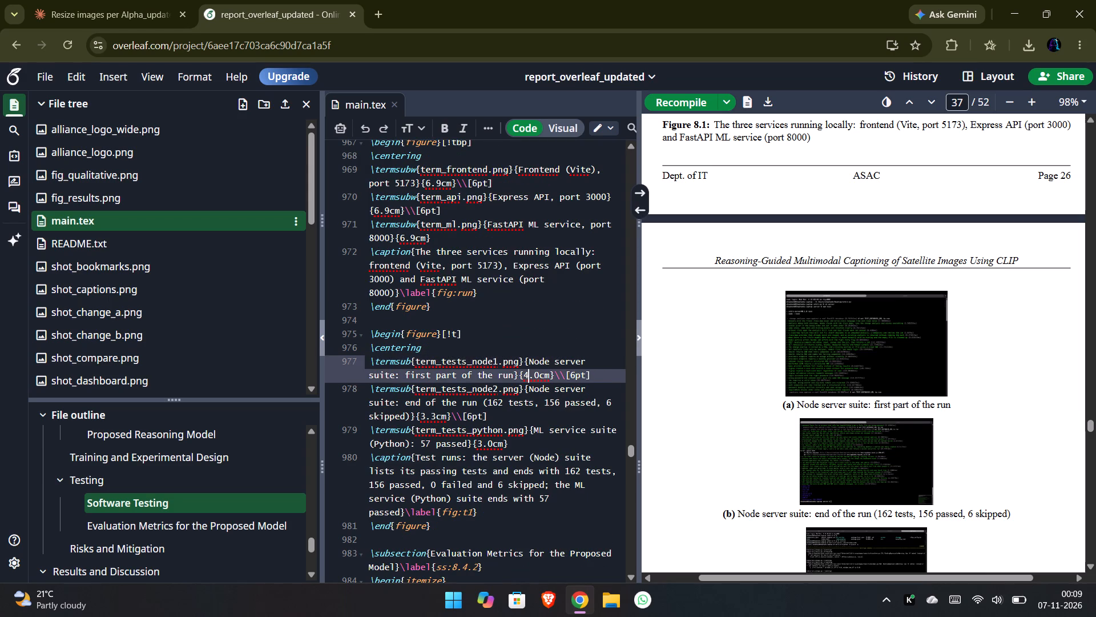
key(BackSpace)
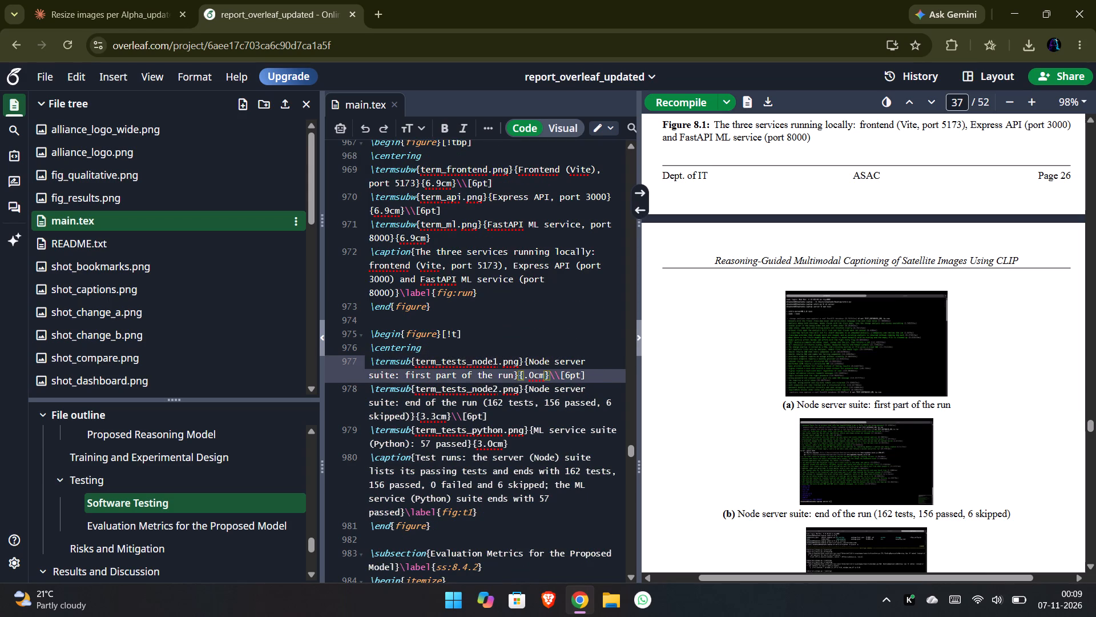
key(6)
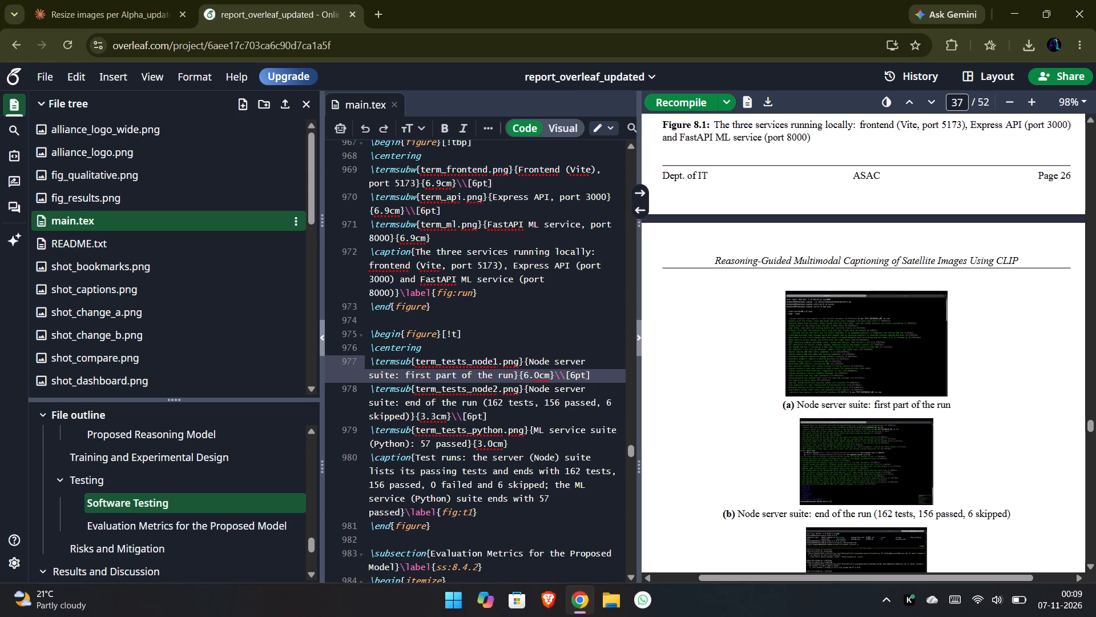
Recompile the report to apply the new size of Figure 8.2's first image.
click(525, 426)
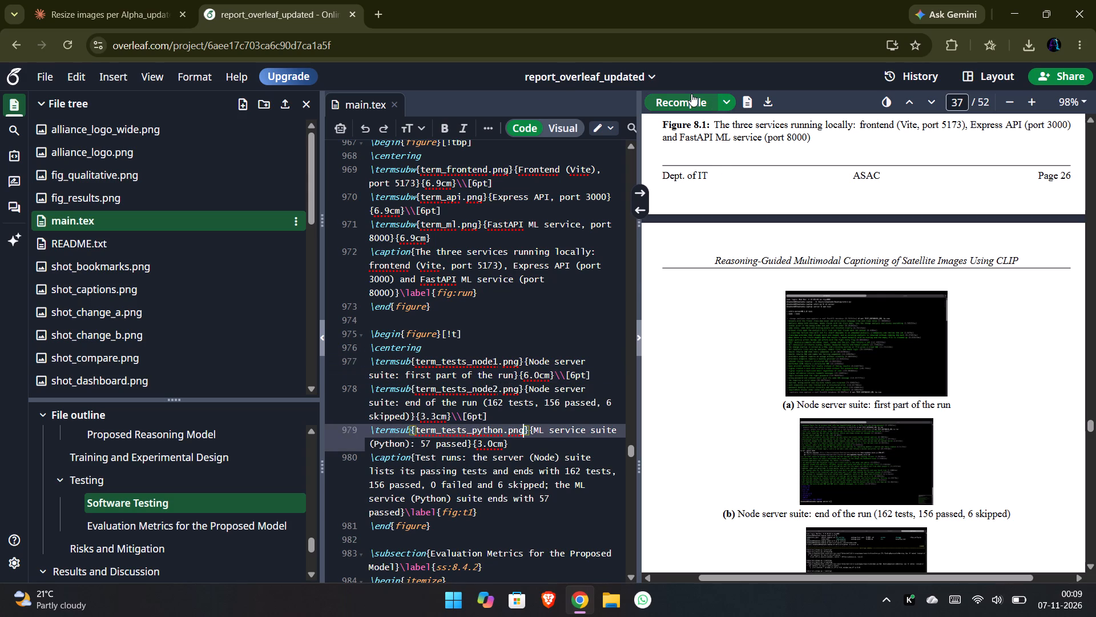
click(607, 305)
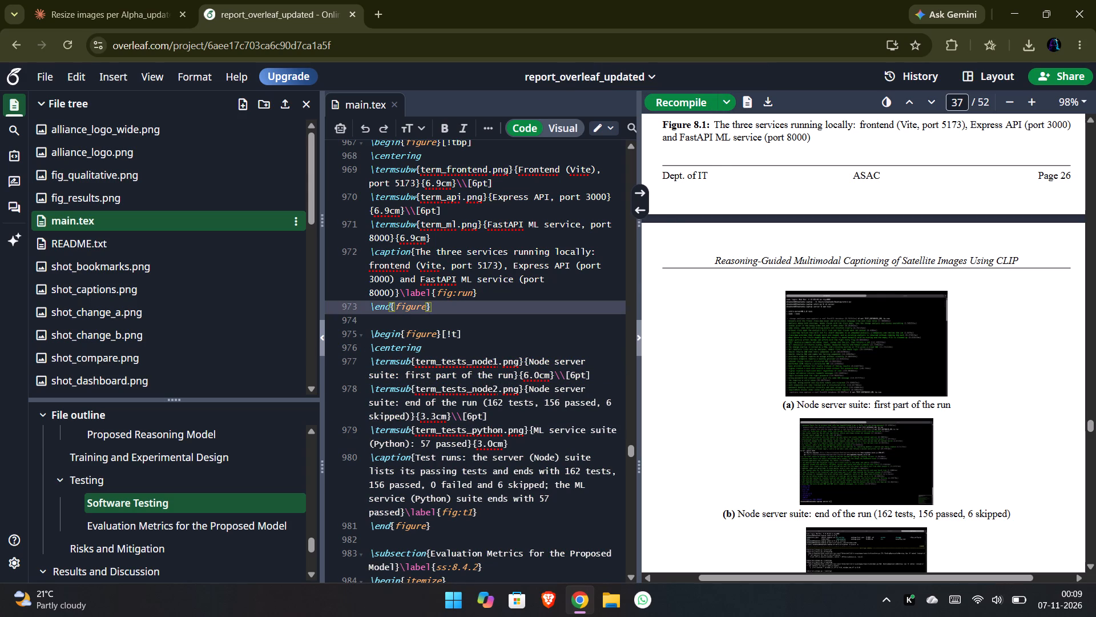
key(ctrl+s)
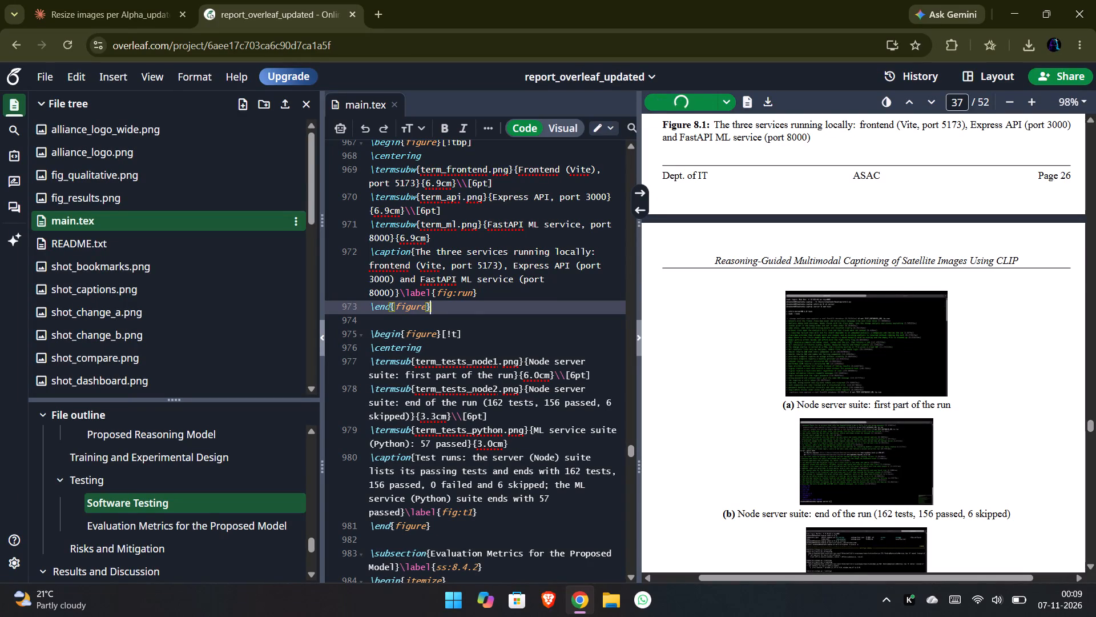
click(585, 336)
click(686, 330)
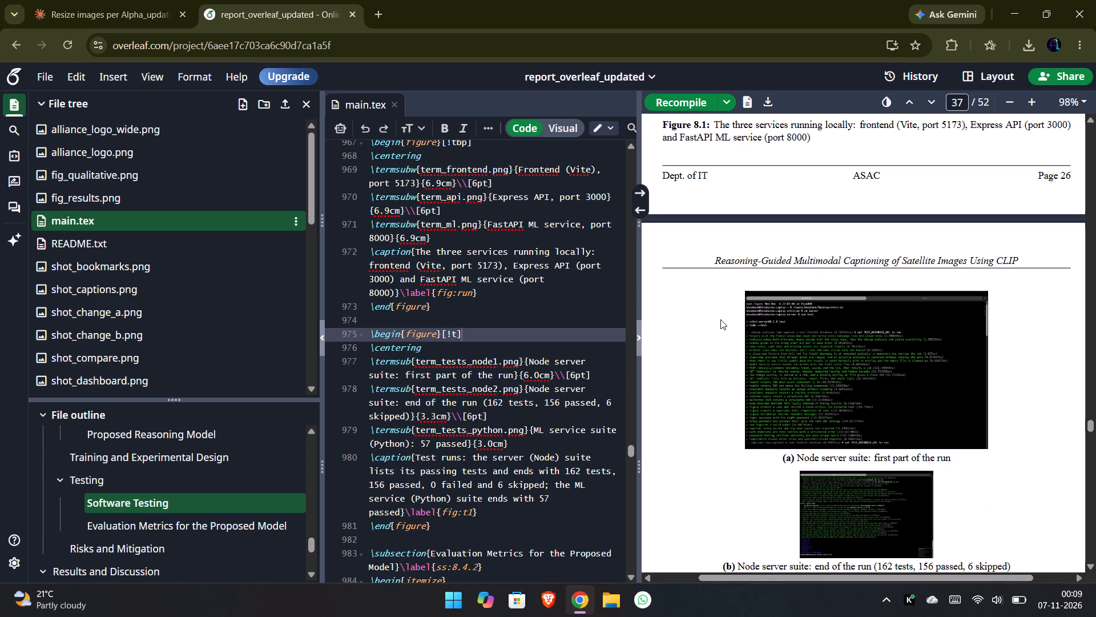
Examine Figure 8.2's resized first image up close on page 37 of the PDF for readability.
scroll(721, 319, down, 1)
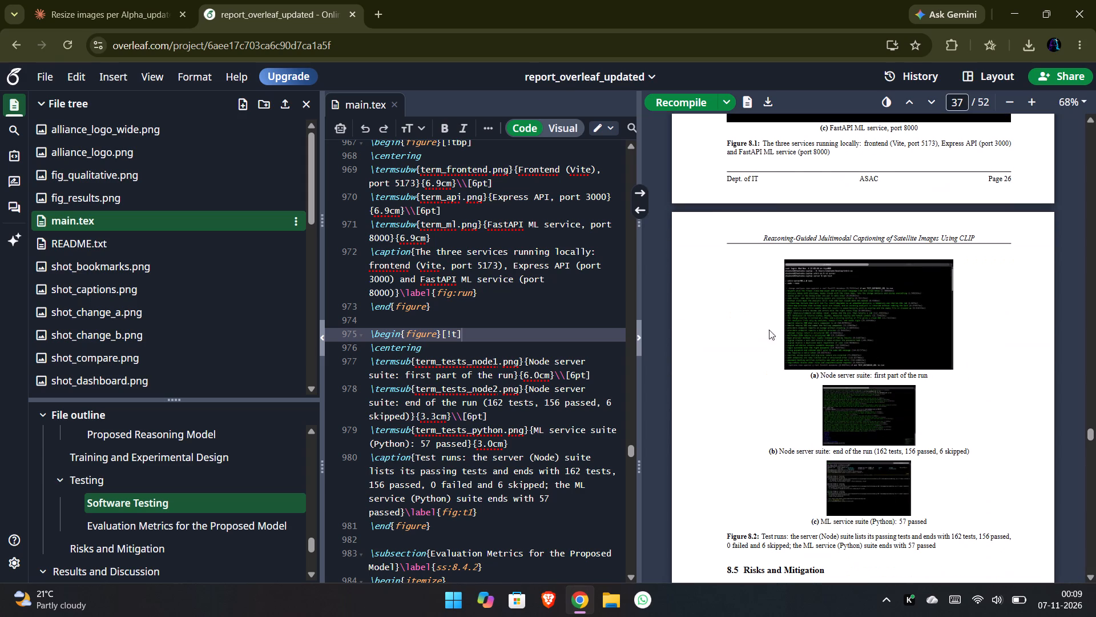
scroll(835, 318, up, 2)
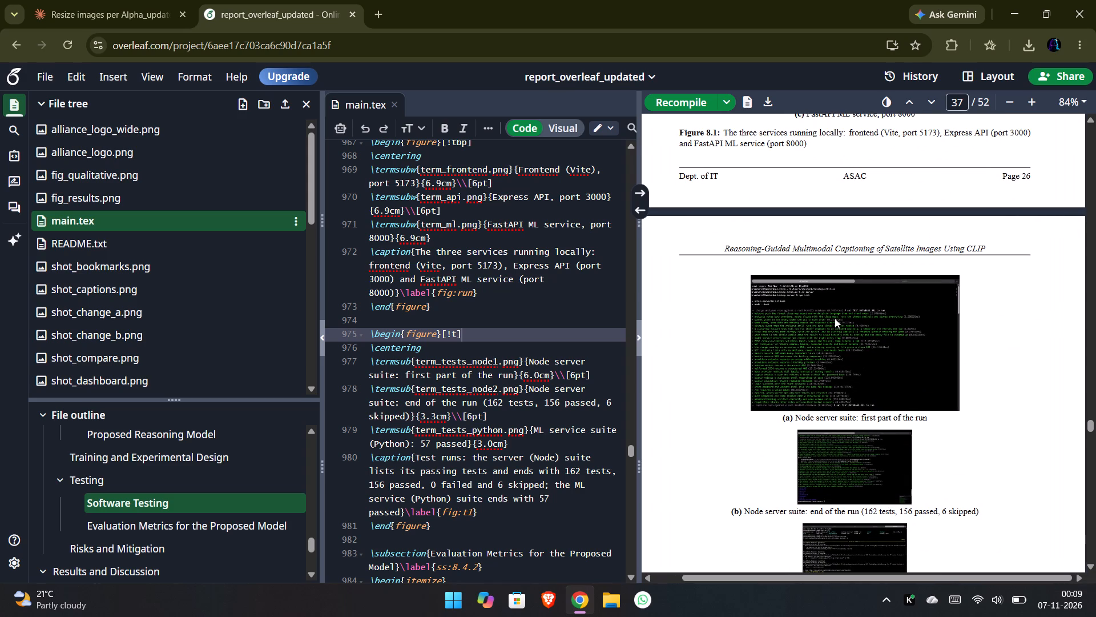
scroll(839, 360, down, 1)
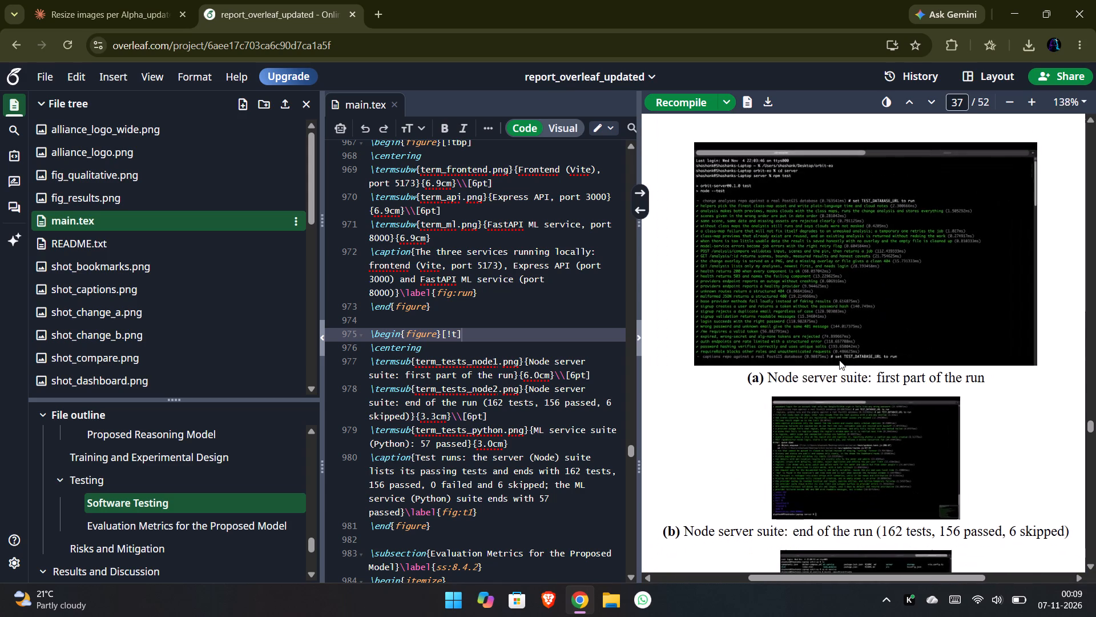
Set the size of Figure 8.2's first Node server suite image to 6.9cm in main.tex.
scroll(839, 360, up, 1)
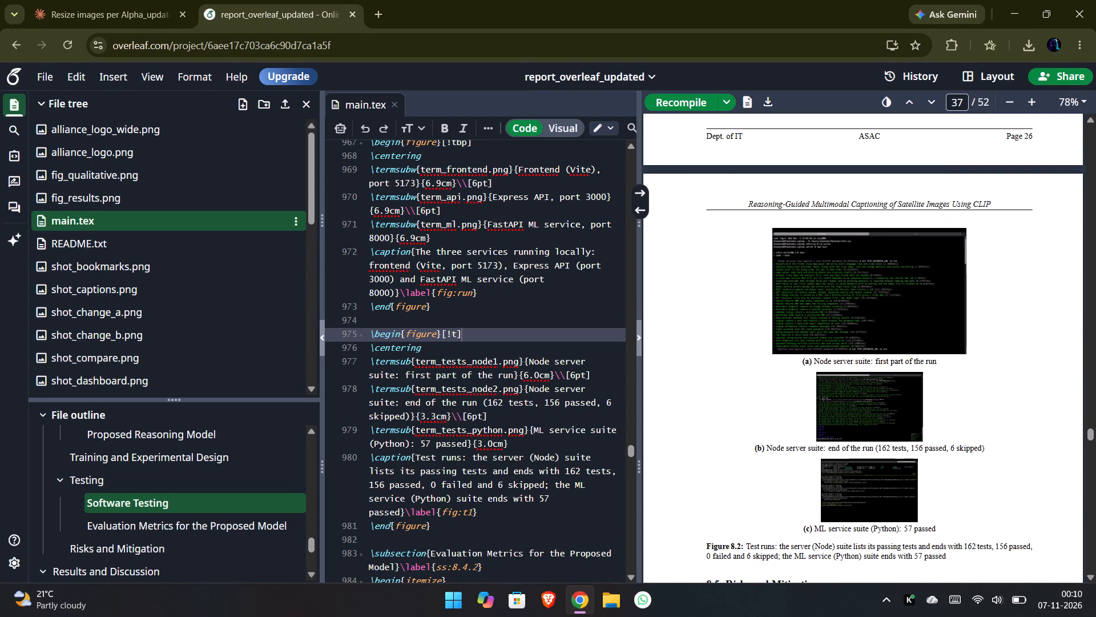
click(539, 374)
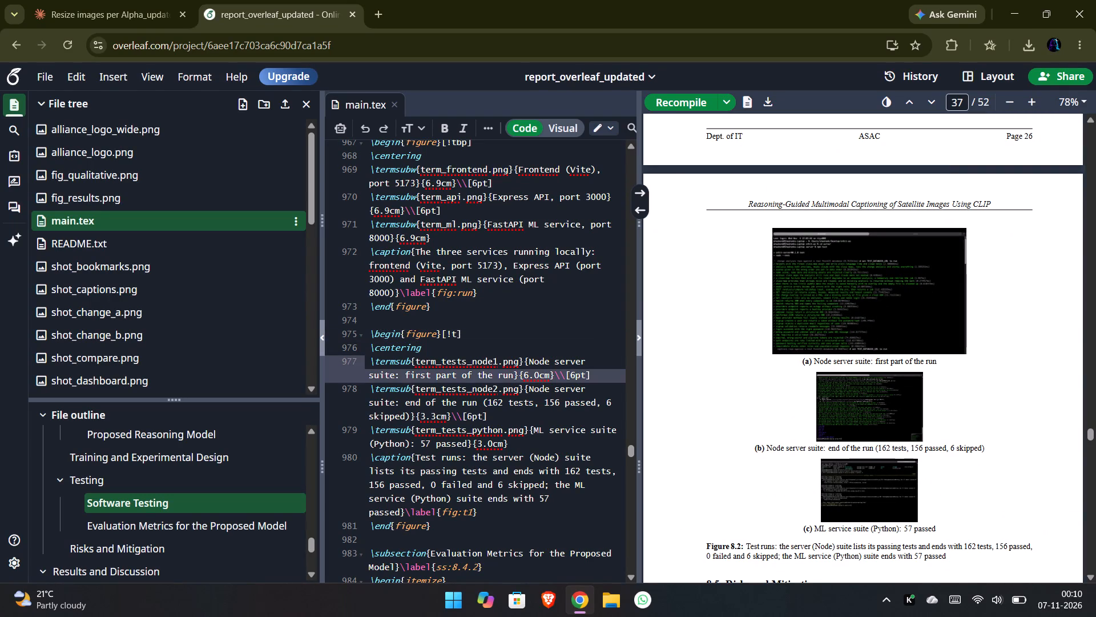
key(BackSpace)
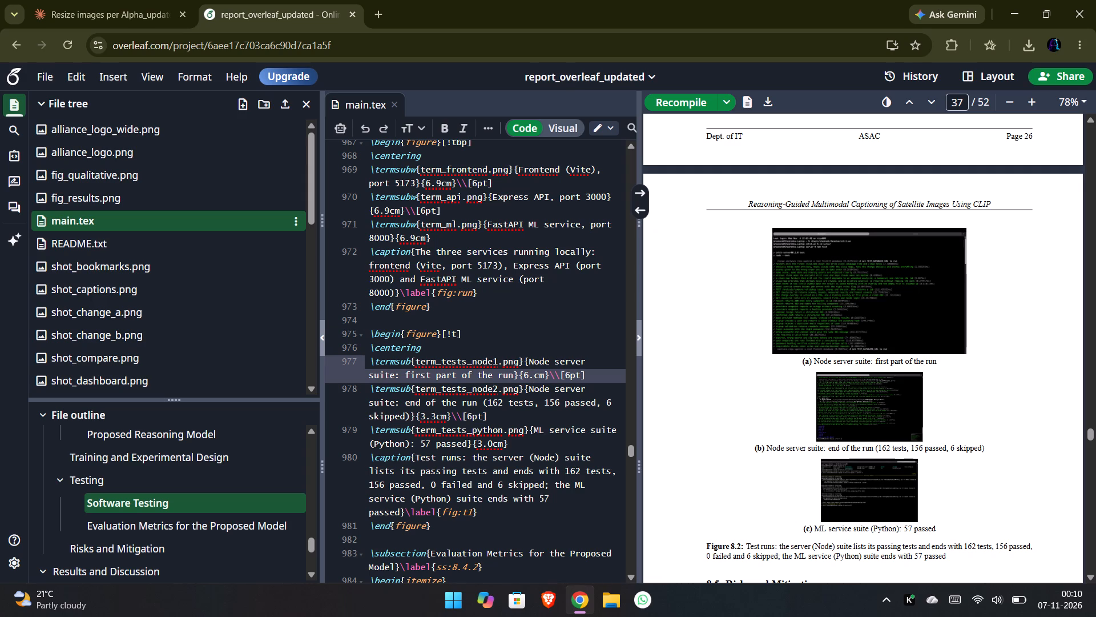
key(9)
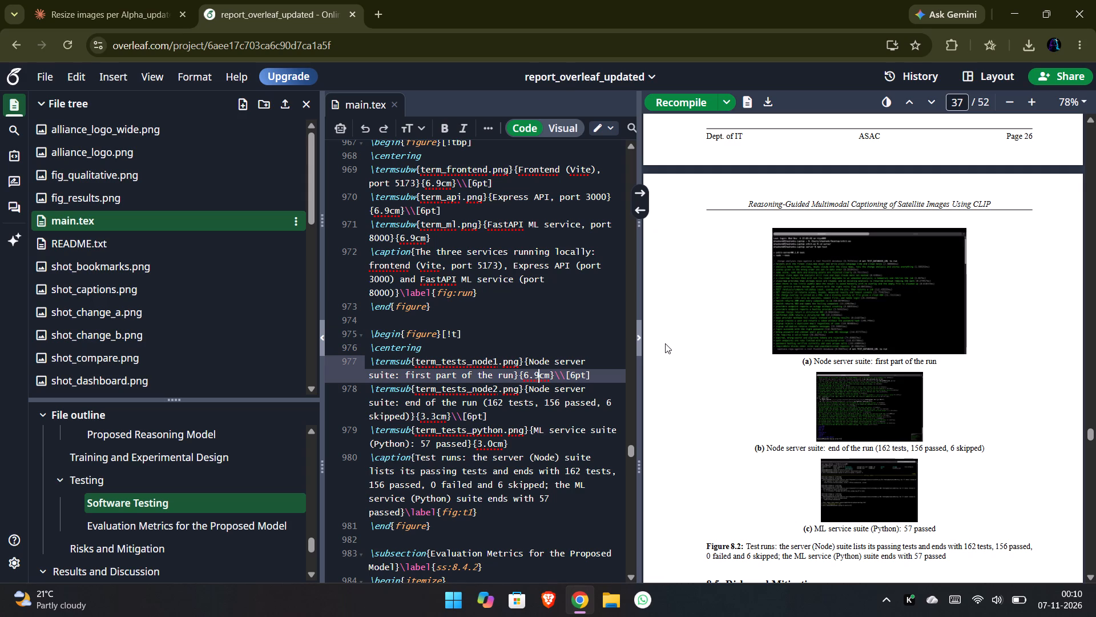
click(665, 343)
click(611, 288)
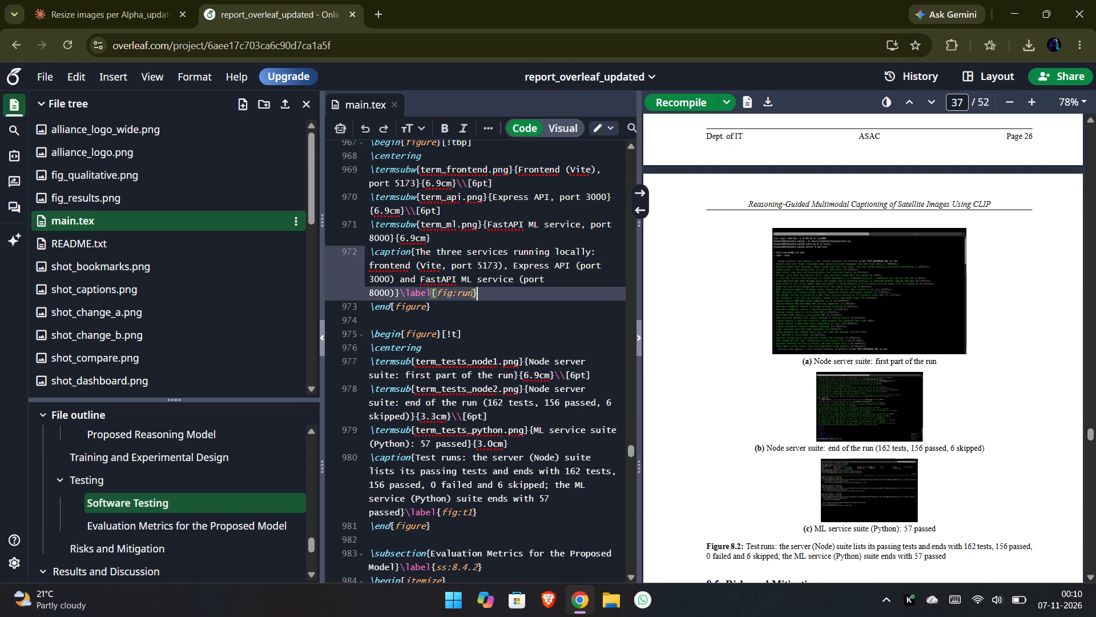
Recompile the report to apply the new size of Figure 8.2's first image.
click(693, 111)
click(688, 106)
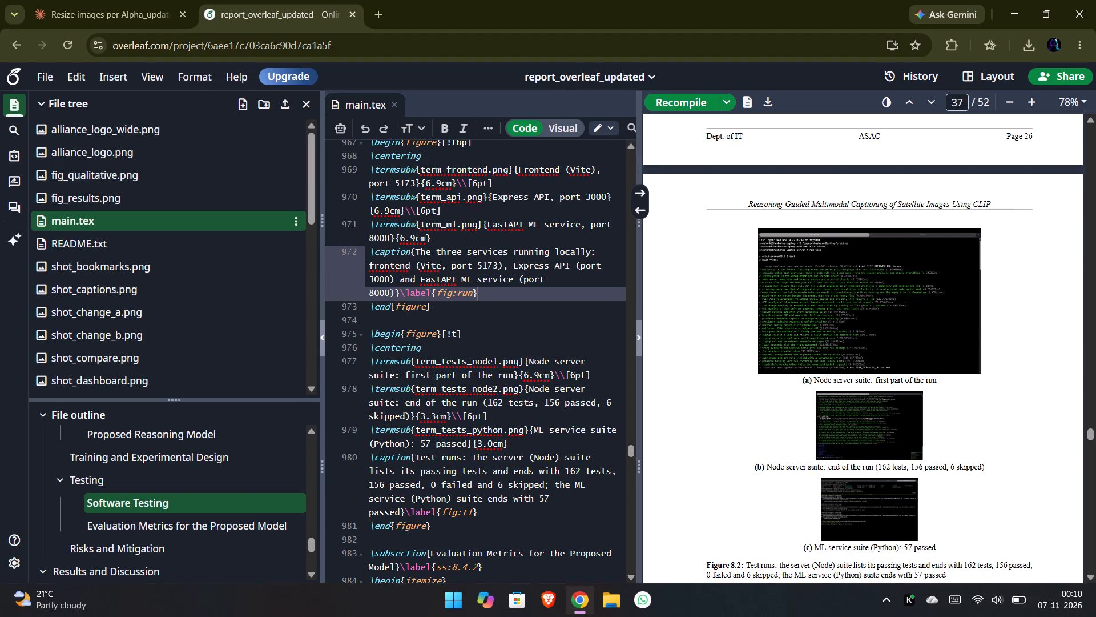
Set the size of Figure 8.2's second image, the end of the Node server suite run, to 6.9cm.
click(436, 416)
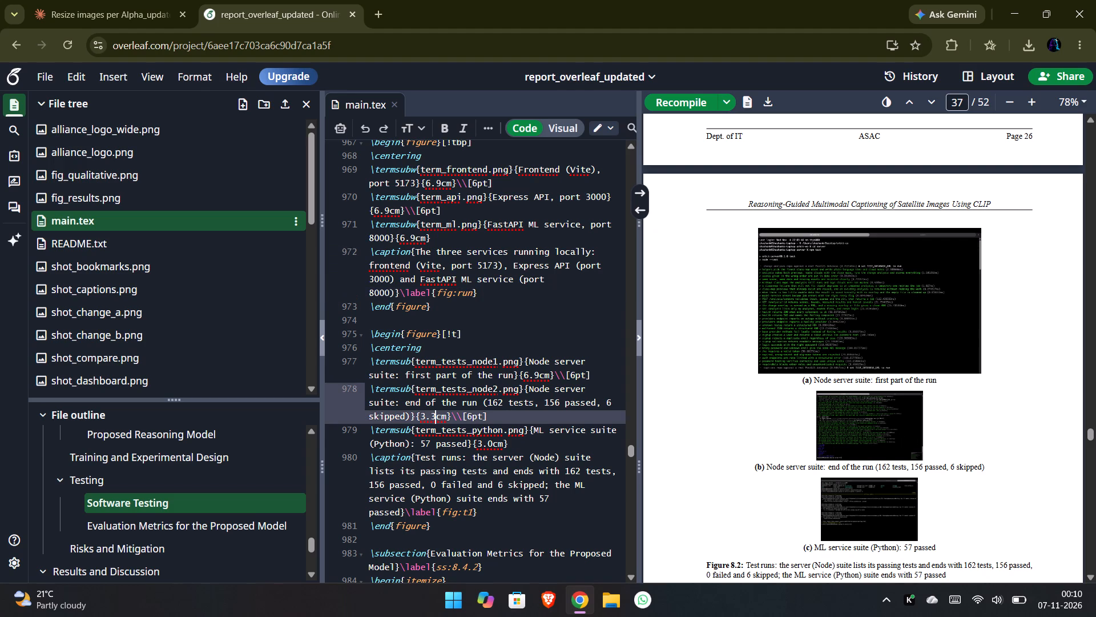
drag(436, 416, 423, 423)
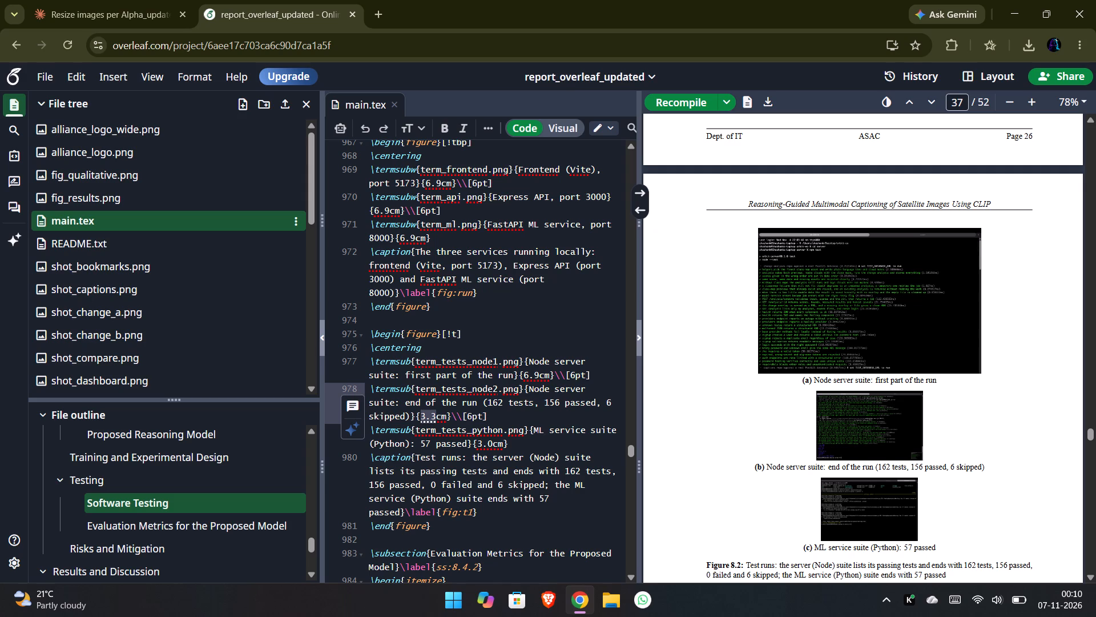
text(6.9)
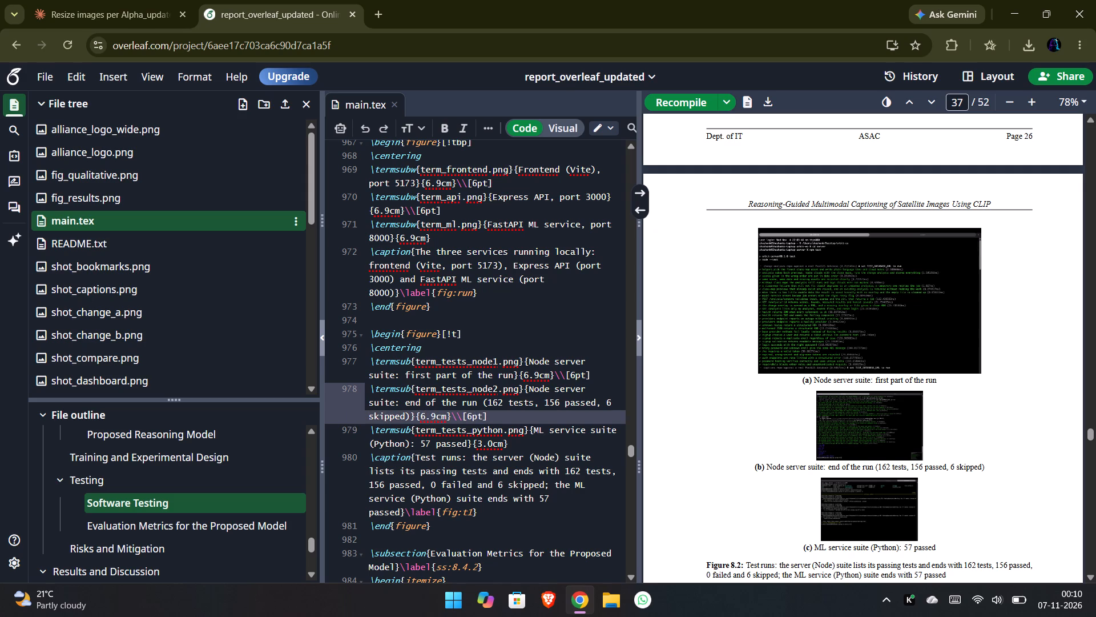
Find the source line of Figure 8.2's ML service suite (Python) image from the PDF and set its size to 6.9cm.
click(841, 502)
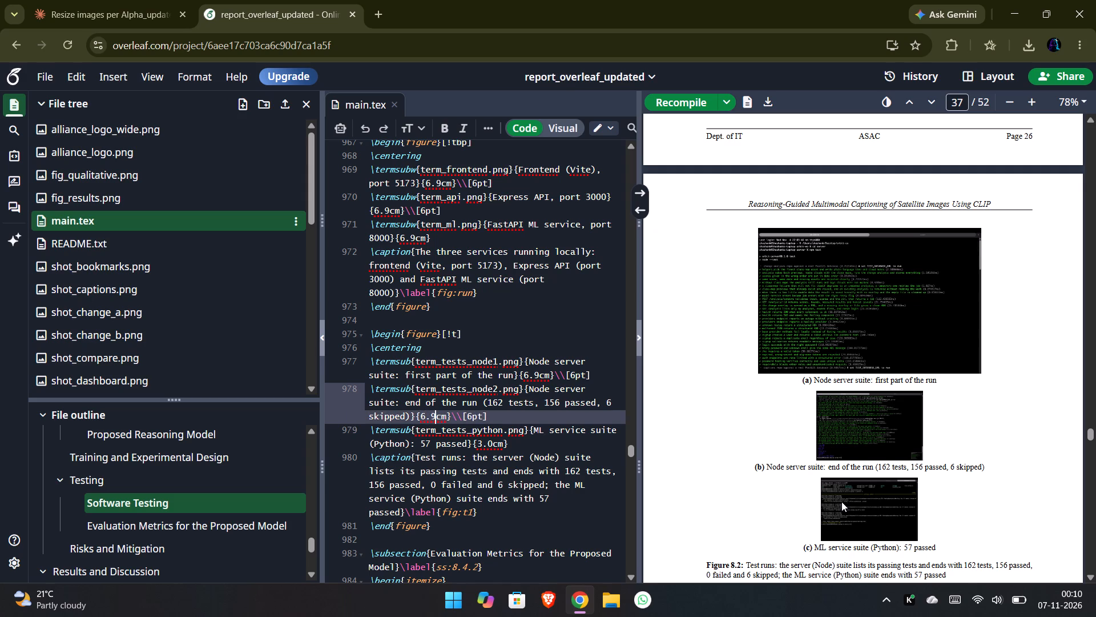
double_click(841, 502)
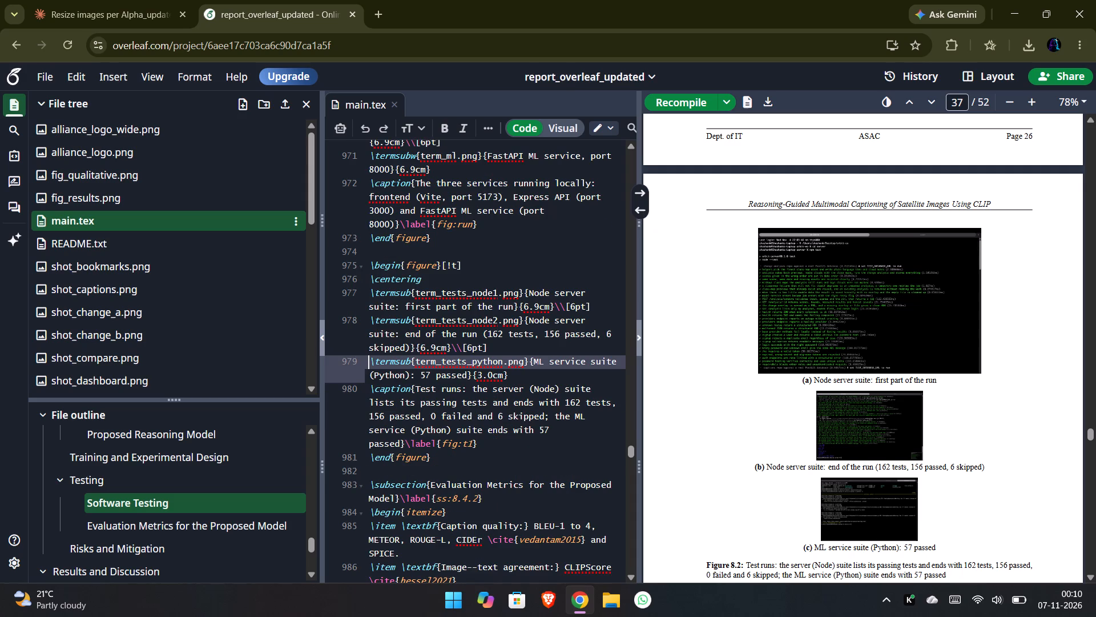
click(491, 376)
drag(491, 376, 486, 376)
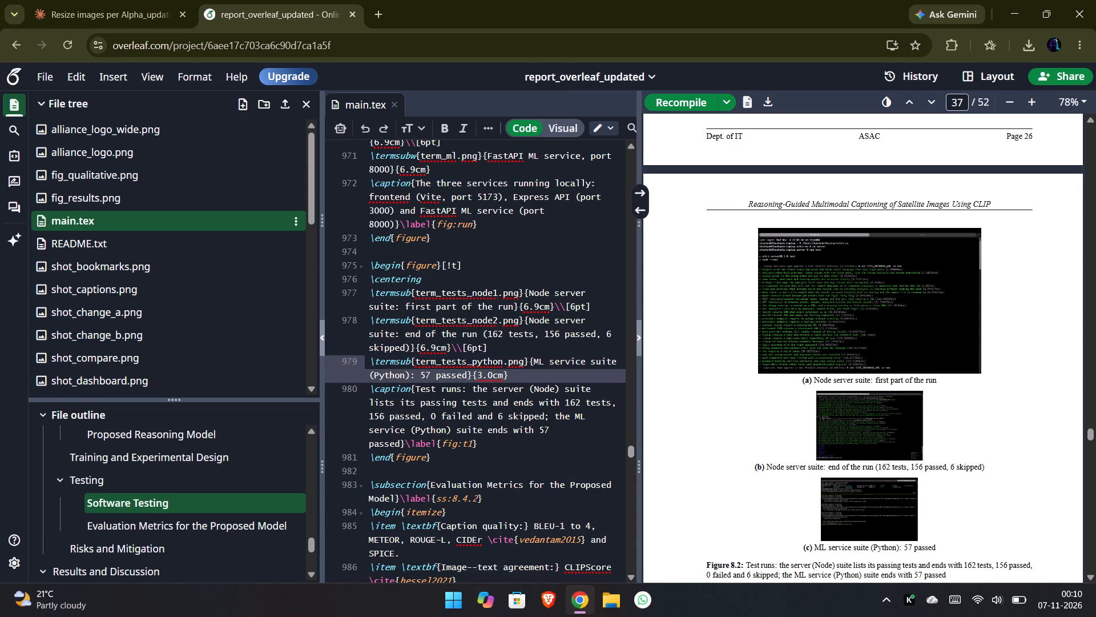
drag(486, 376, 478, 376)
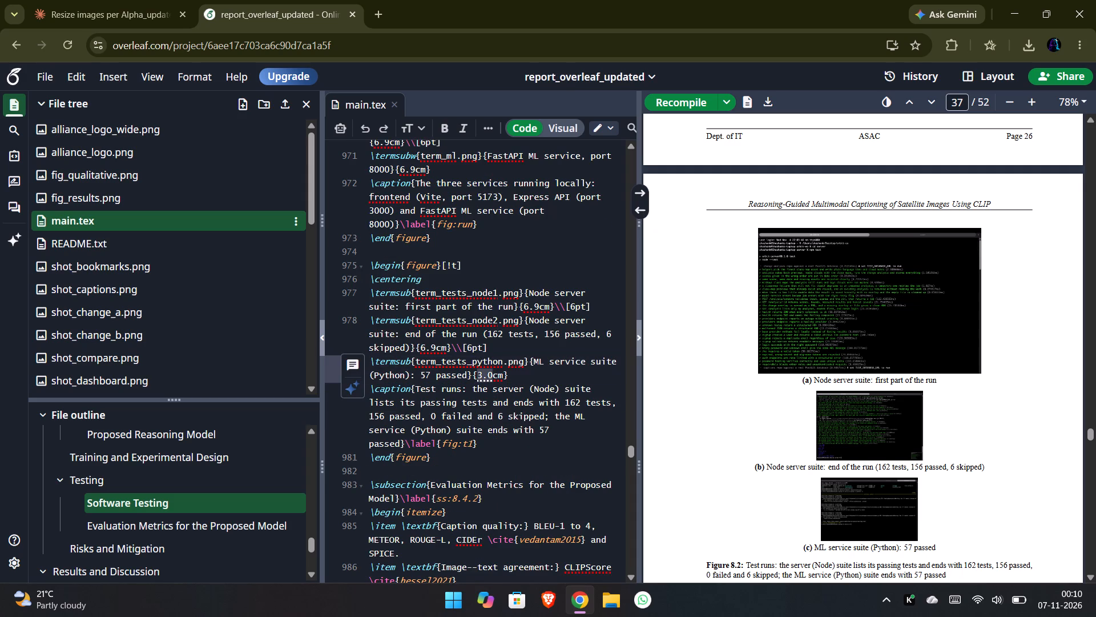
text(6.9)
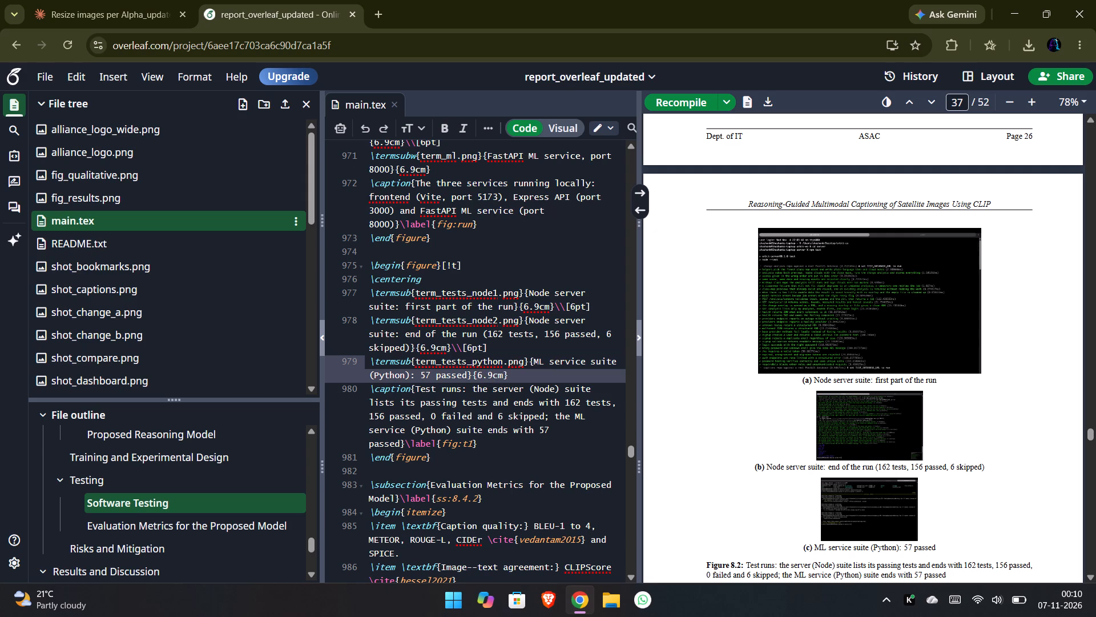
key(Return)
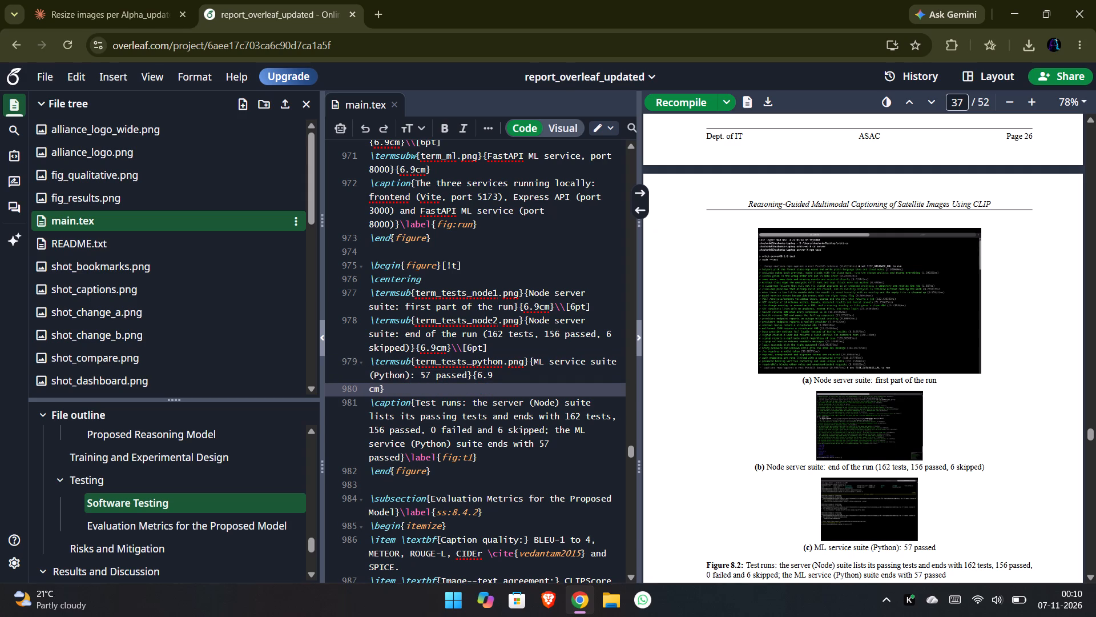
key(ctrl+z)
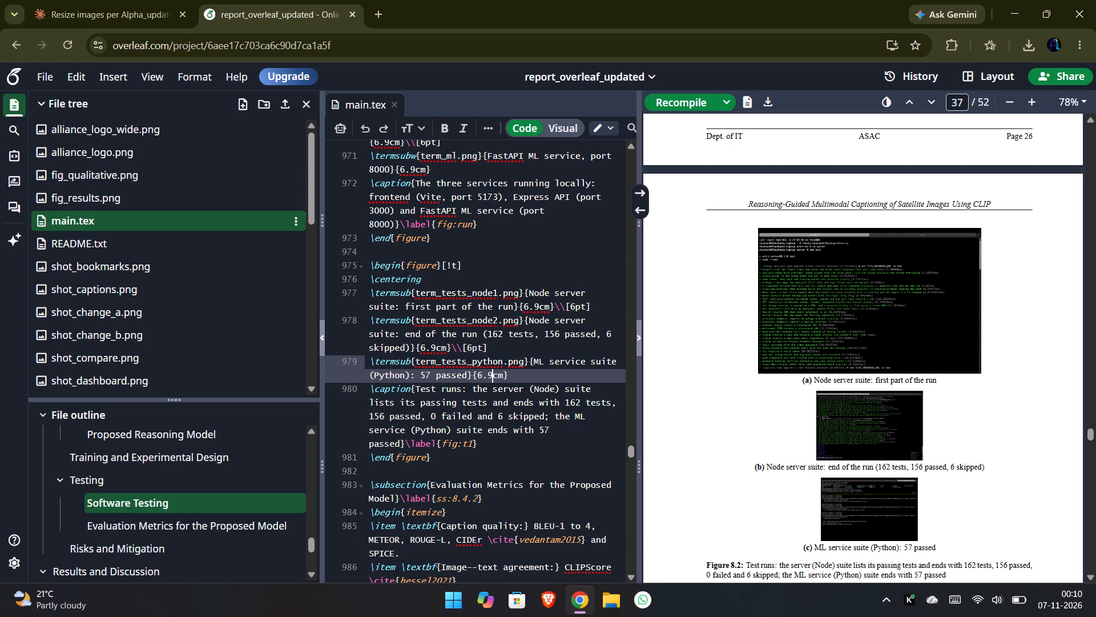
click(549, 412)
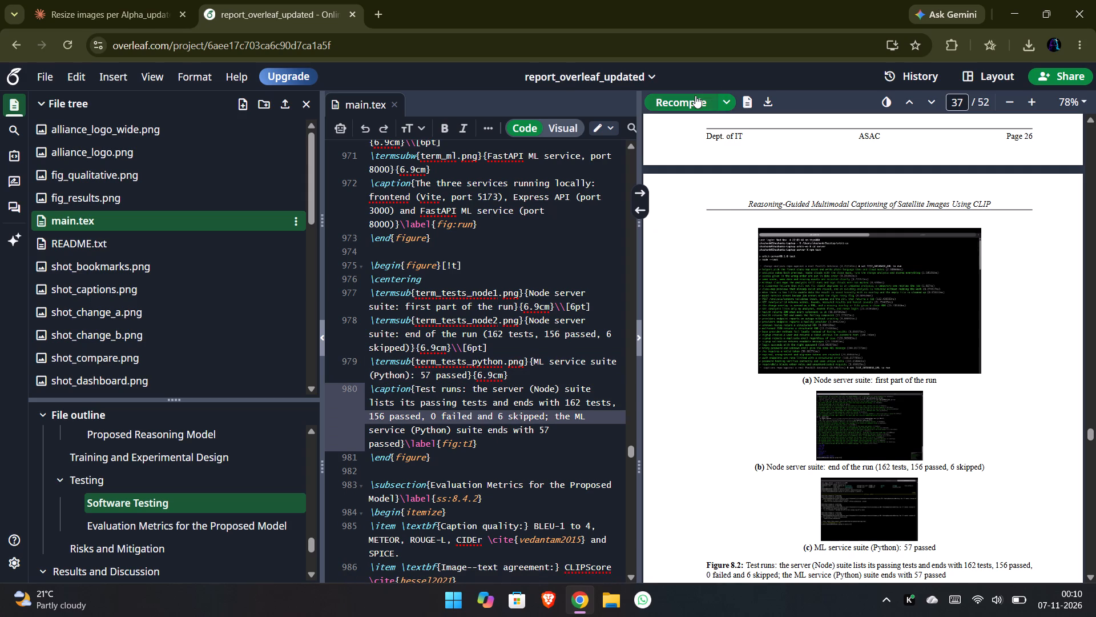
Recompile the report to apply the new sizes of Figure 8.2's second and third images.
click(695, 95)
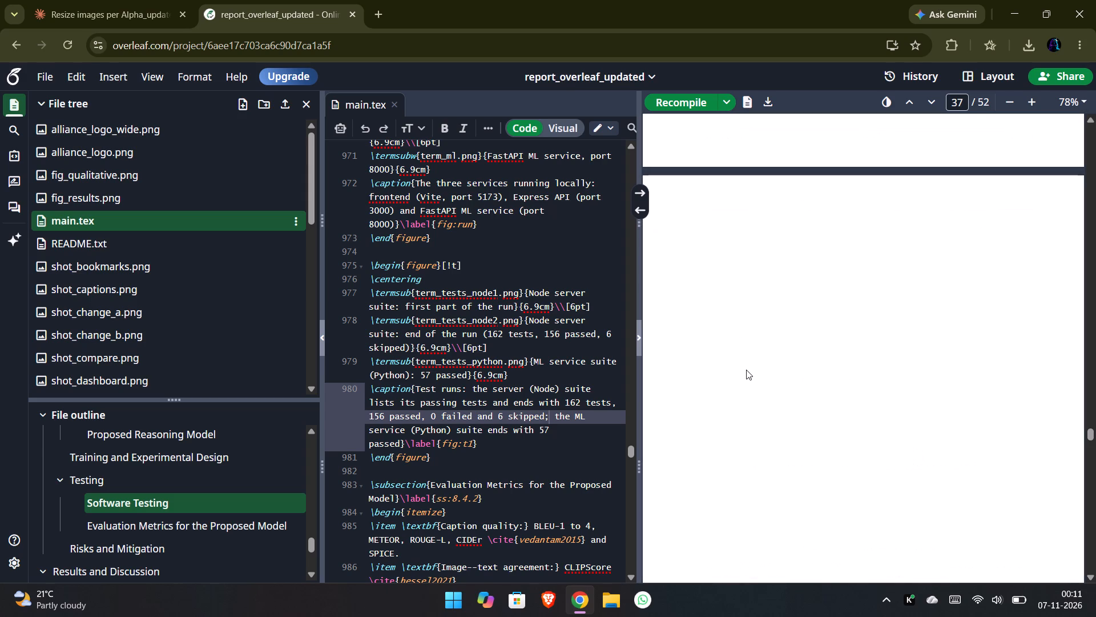
Examine the three resized Figure 8.2 images and their placement before Chapter 9 in the recompiled PDF.
scroll(746, 370, down, 2)
scroll(746, 370, up, 2)
scroll(746, 370, down, 11)
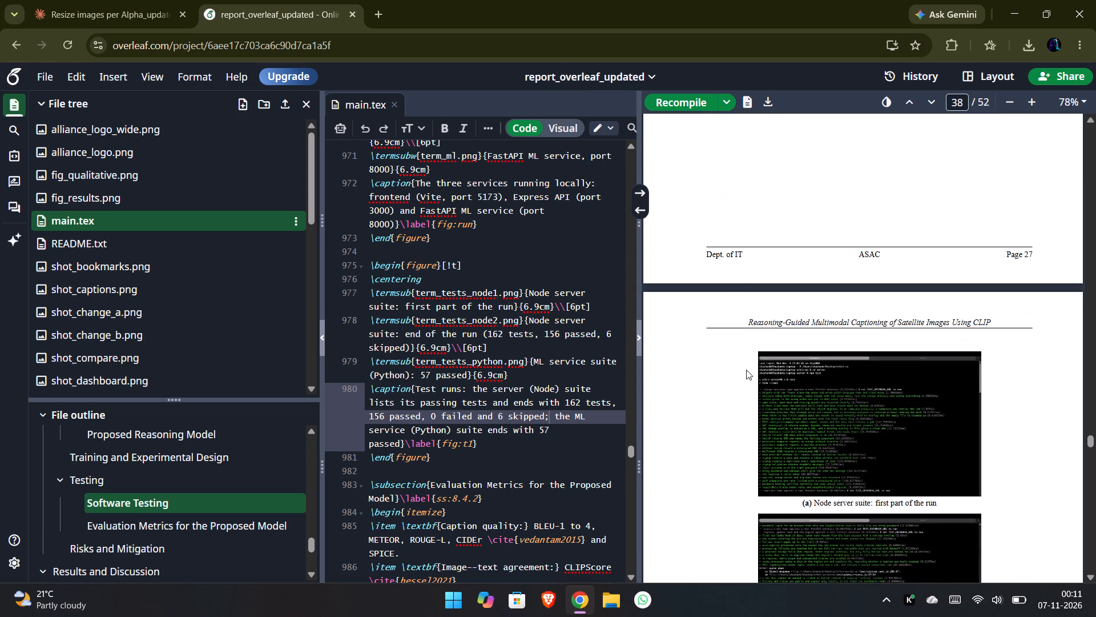
scroll(746, 370, down, 4)
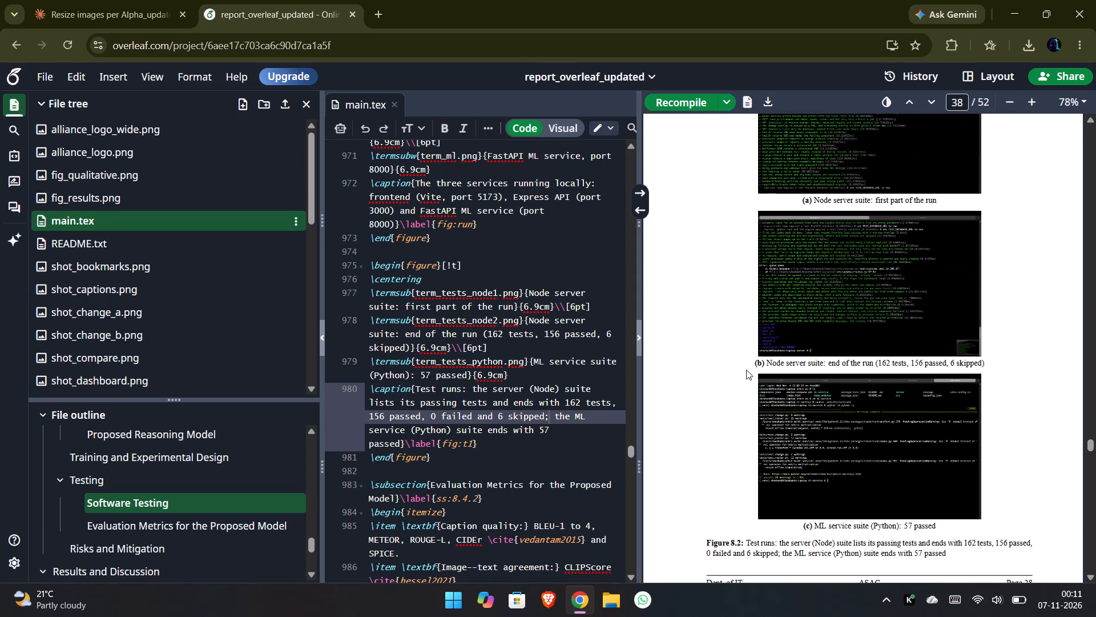
scroll(746, 370, down, 1)
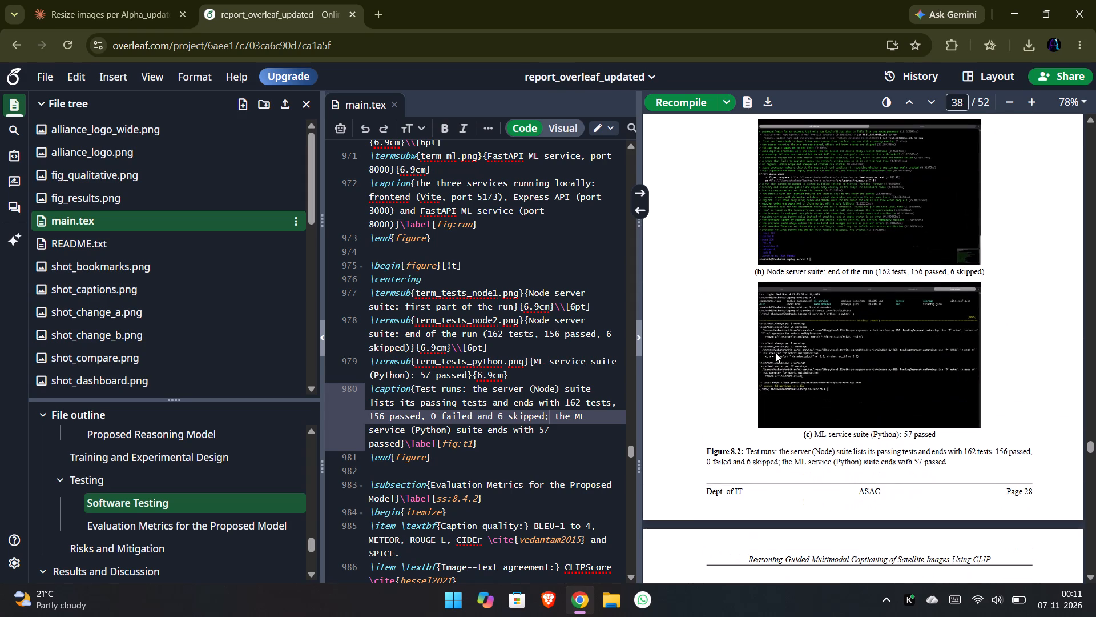
scroll(776, 352, down, 3)
scroll(776, 352, up, 1)
scroll(776, 352, down, 1)
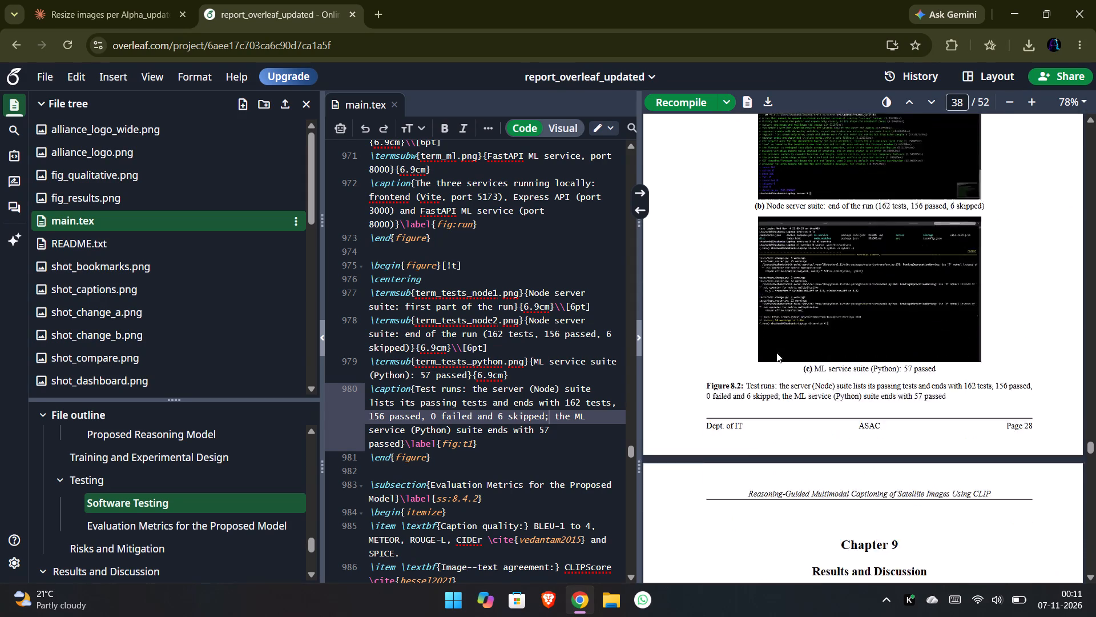
scroll(776, 352, down, 1)
Review pages 35 to 38 of the PDF for the layout of Figures 8.1 and 8.2 around the Risks and Mitigation section.
scroll(776, 352, up, 8)
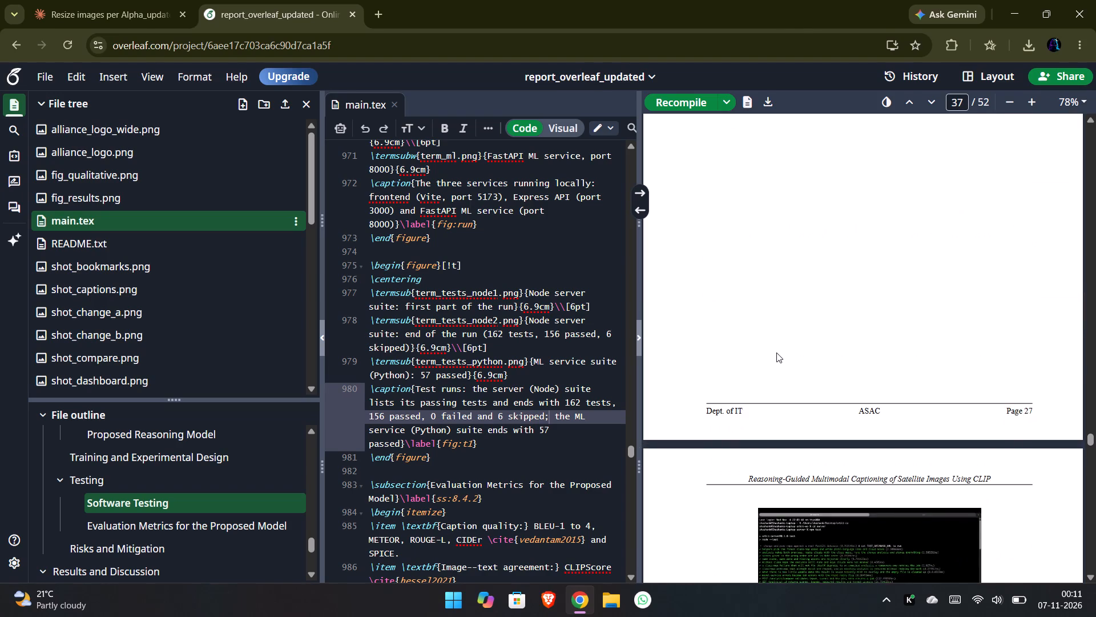
scroll(776, 352, up, 6)
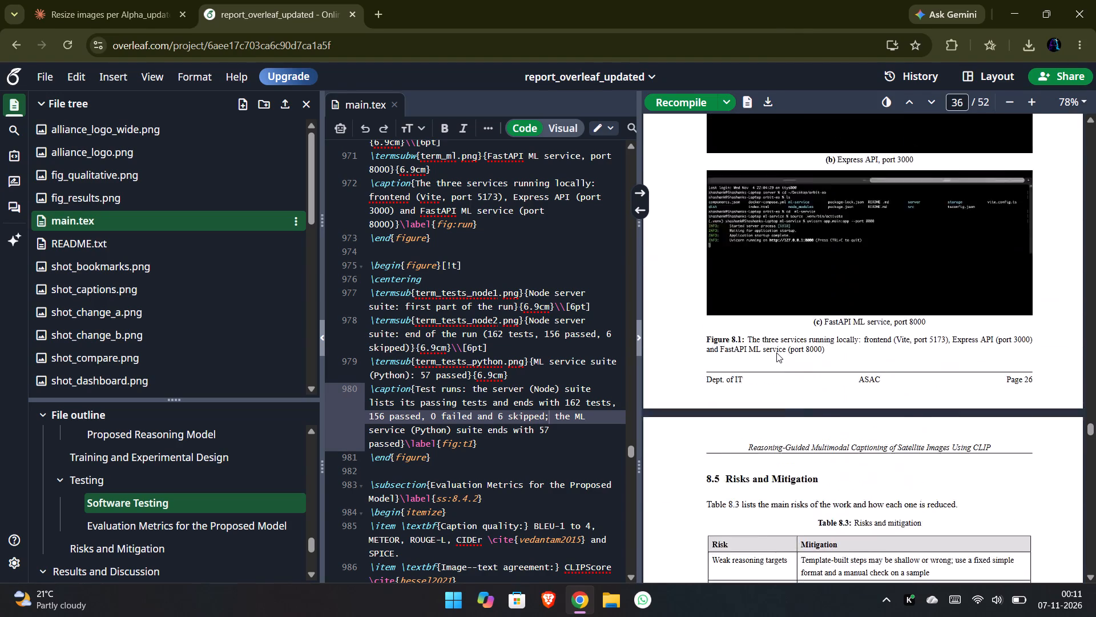
scroll(776, 352, up, 1)
scroll(776, 352, down, 3)
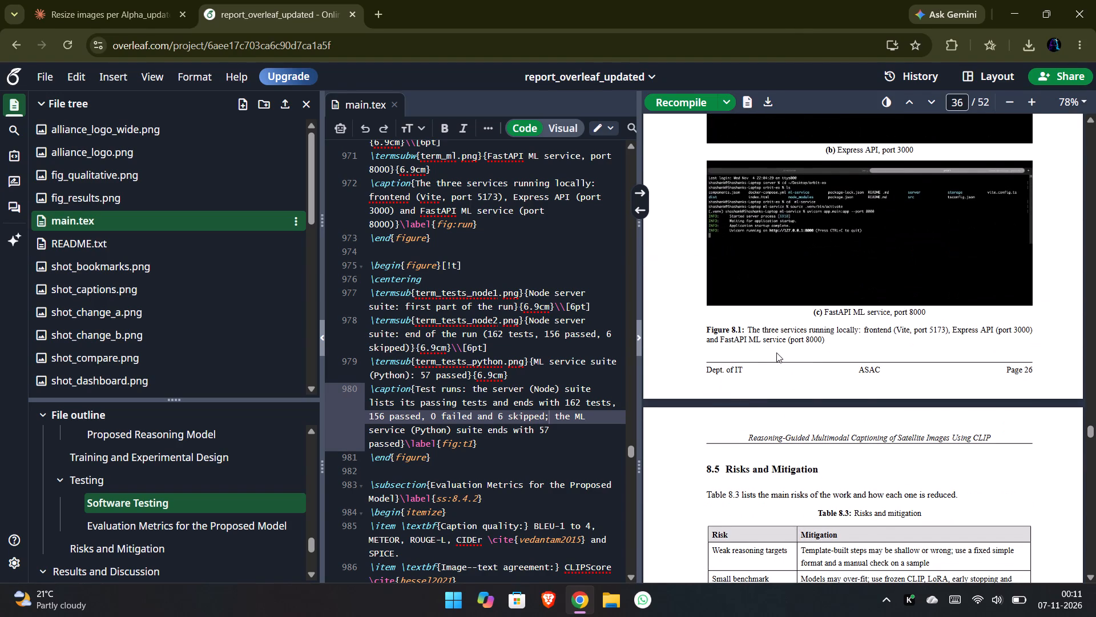
scroll(776, 352, down, 6)
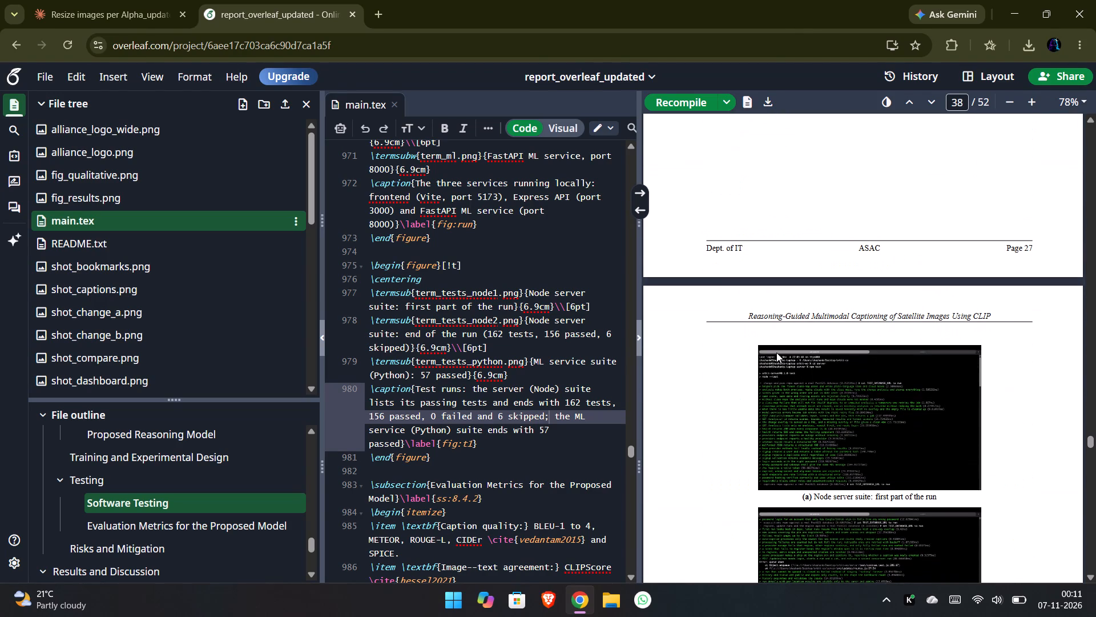
scroll(776, 352, down, 4)
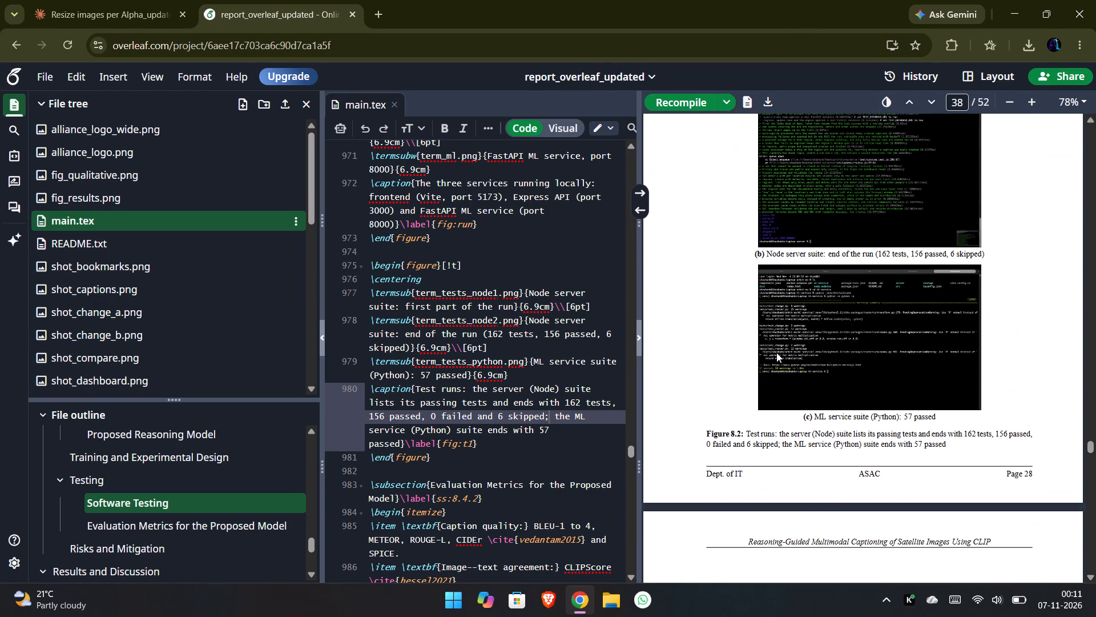
scroll(776, 352, down, 2)
scroll(776, 352, up, 3)
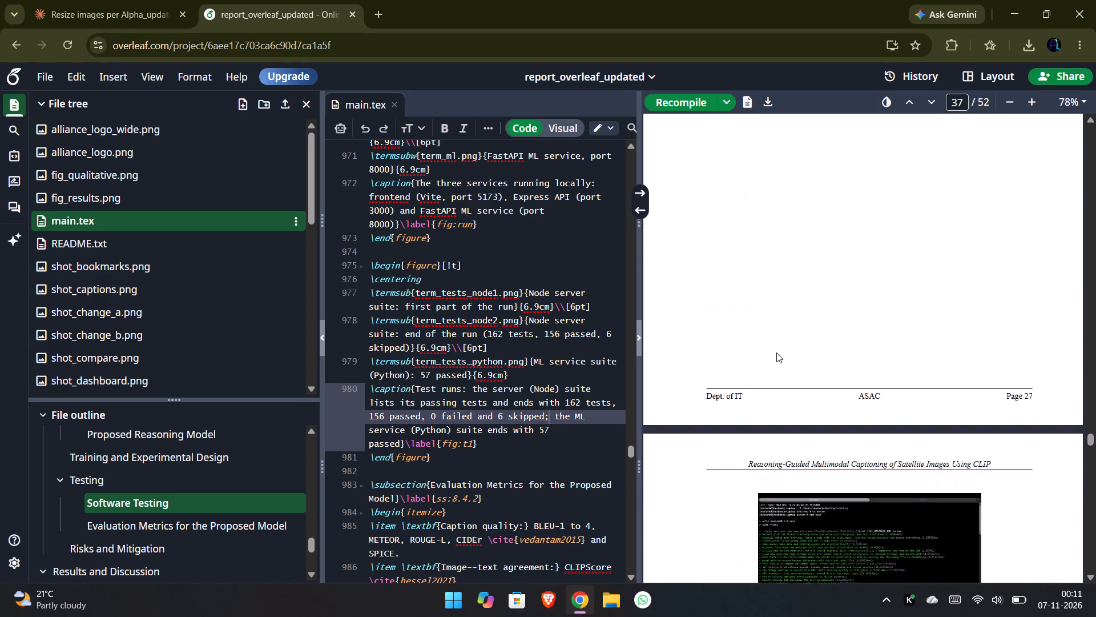
scroll(776, 352, up, 5)
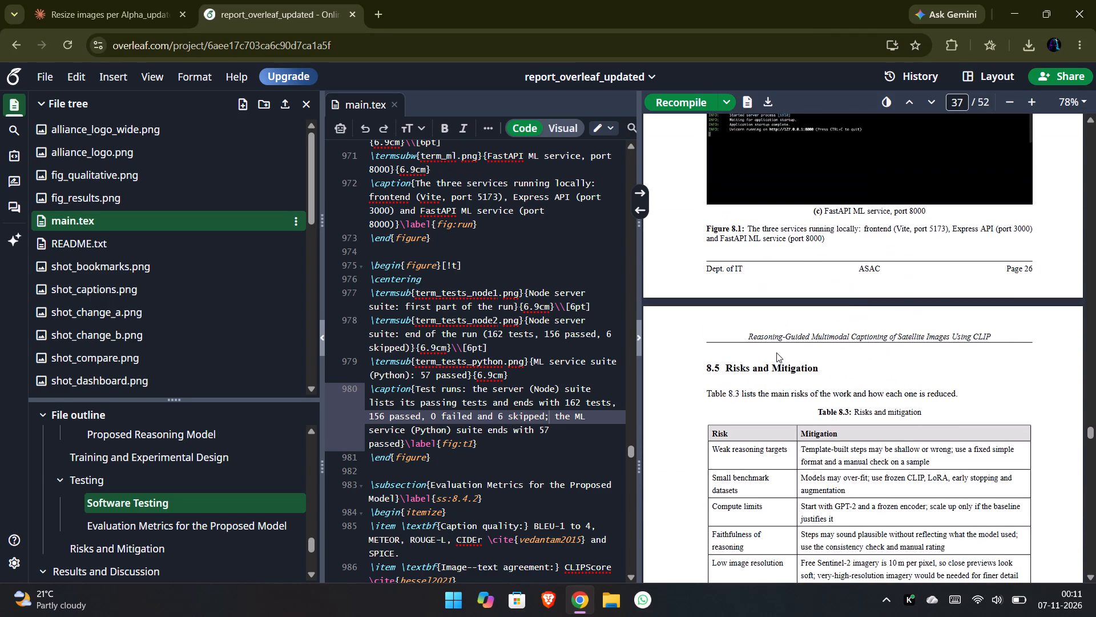
scroll(776, 352, up, 6)
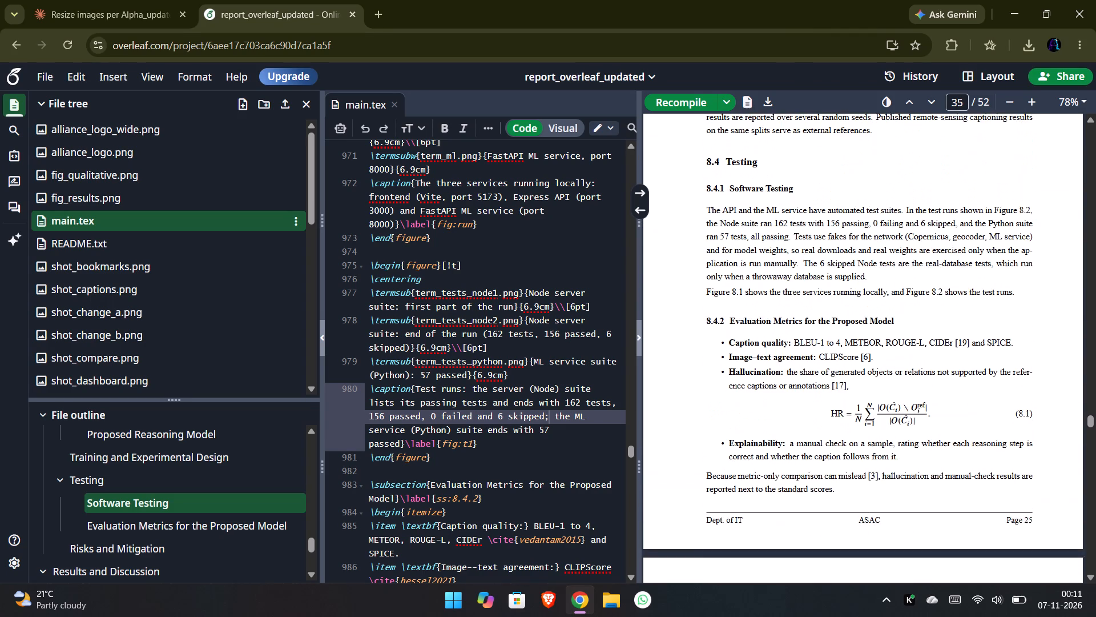
scroll(776, 352, down, 1)
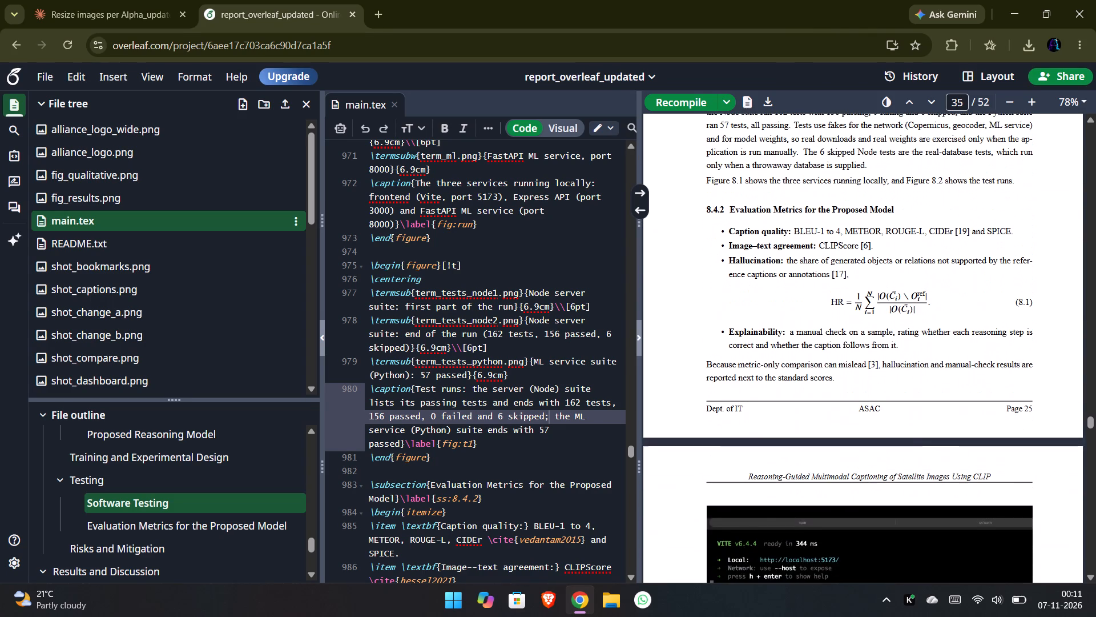
scroll(776, 352, down, 1)
scroll(776, 352, up, 1)
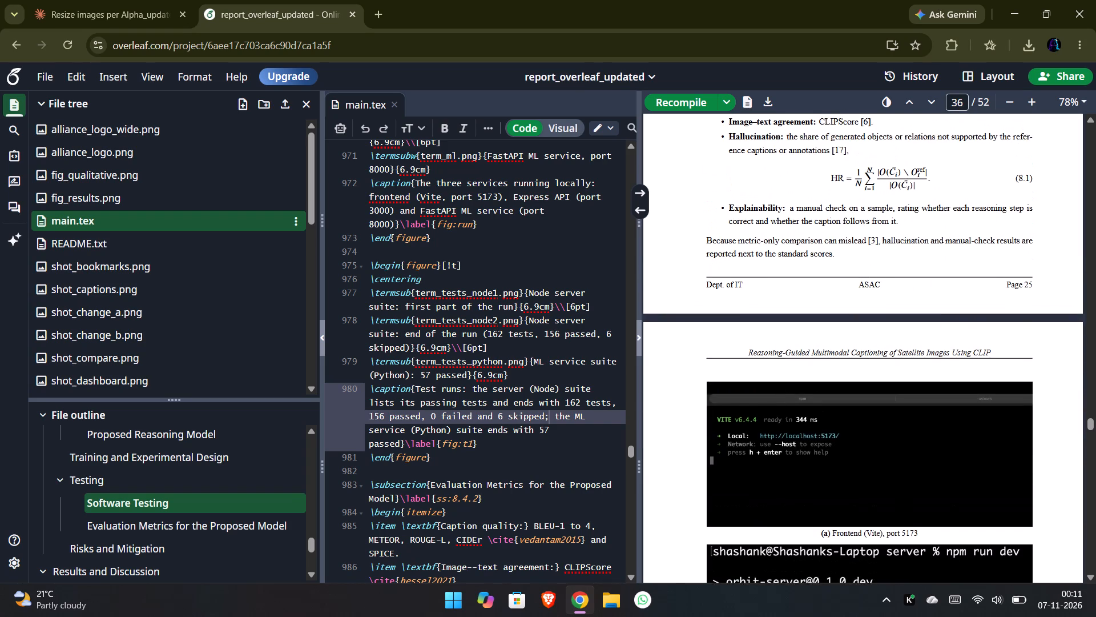
scroll(776, 352, down, 2)
scroll(776, 352, up, 1)
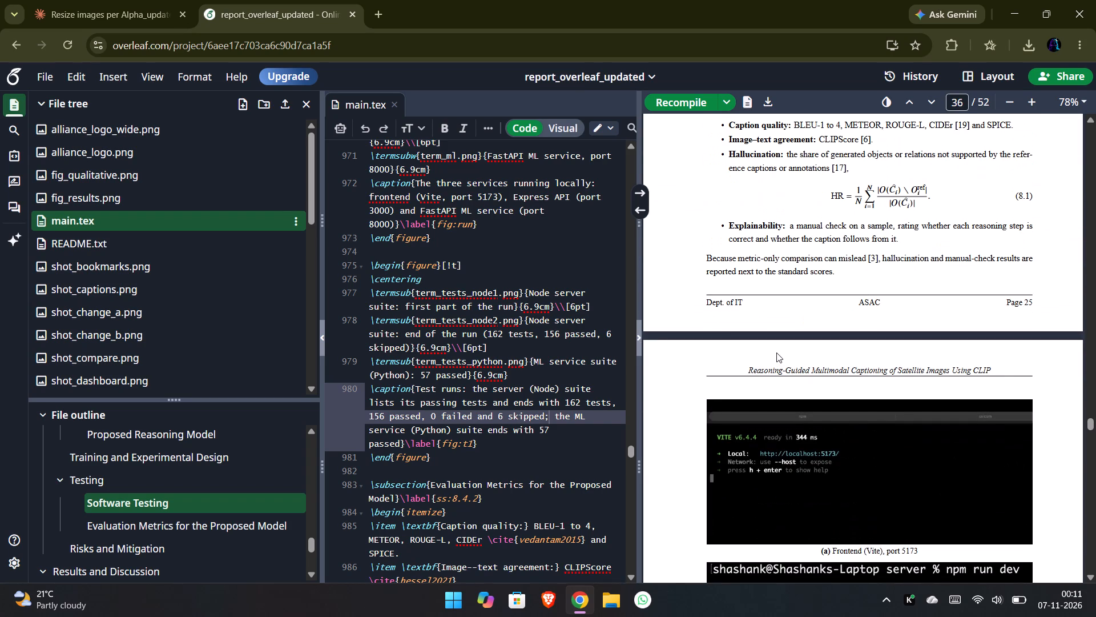
scroll(776, 352, up, 2)
scroll(776, 352, down, 5)
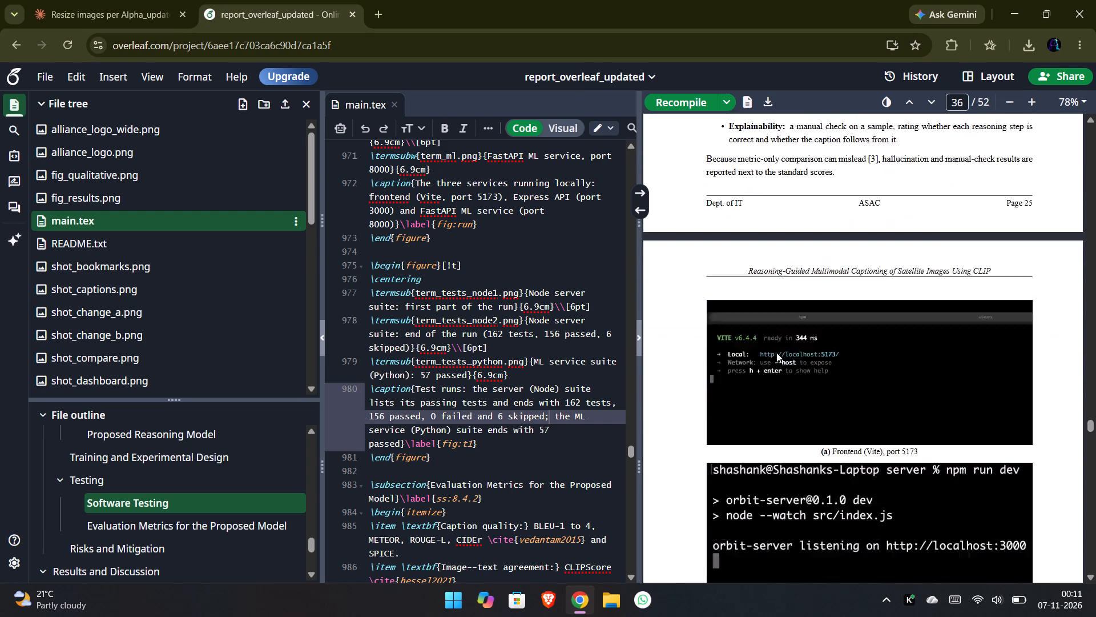
scroll(776, 352, down, 2)
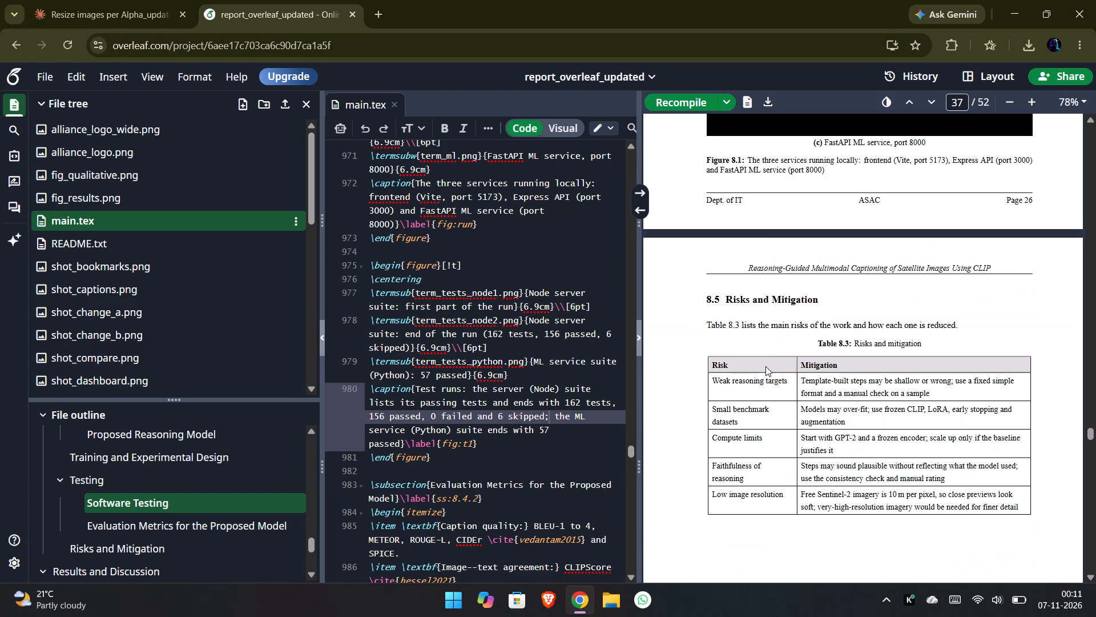
Review pages 34 to 37 of the compiled PDF for how the Testing text, Figure 8.1 and Risks and Mitigation follow each other.
scroll(765, 366, up, 4)
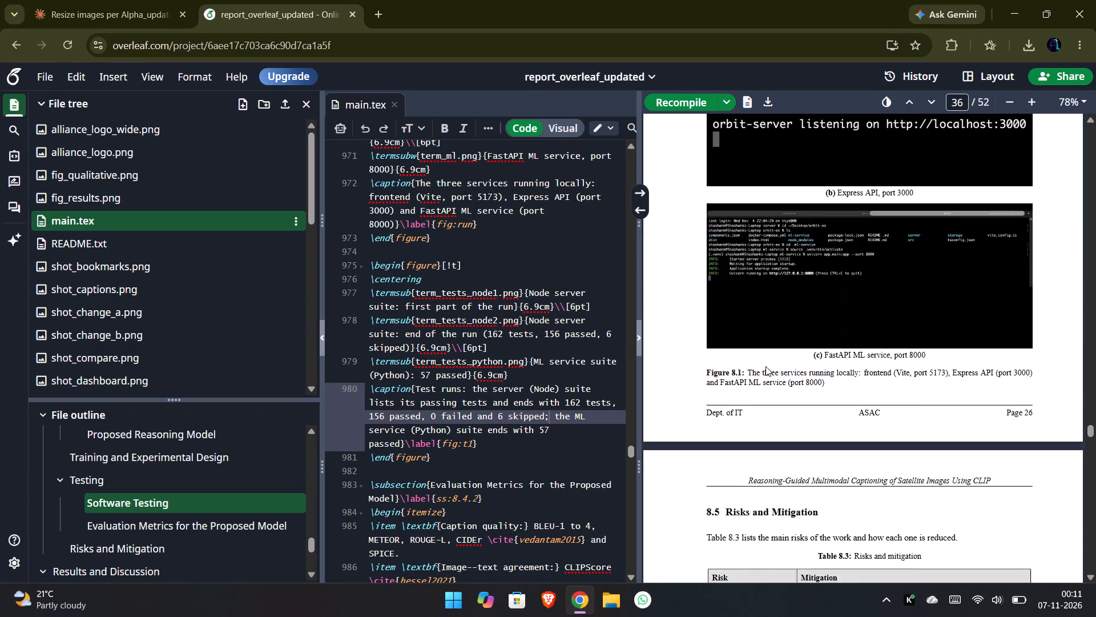
scroll(765, 366, up, 9)
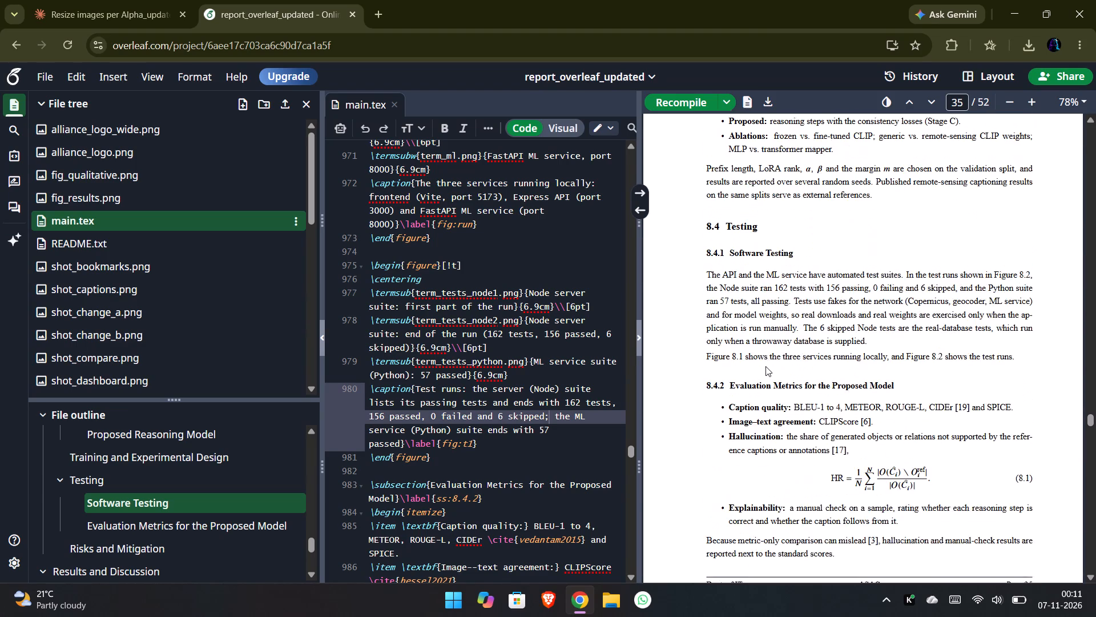
scroll(765, 366, up, 4)
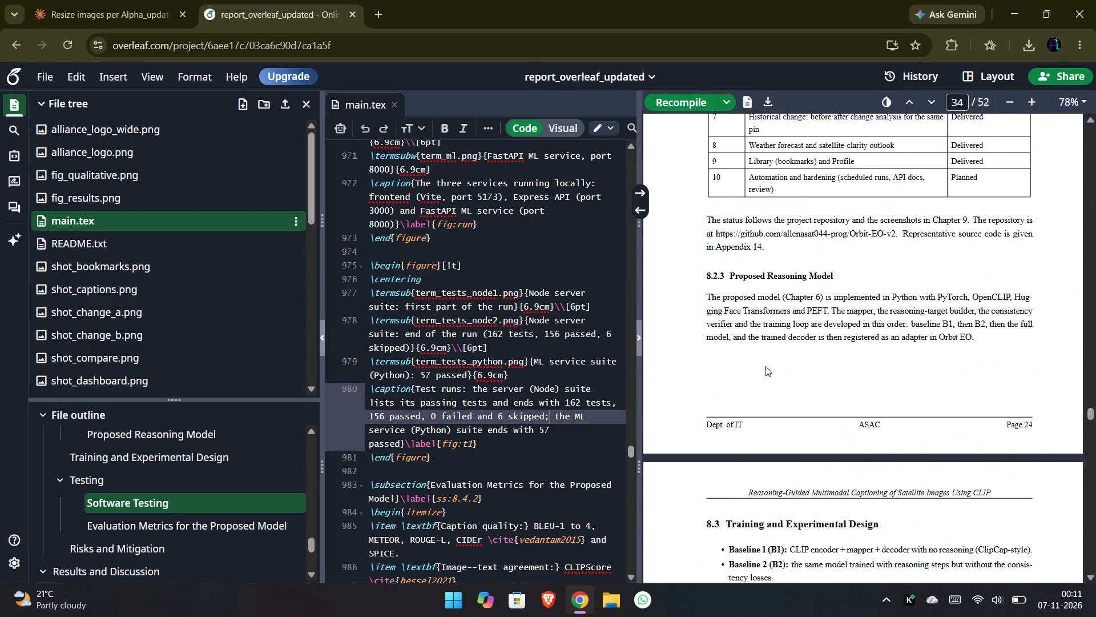
scroll(765, 366, down, 5)
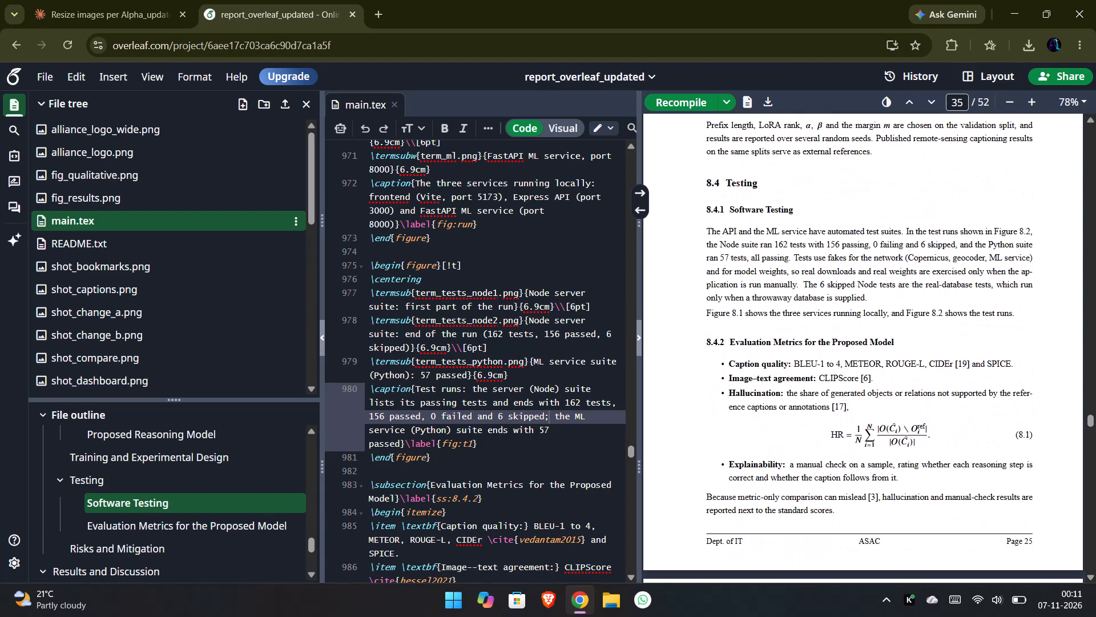
scroll(765, 366, down, 1)
scroll(778, 488, down, 2)
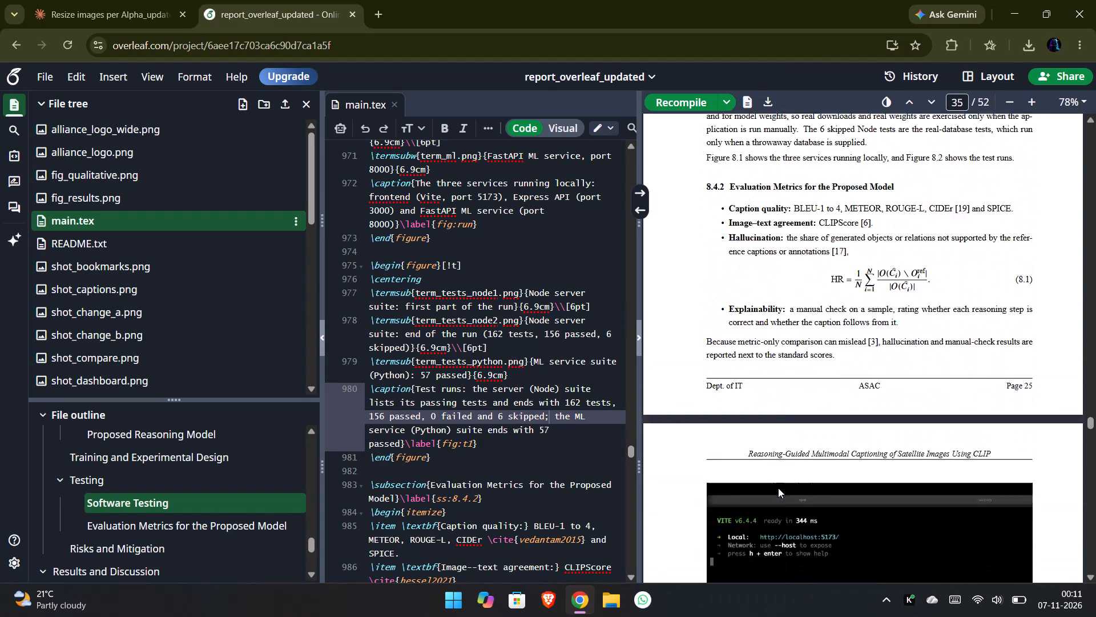
scroll(778, 488, down, 5)
scroll(778, 488, up, 1)
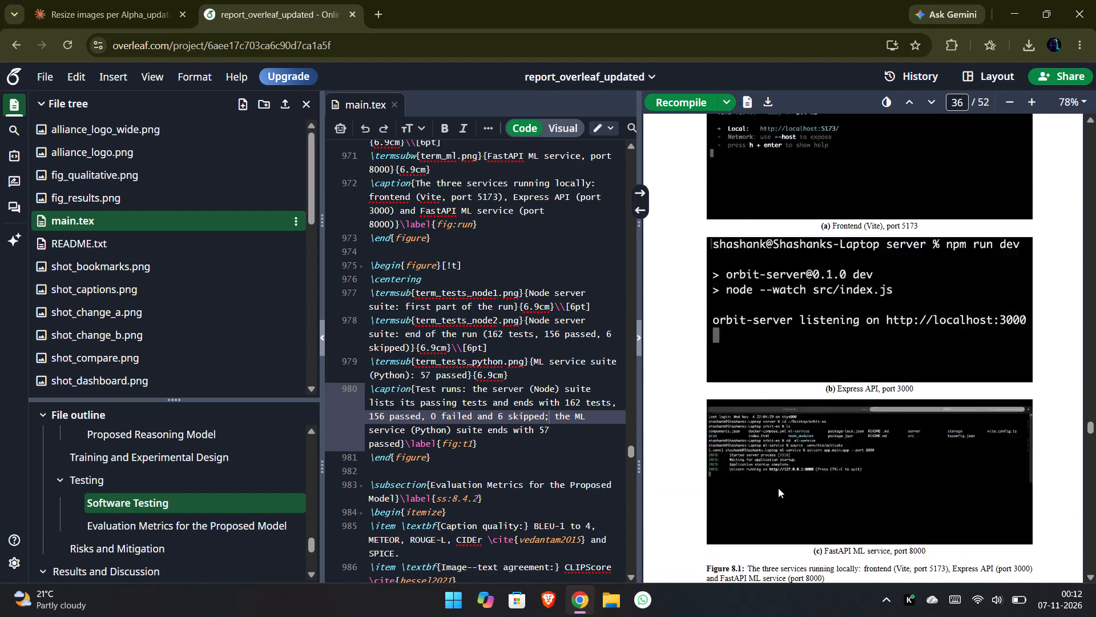
scroll(778, 488, up, 3)
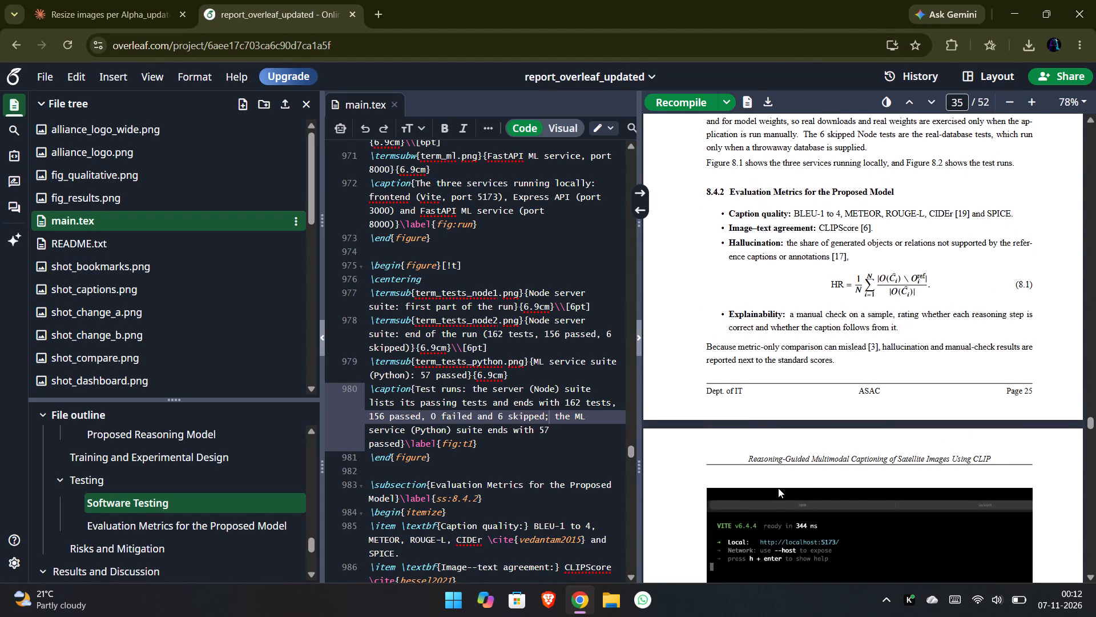
scroll(775, 338, up, 1)
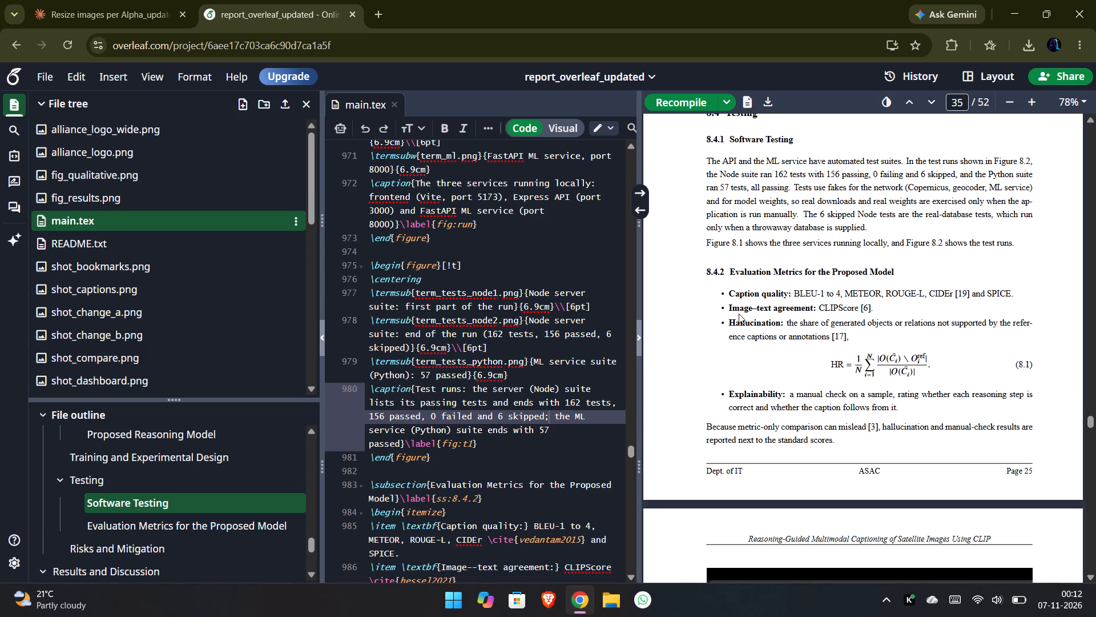
Recheck the page flow from Evaluation Metrics through Figure 8.1 to Table 8.3 in the compiled PDF.
scroll(739, 315, down, 3)
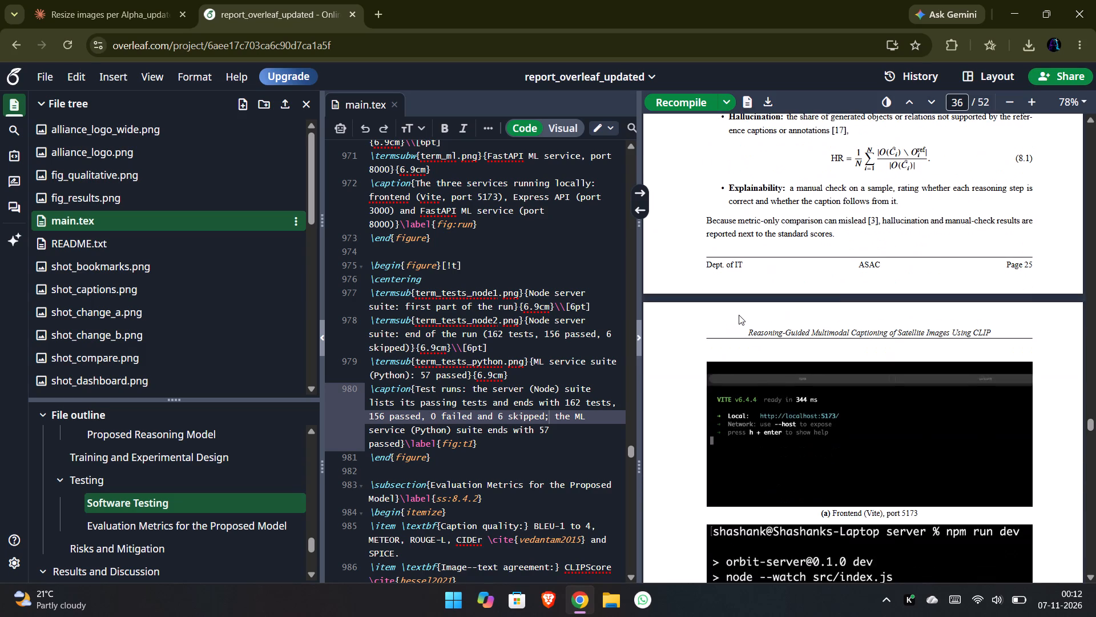
scroll(739, 315, down, 5)
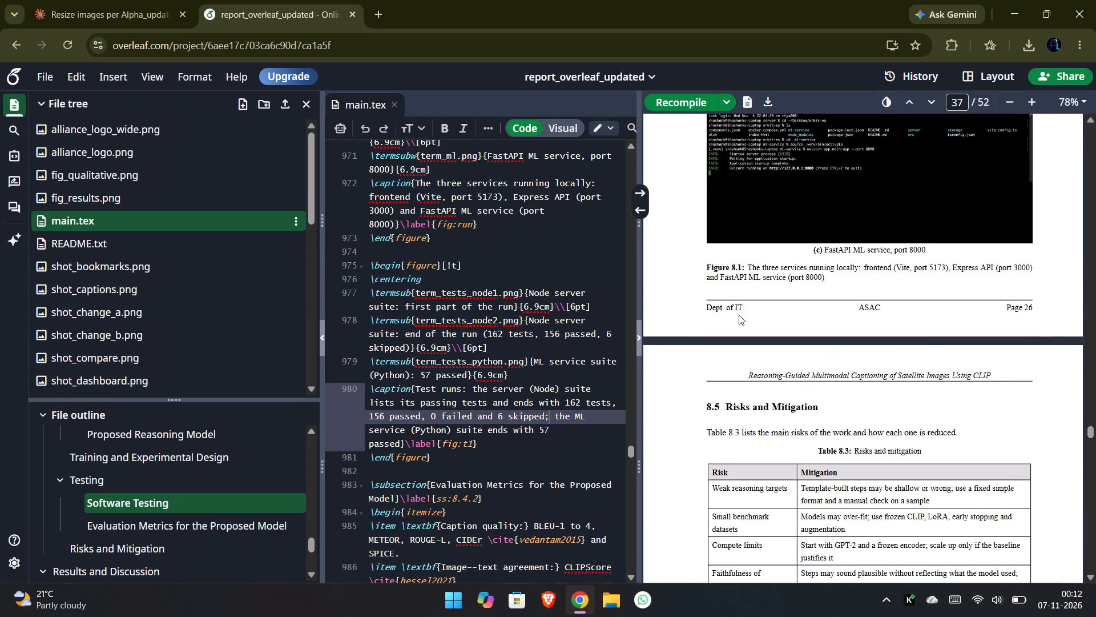
scroll(739, 315, down, 2)
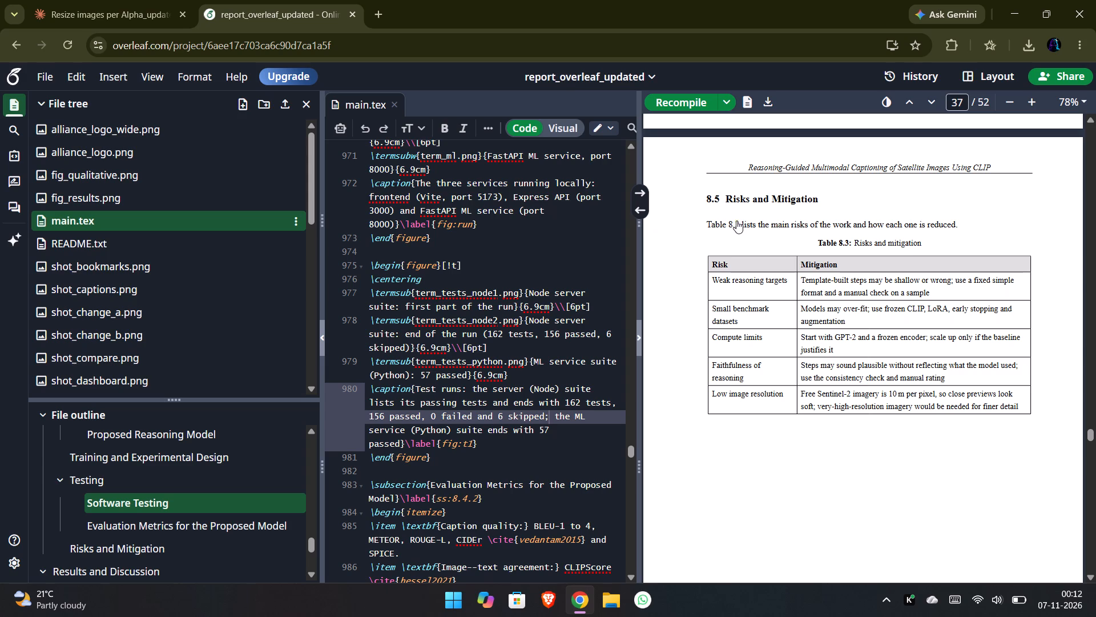
click(733, 221)
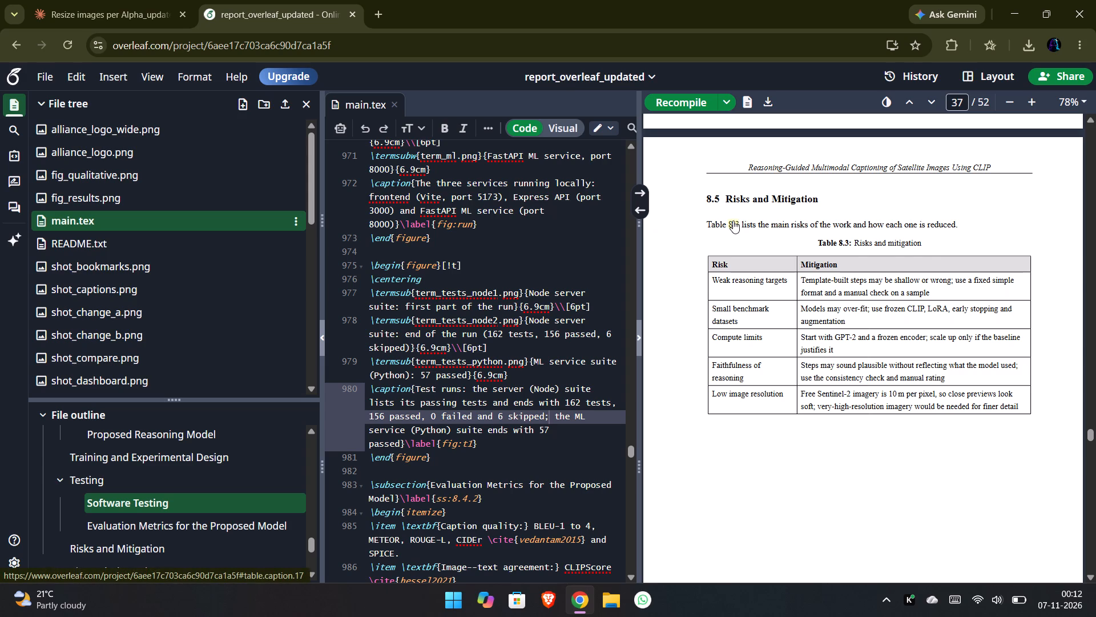
scroll(763, 298, up, 1)
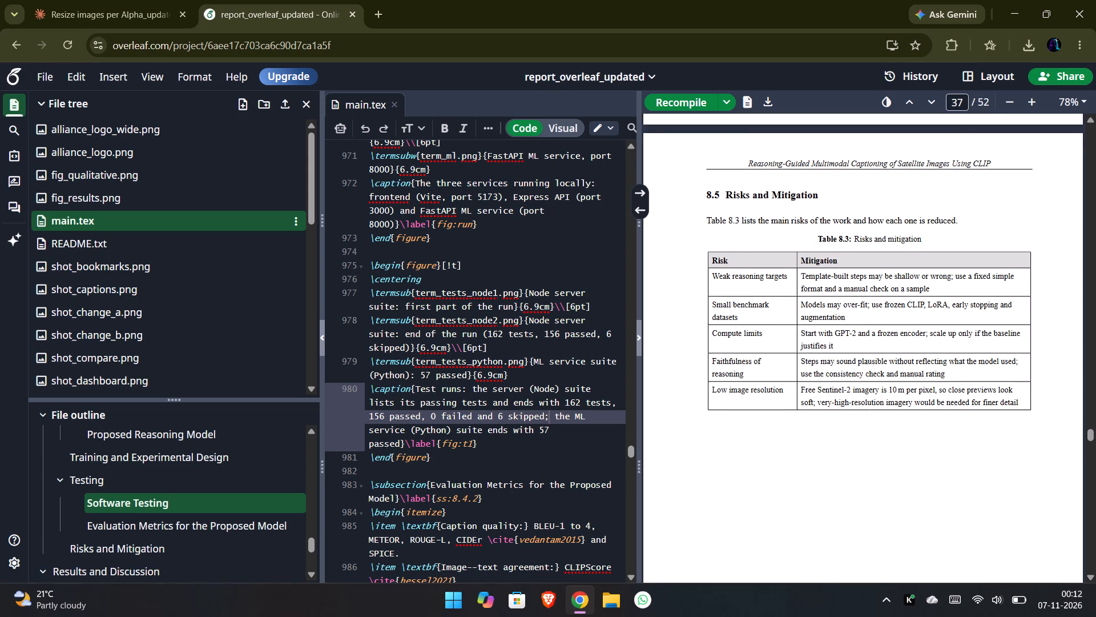
scroll(778, 298, up, 1)
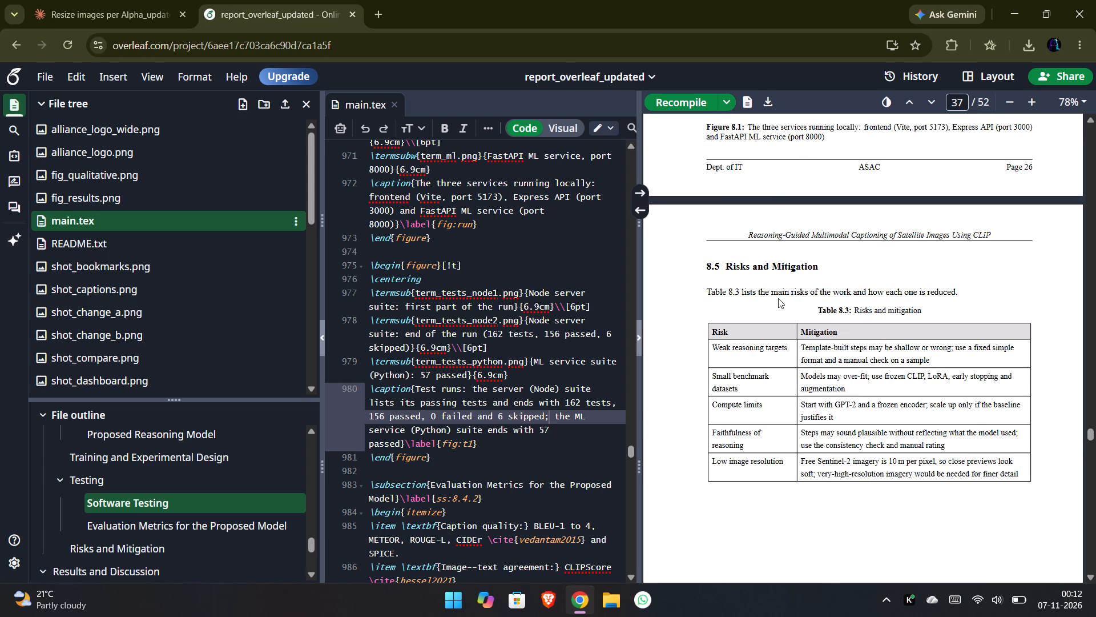
scroll(778, 298, up, 1)
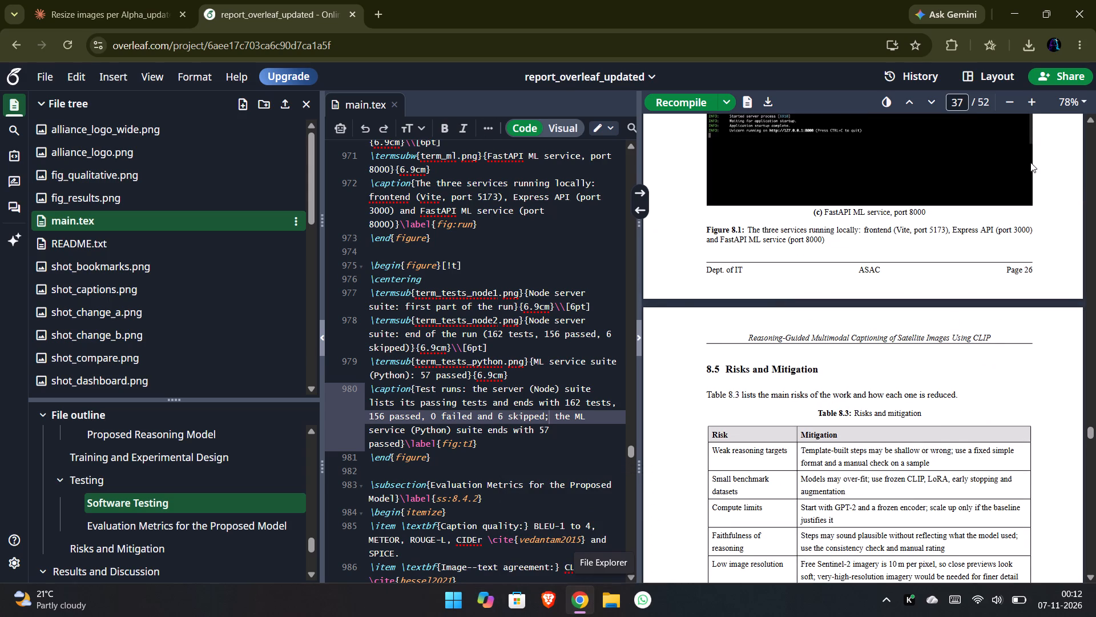
Open the previously downloaded report_updated.pdf and find Section 8.4 Testing in it.
click(1025, 44)
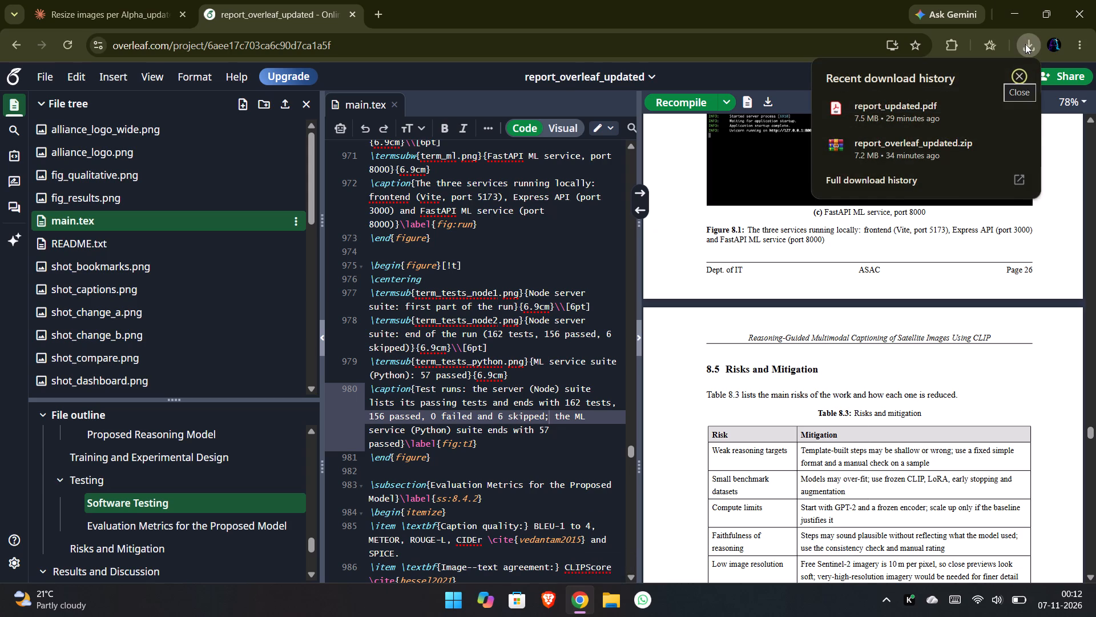
click(916, 105)
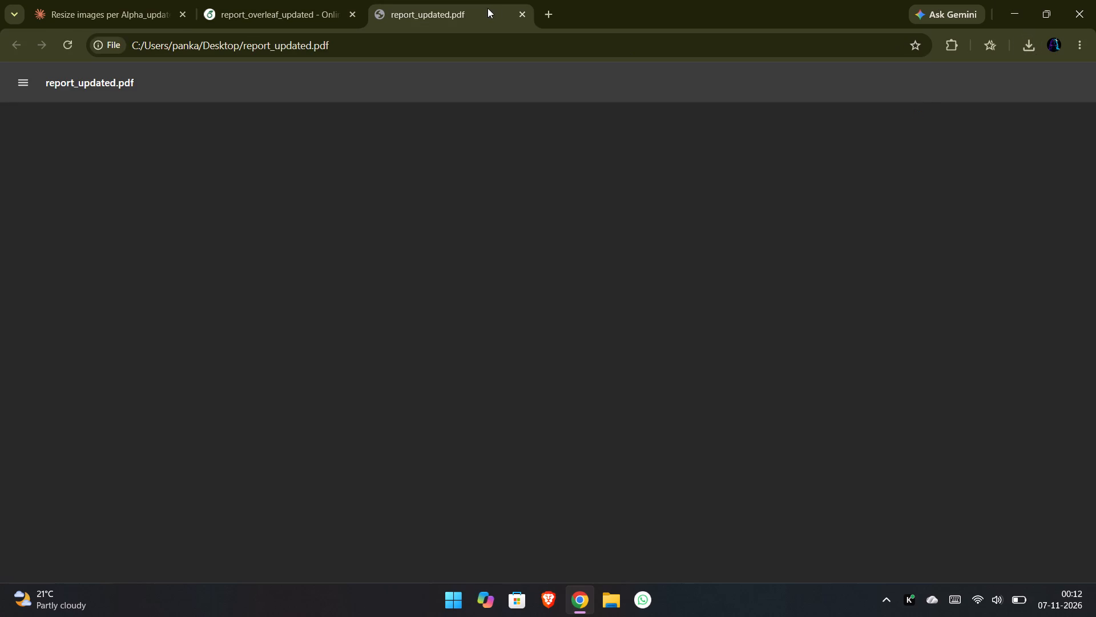
scroll(496, 243, down, 20)
scroll(496, 243, down, 1)
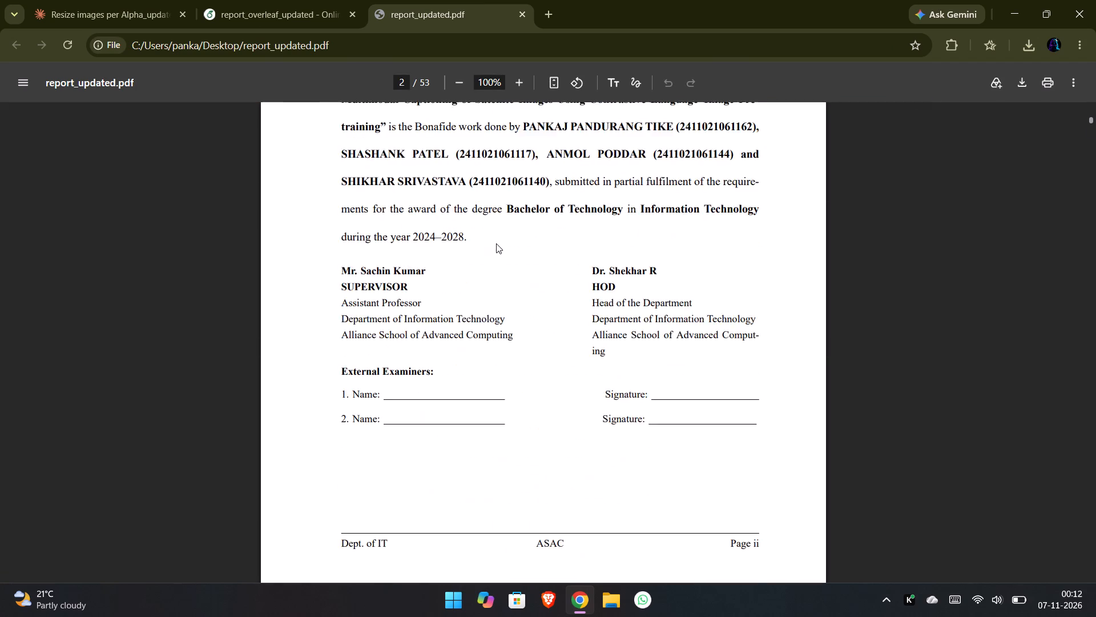
scroll(496, 243, down, 16)
scroll(496, 243, down, 12)
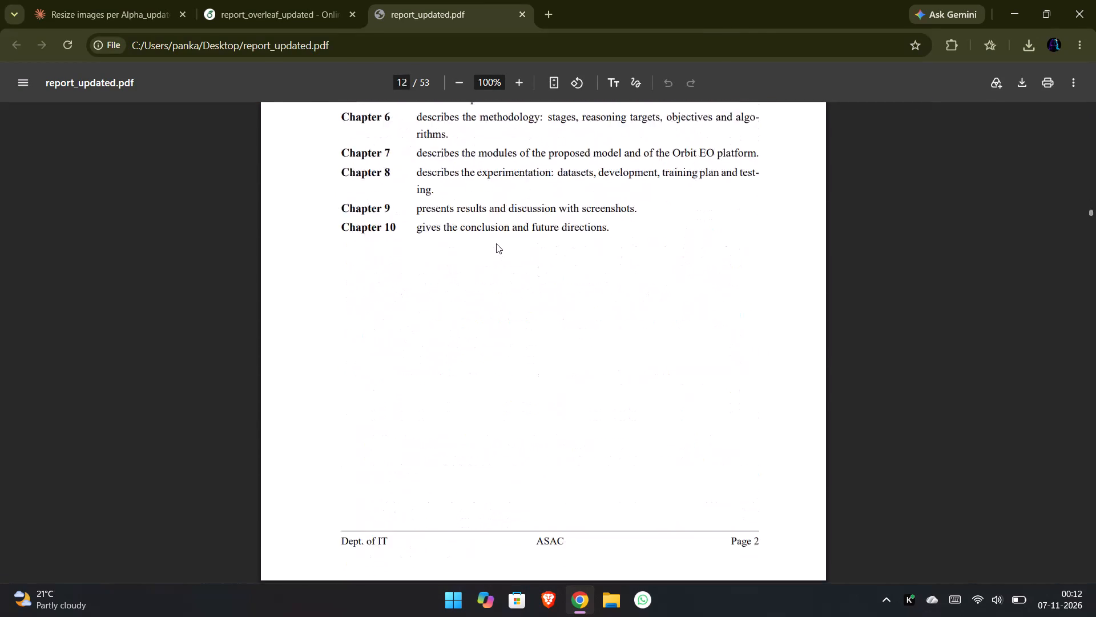
scroll(496, 243, down, 17)
scroll(496, 243, down, 13)
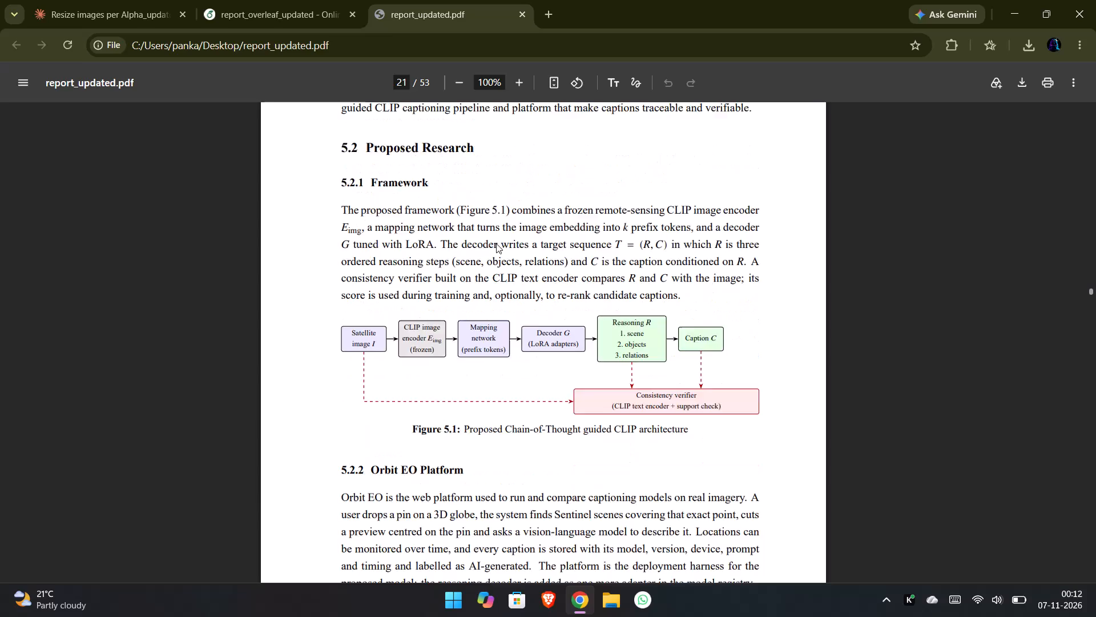
scroll(496, 243, down, 11)
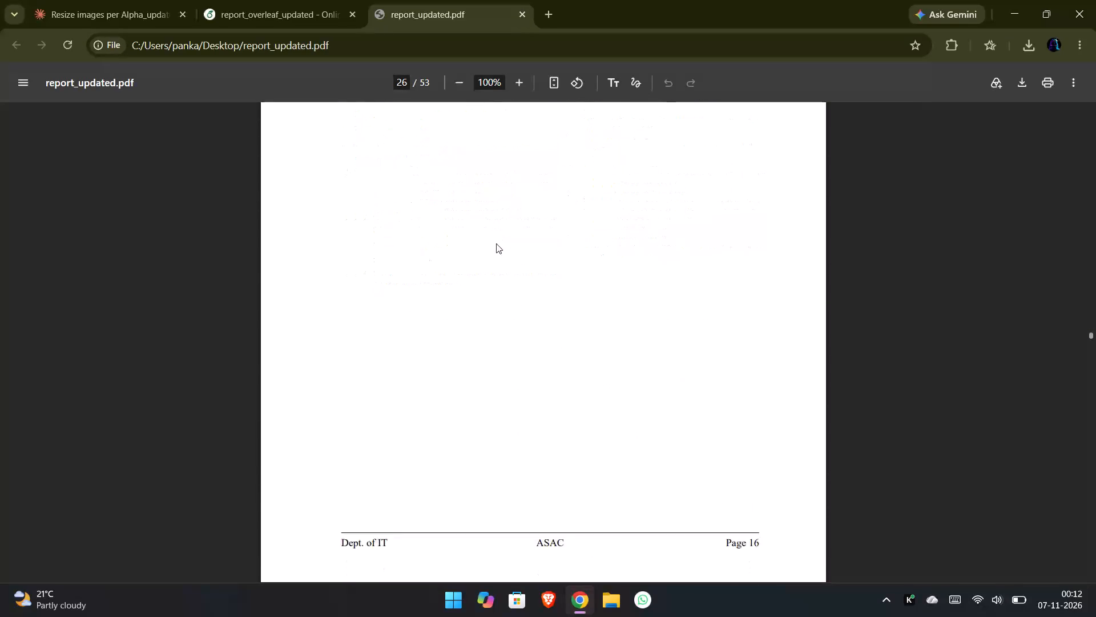
scroll(496, 243, down, 11)
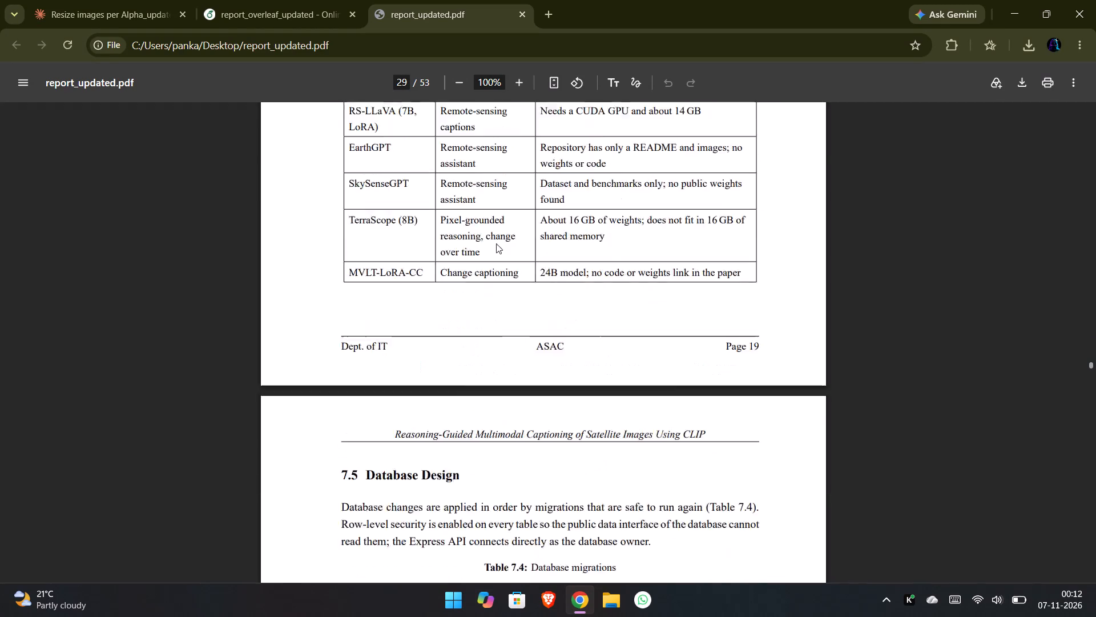
scroll(496, 243, down, 11)
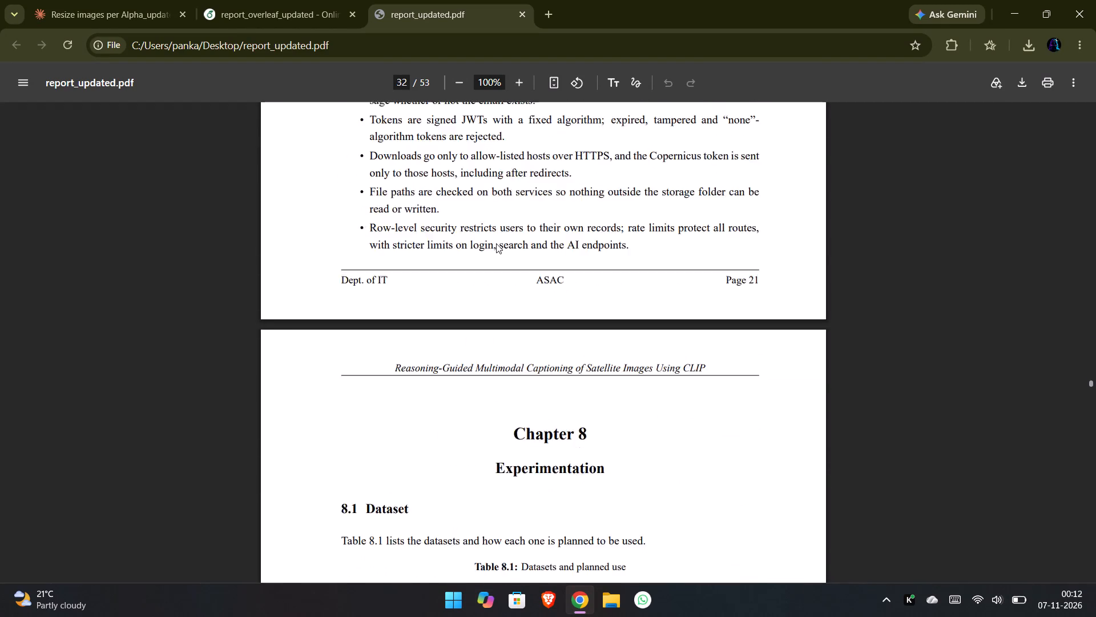
scroll(496, 243, down, 10)
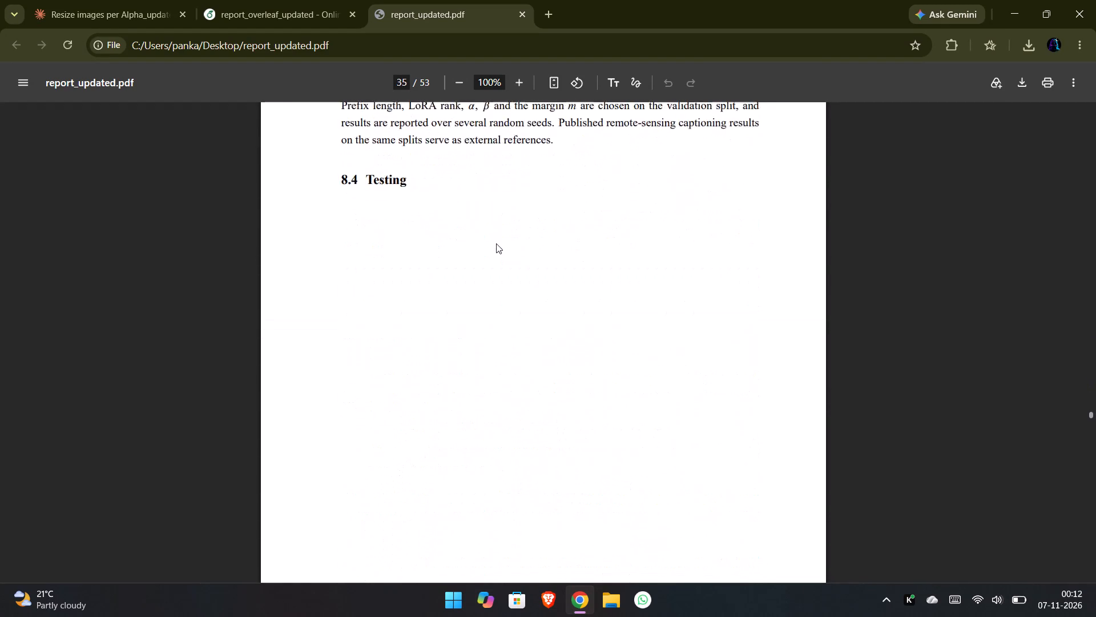
Examine the layout of Sections 8.4 and 8.5 and the placement of Figures 8.1 and 8.2 in report_updated.pdf.
scroll(496, 243, down, 9)
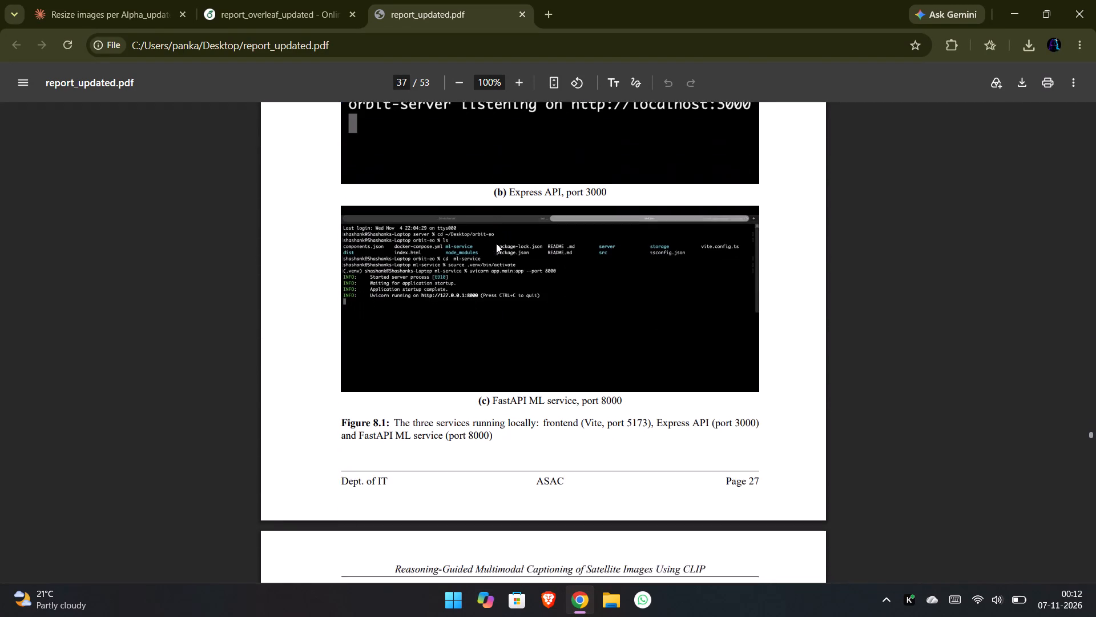
scroll(496, 243, down, 6)
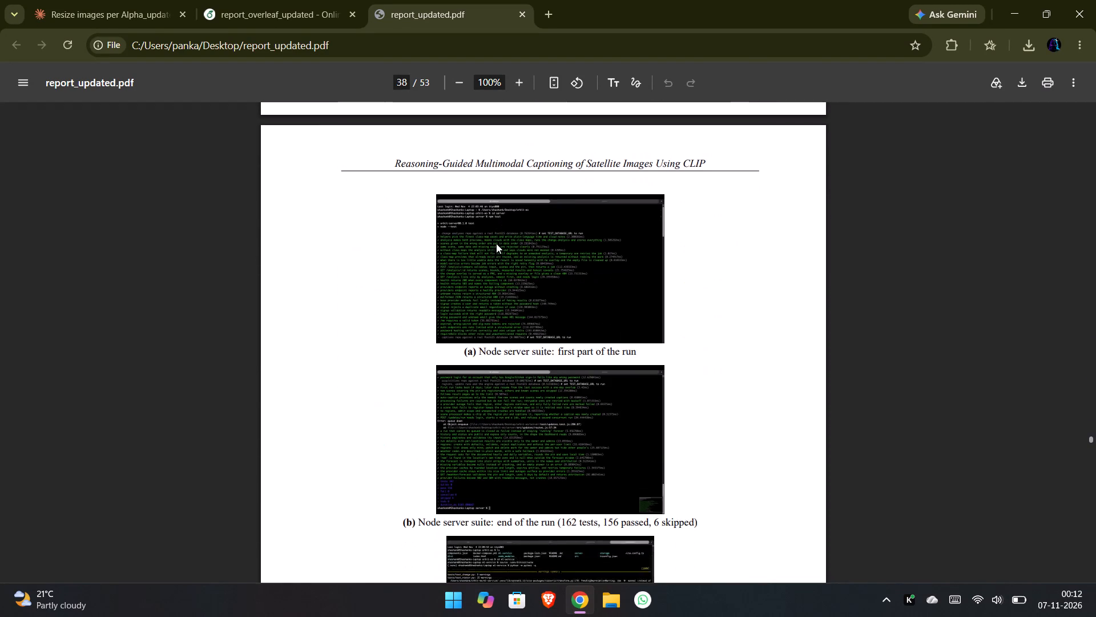
scroll(496, 243, down, 4)
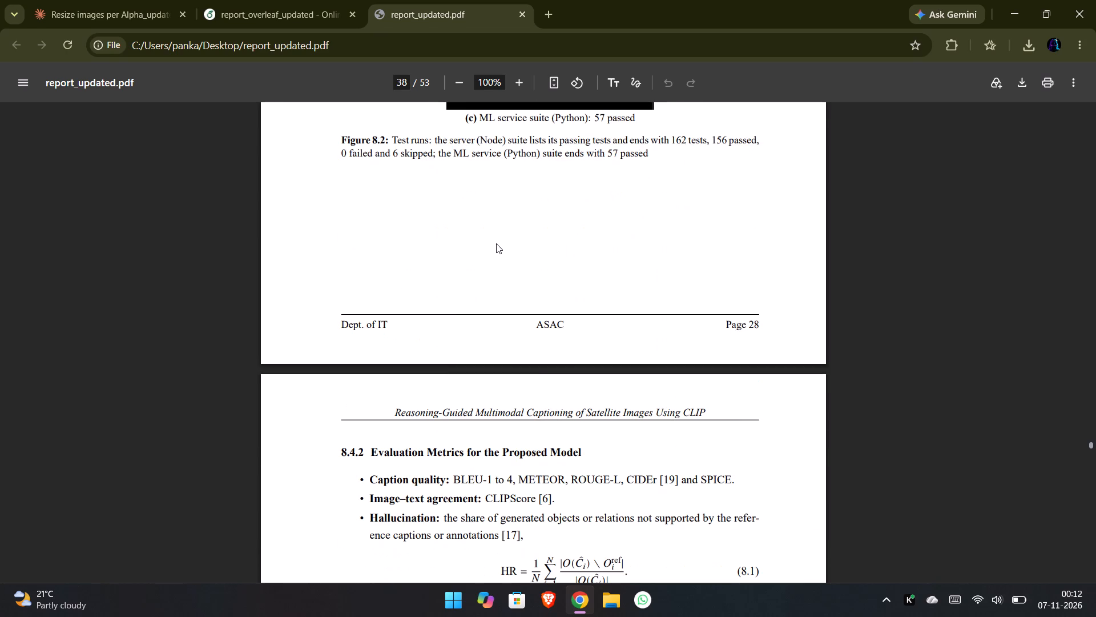
scroll(496, 243, down, 5)
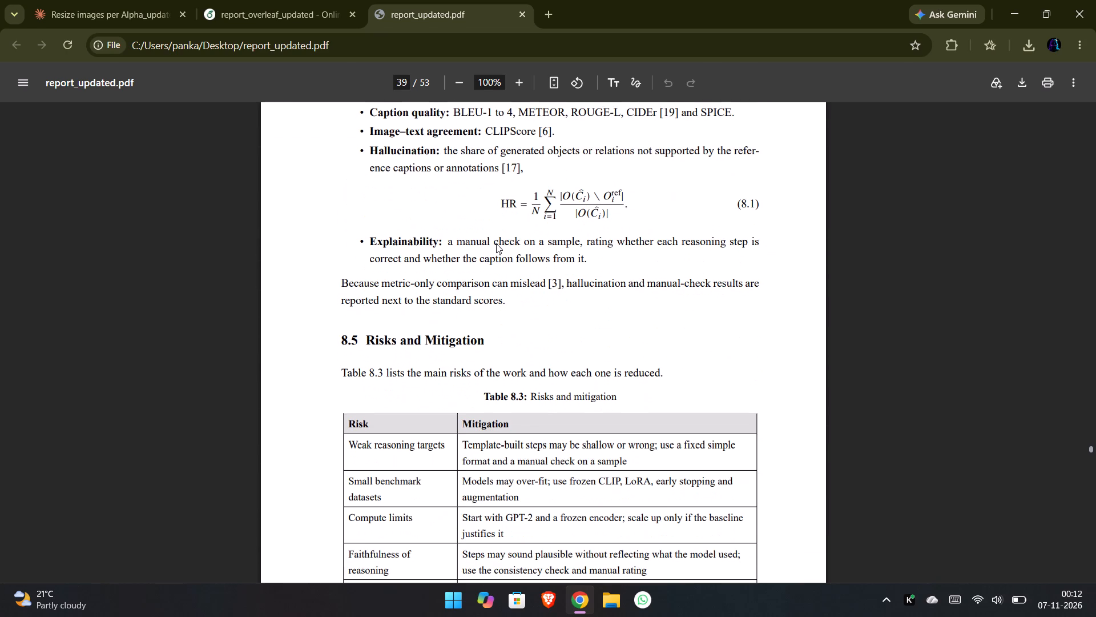
scroll(496, 243, up, 10)
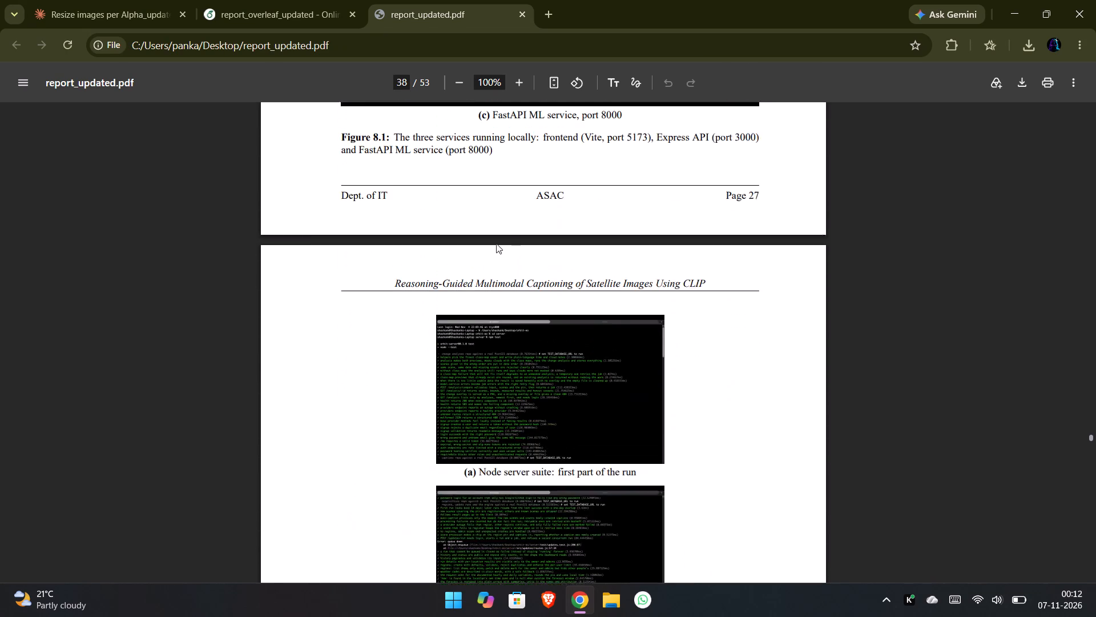
scroll(496, 243, up, 9)
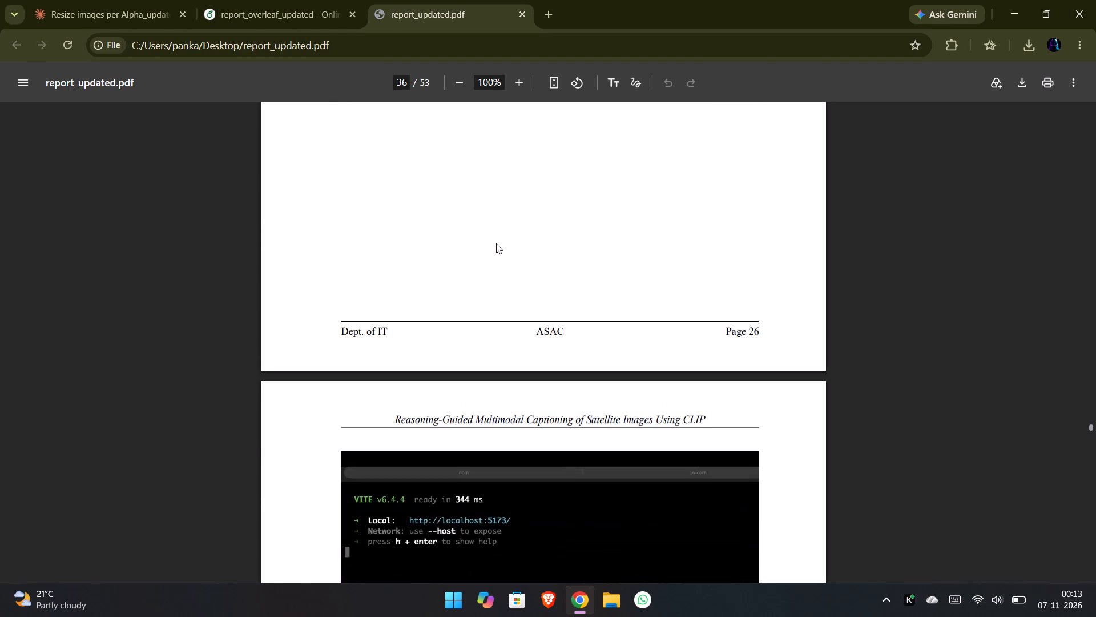
scroll(496, 243, up, 4)
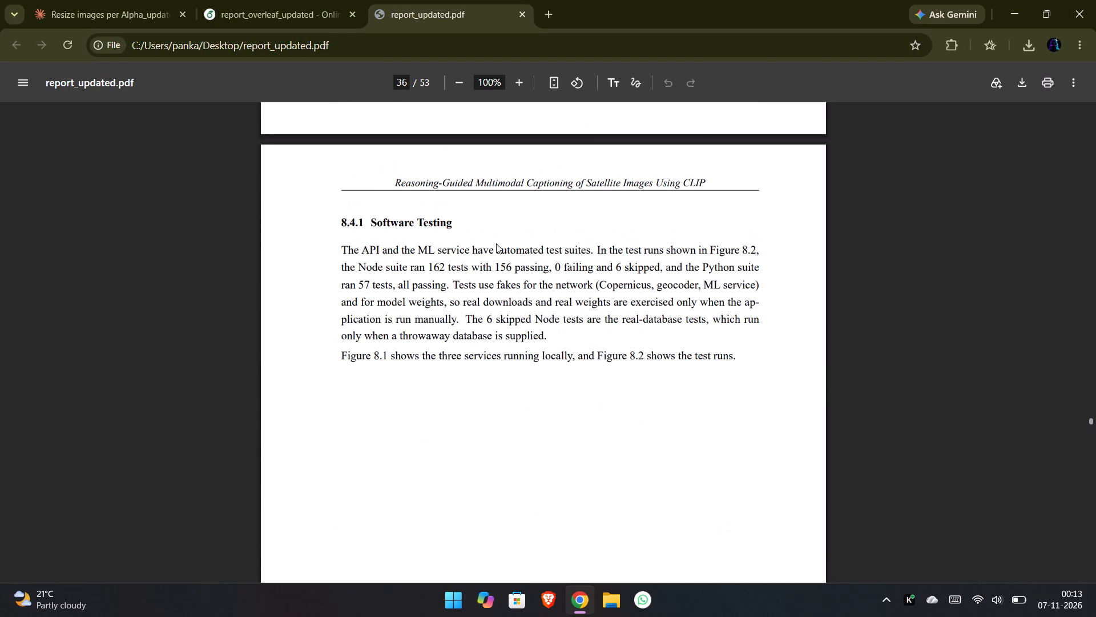
scroll(496, 243, up, 5)
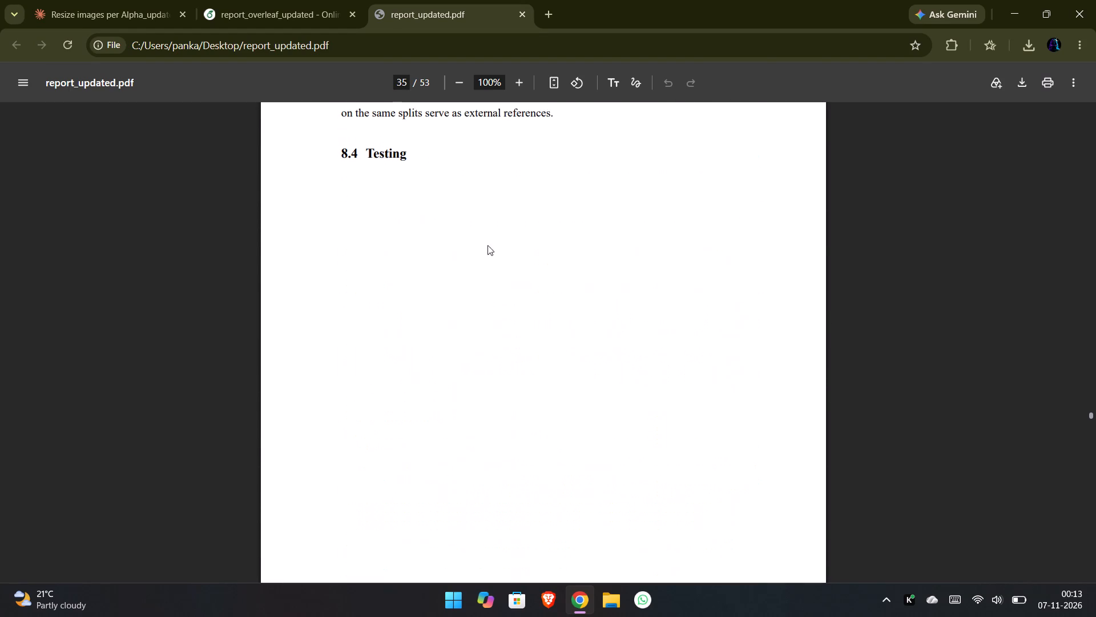
scroll(417, 209, up, 1)
Switch back to the Overleaf report and compare its Testing section on page 35 with the downloaded version.
click(312, 0)
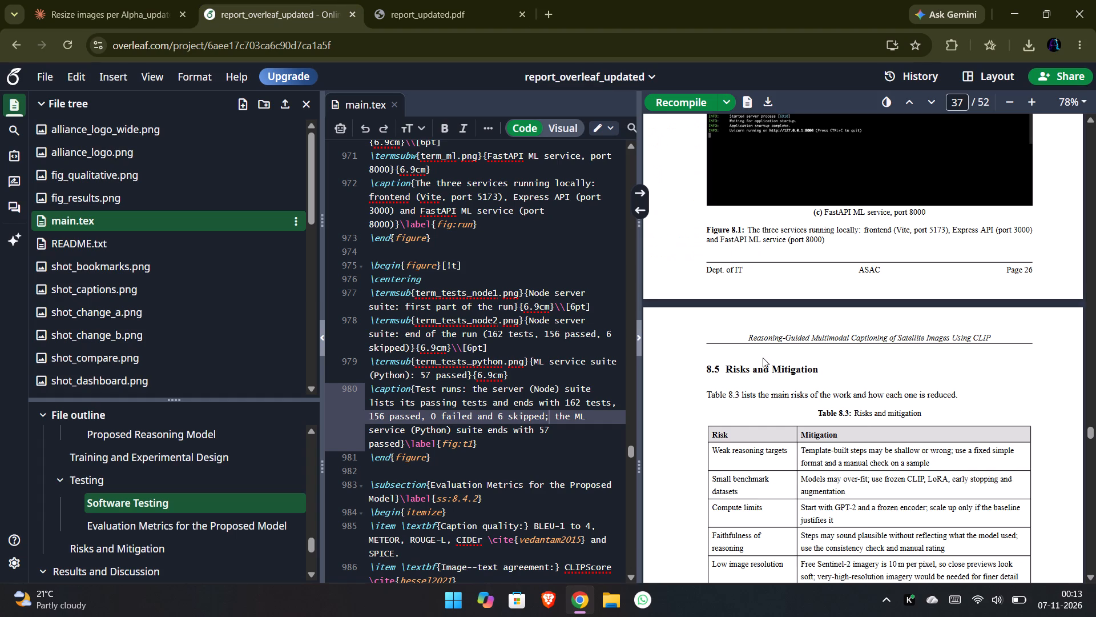
scroll(837, 373, up, 6)
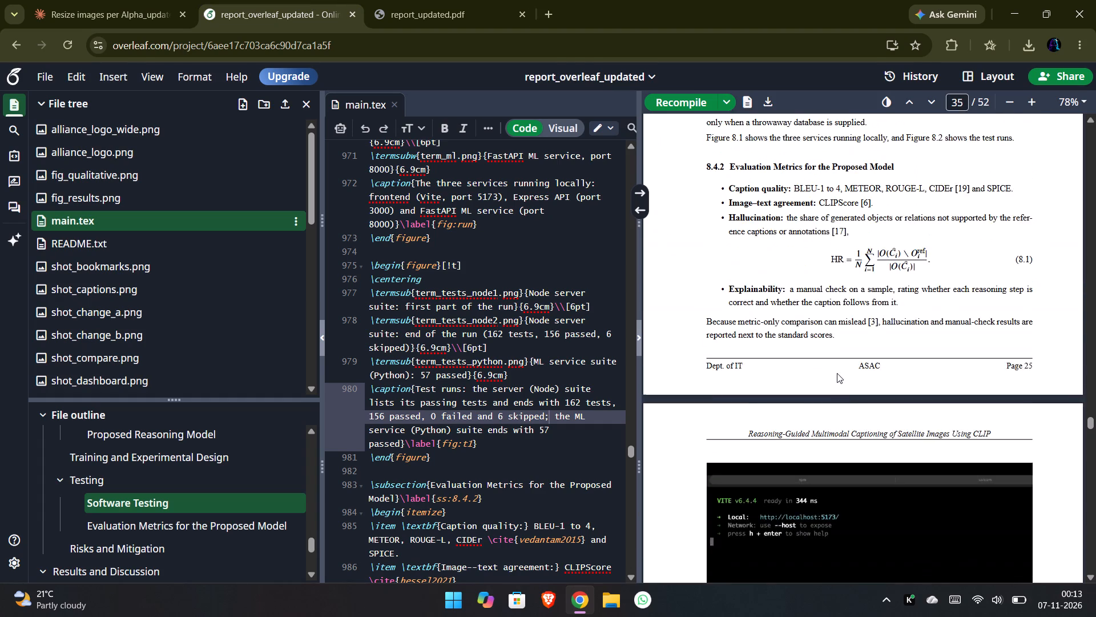
scroll(837, 373, up, 2)
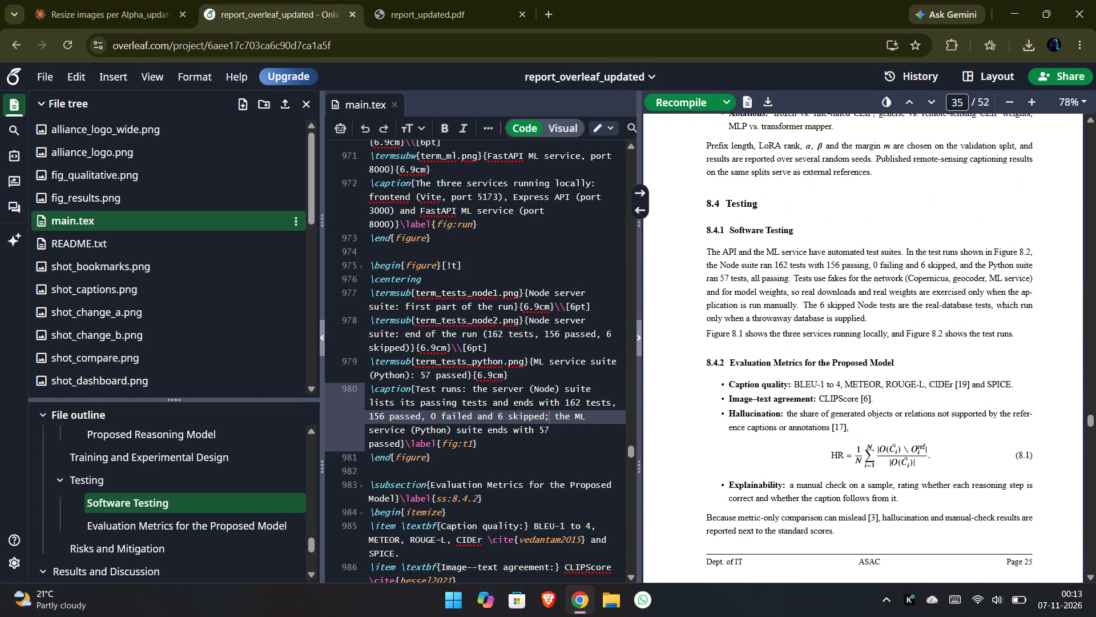
Trace the sentence referencing Figures 8.1 and 8.2 and the 8.4.2 heading from the compiled page back to main.tex.
click(481, 462)
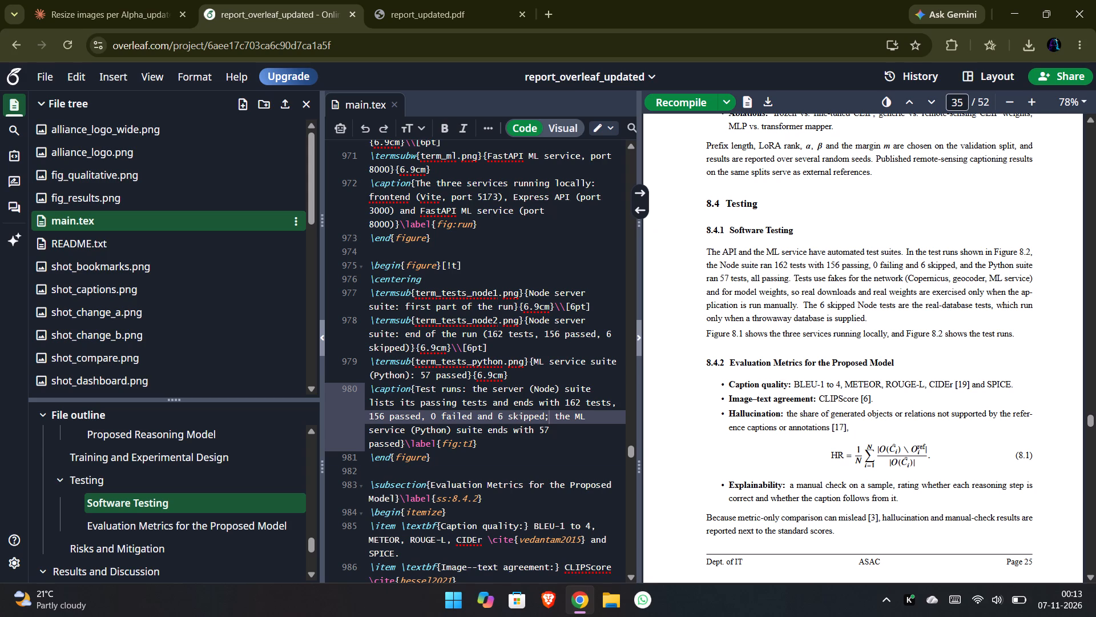
double_click(710, 359)
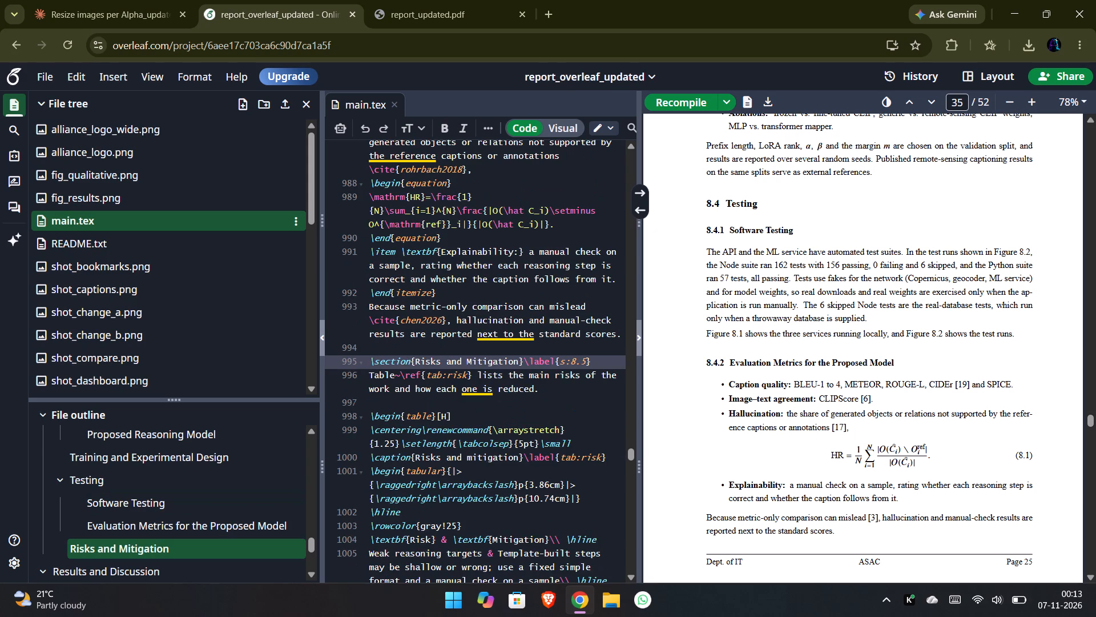
double_click(743, 326)
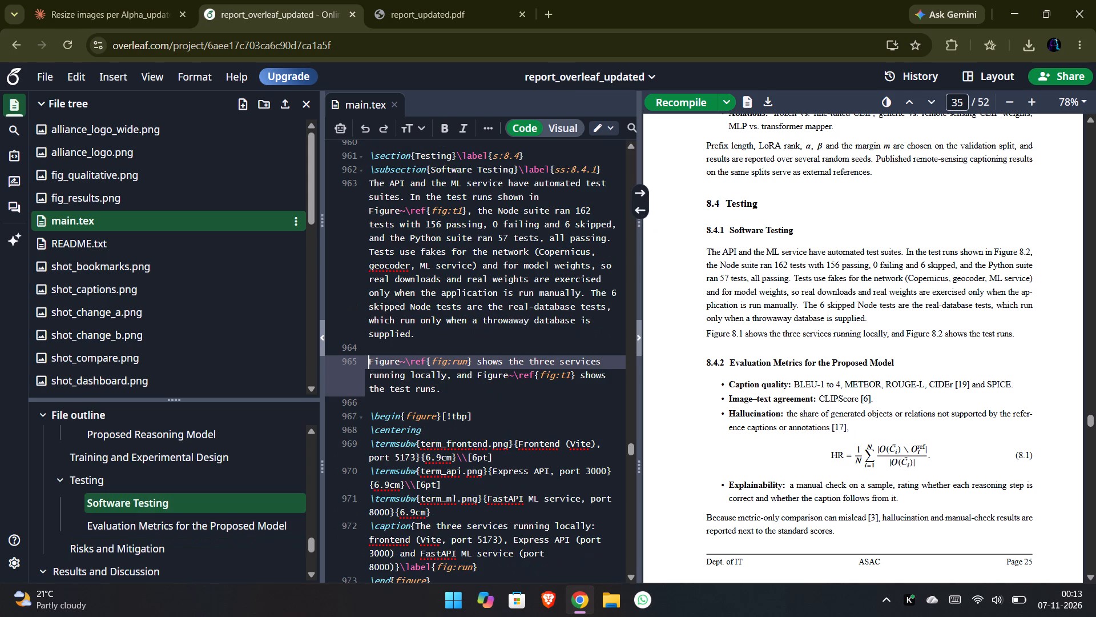
click(759, 336)
double_click(759, 336)
click(461, 340)
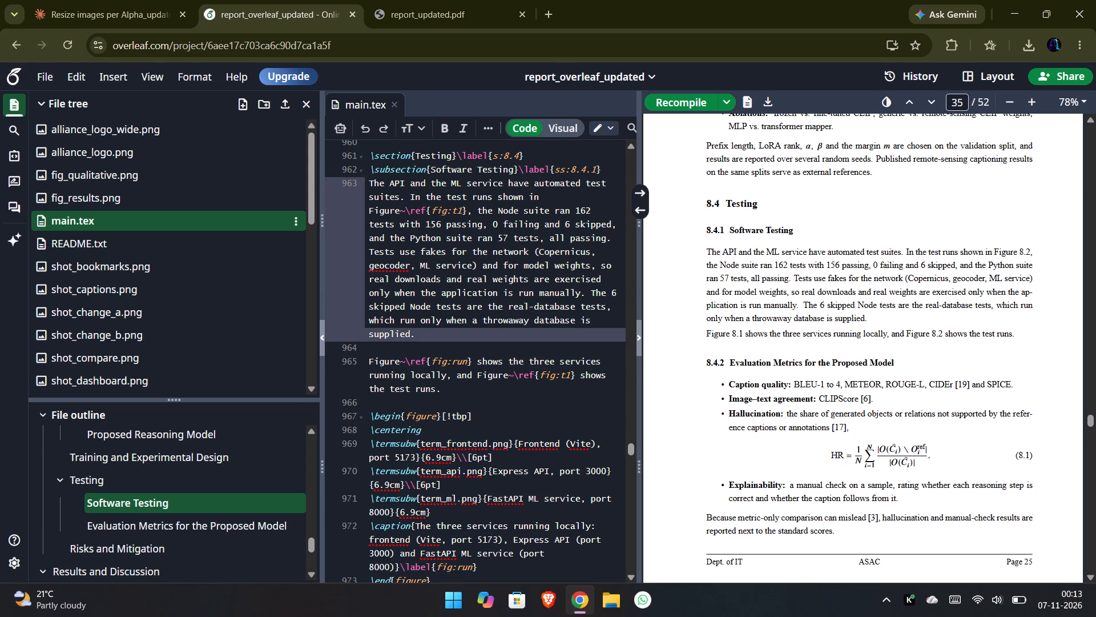
click(463, 399)
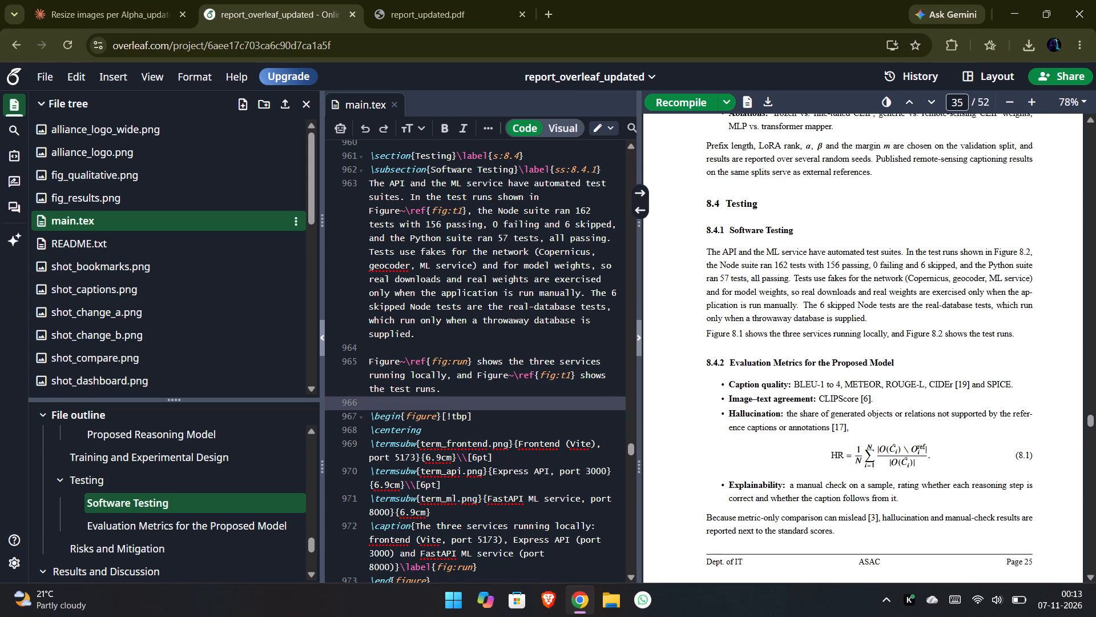
click(418, 419)
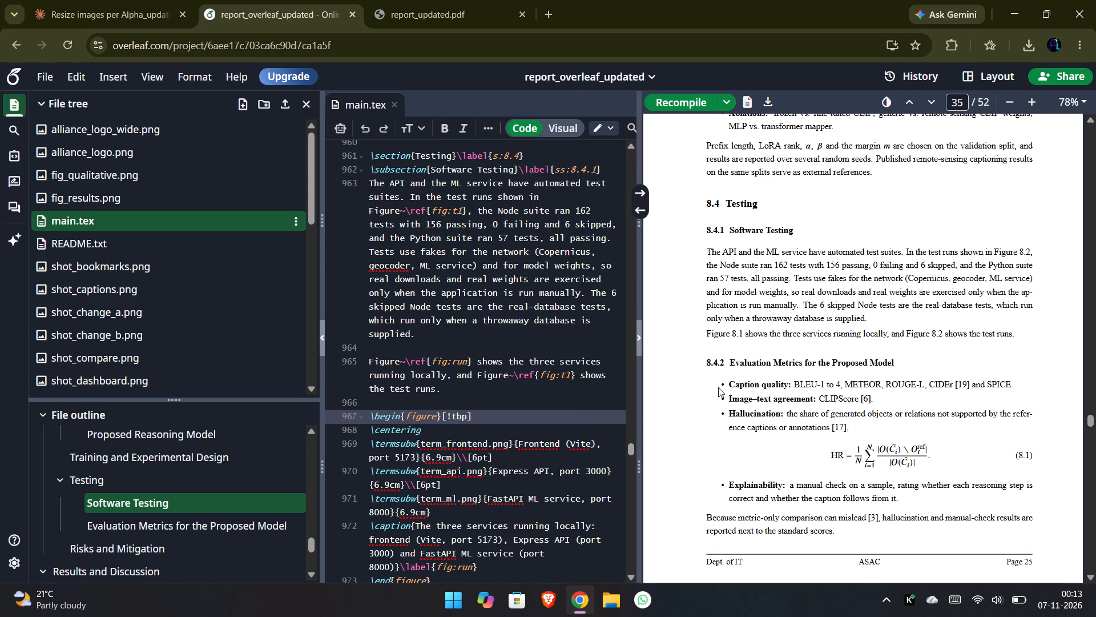
double_click(708, 365)
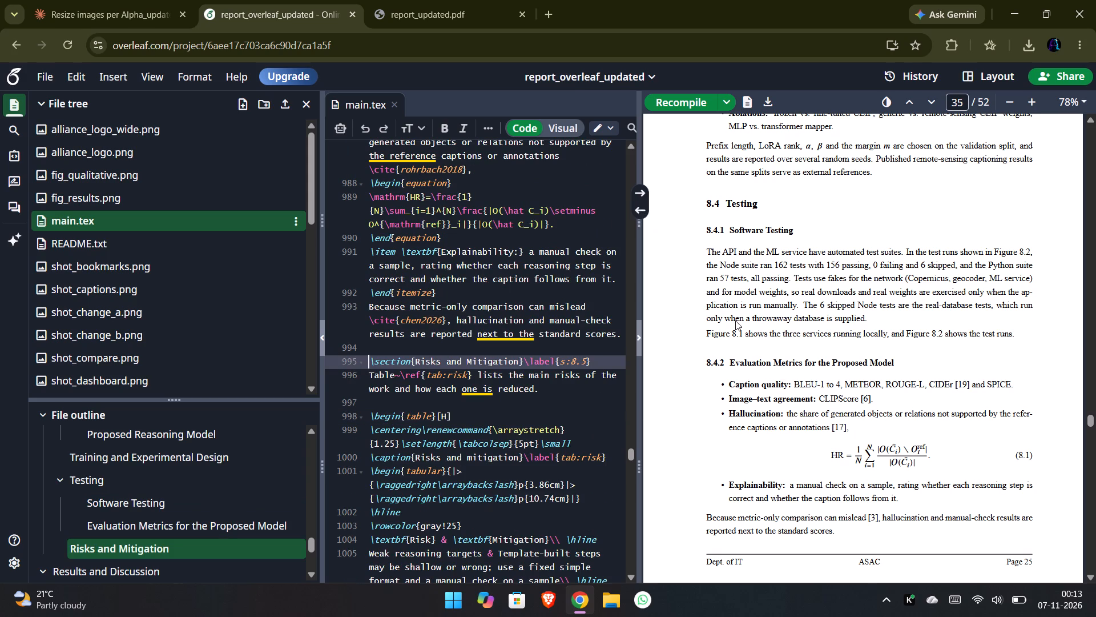
double_click(714, 334)
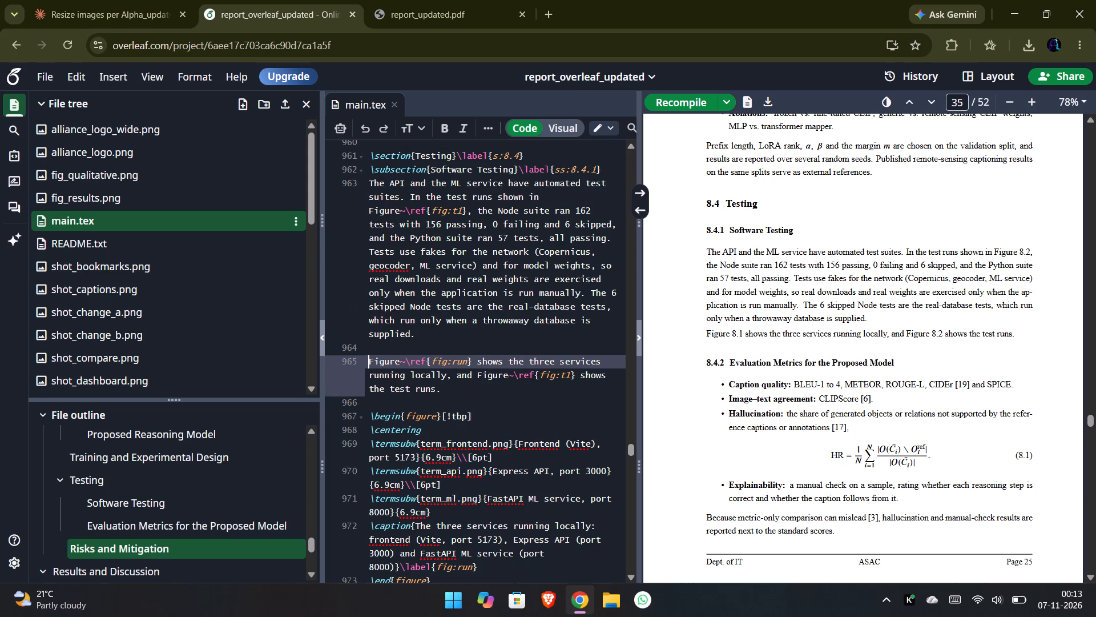
Examine the compiled Section 8.4 text up to the start of Figure 8.1, alongside both figure environments in main.tex.
scroll(488, 406, down, 1)
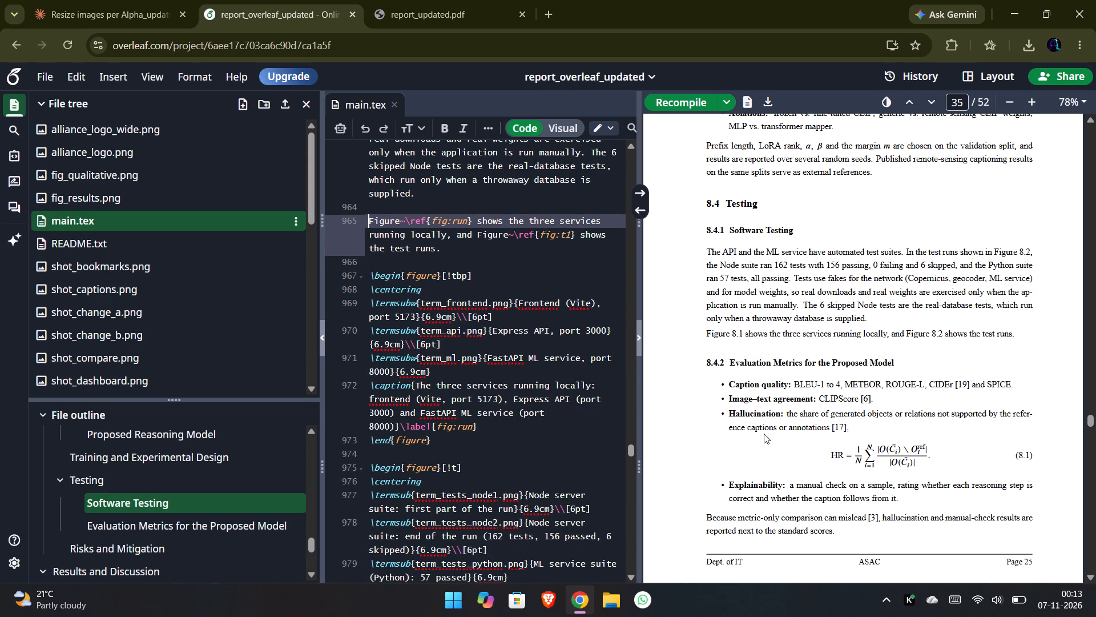
scroll(764, 434, down, 3)
scroll(764, 434, up, 1)
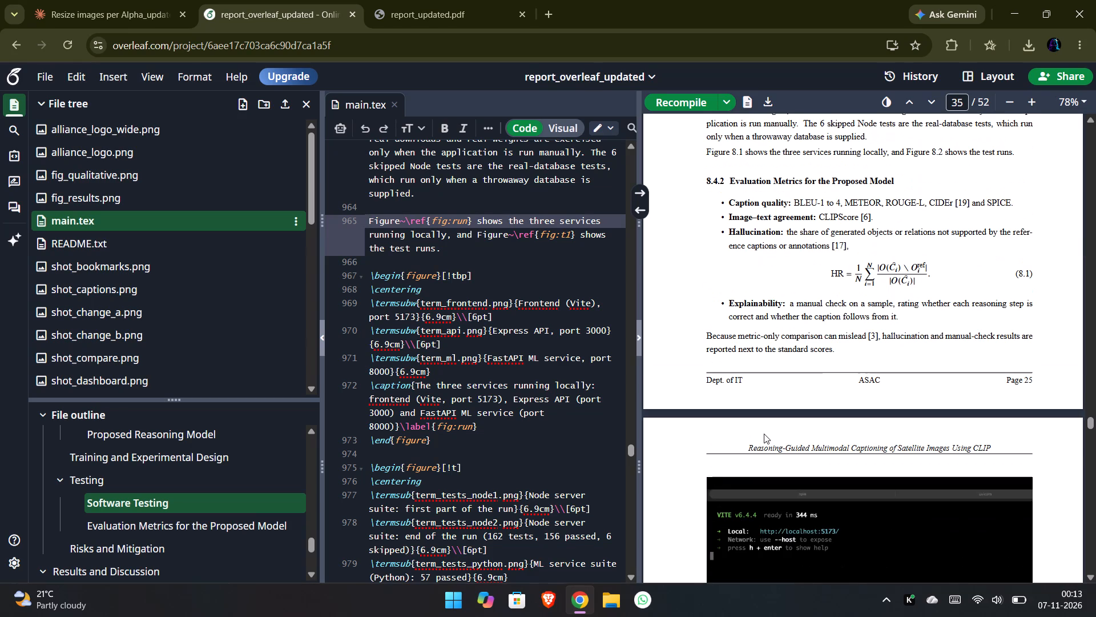
scroll(764, 434, up, 2)
scroll(718, 299, right, 1)
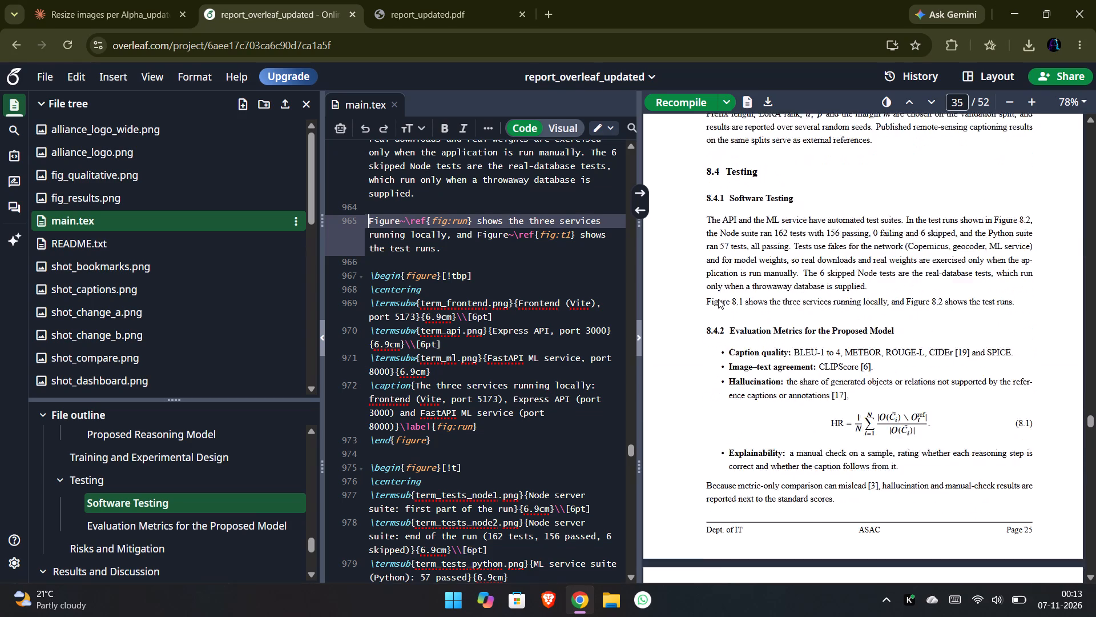
scroll(718, 299, right, 1)
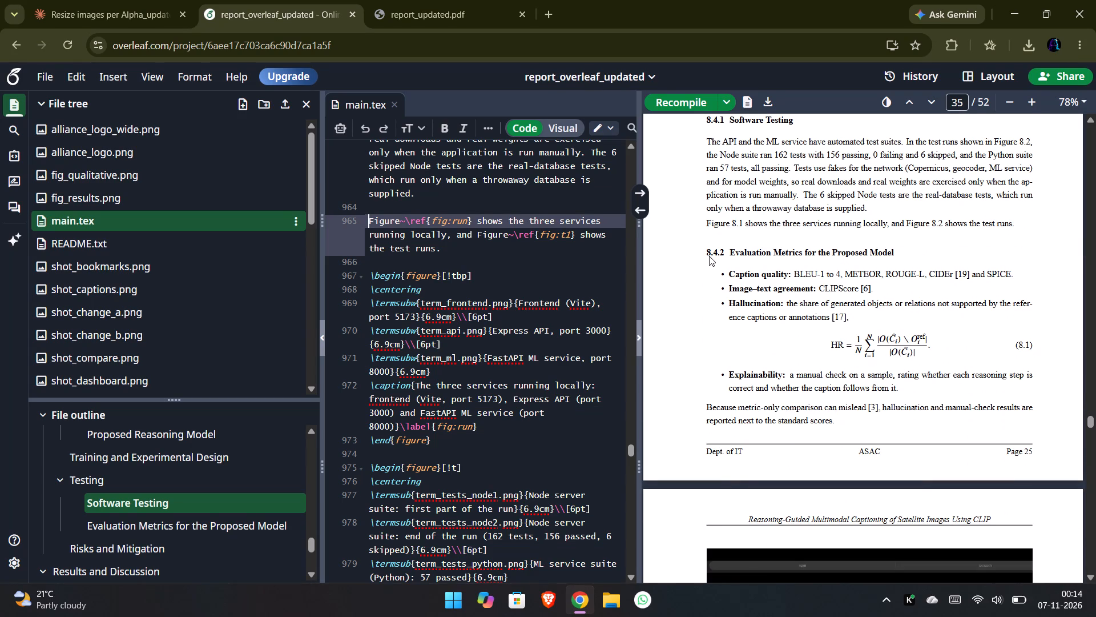
scroll(712, 328, down, 1)
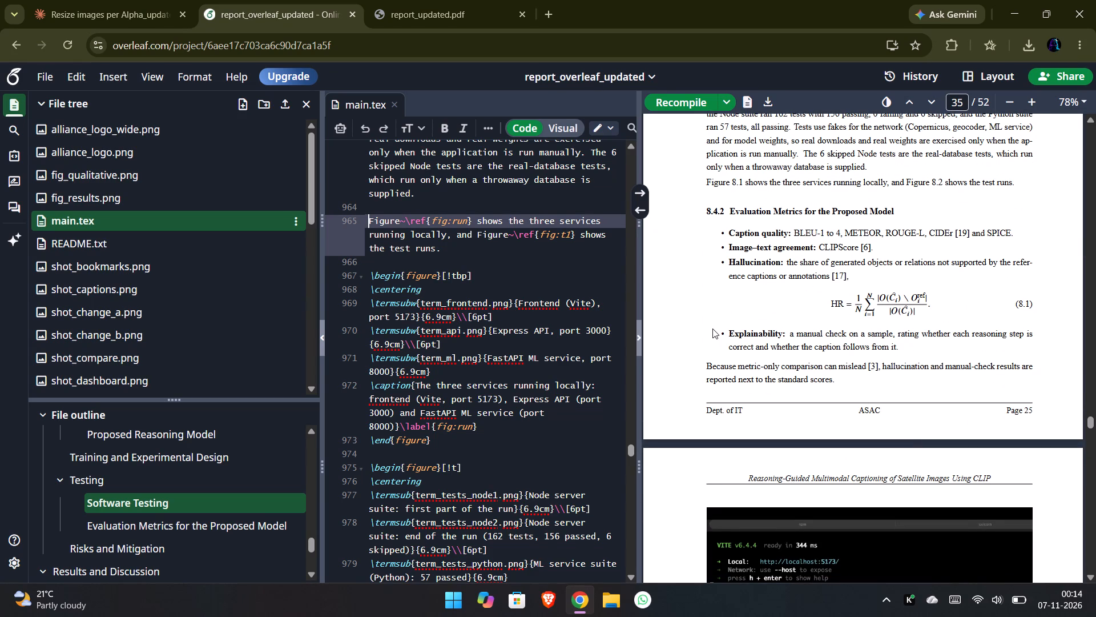
scroll(712, 328, down, 1)
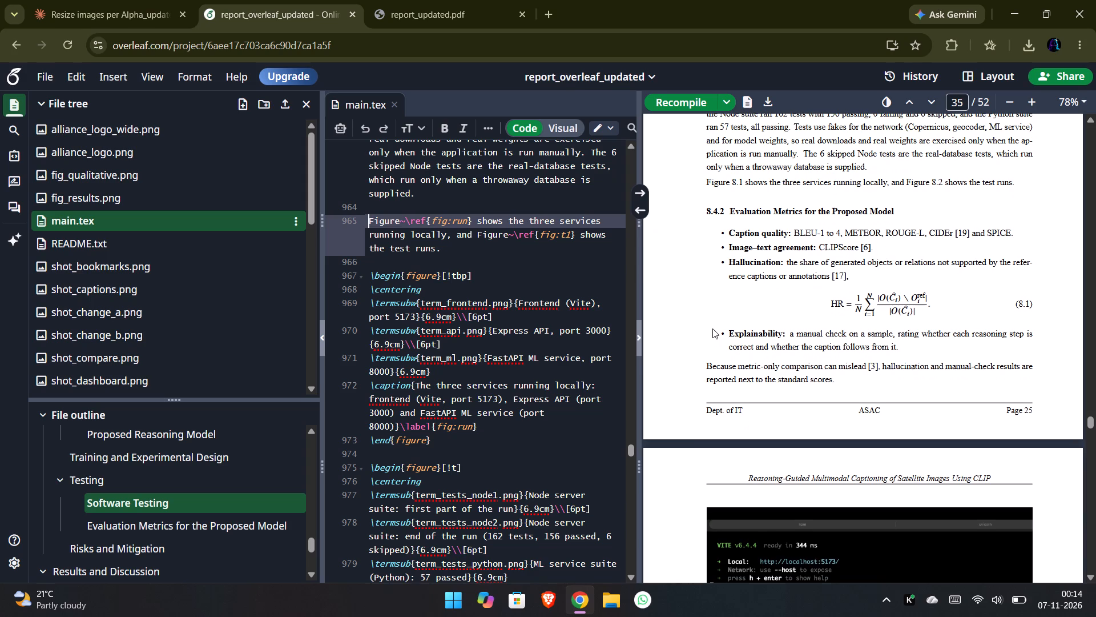
scroll(712, 328, down, 1)
scroll(460, 446, down, 1)
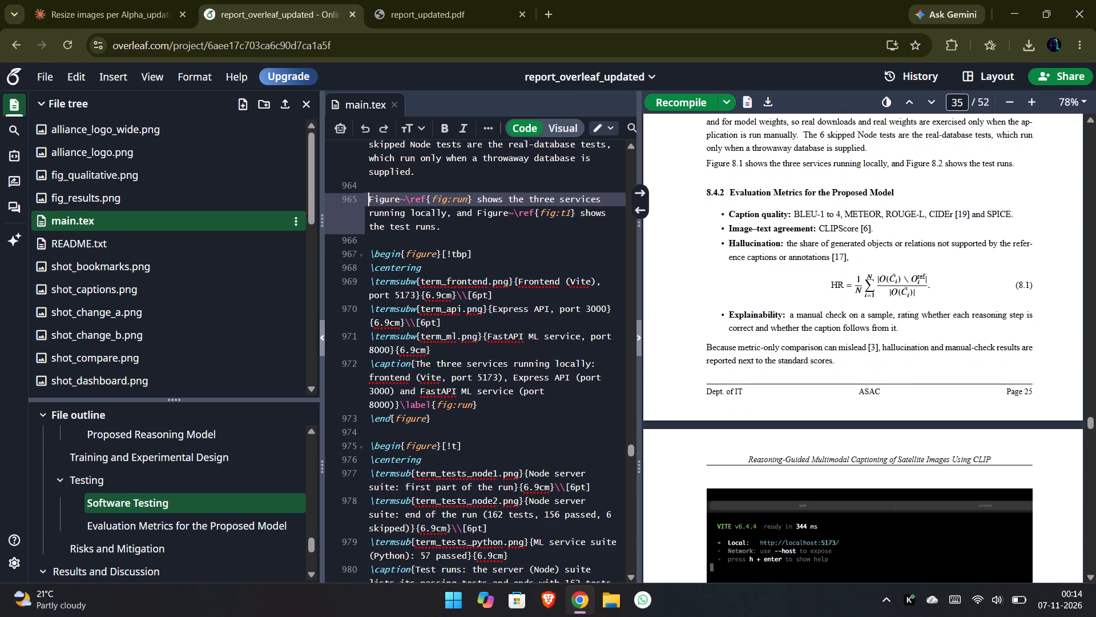
scroll(460, 446, down, 1)
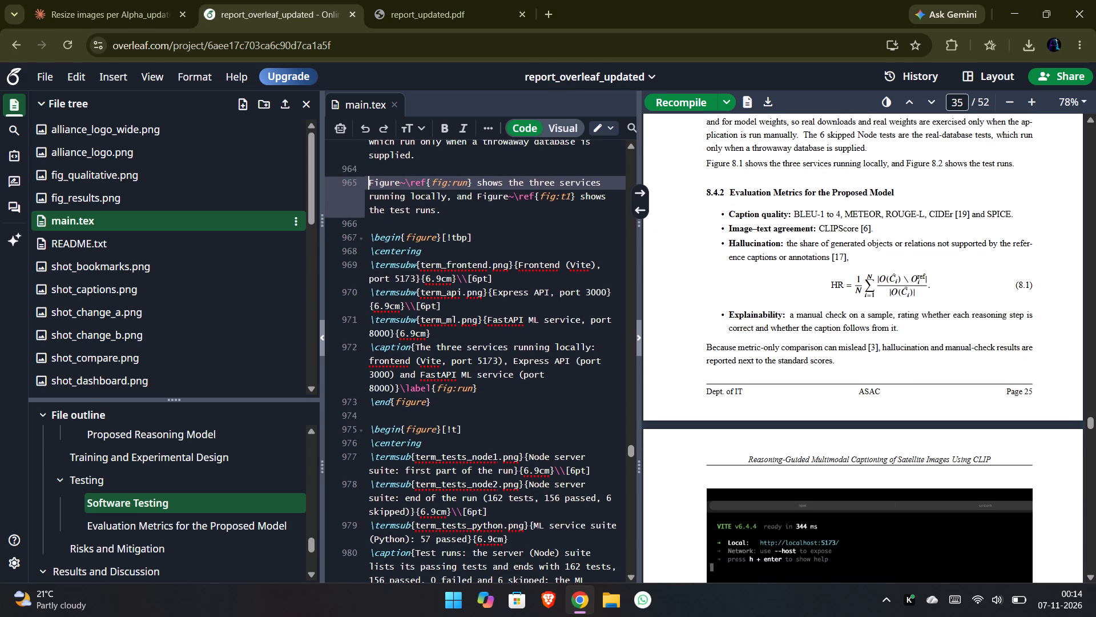
Insert a blank line before the Evaluation Metrics for the Proposed Model subsection in main.tex and recompile the report.
double_click(743, 193)
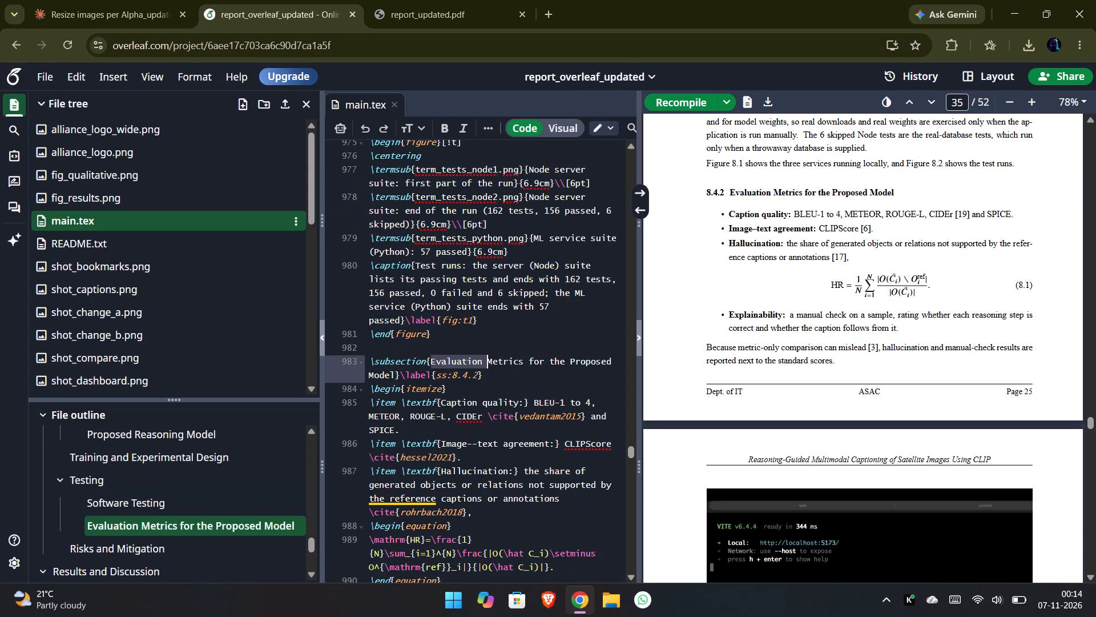
click(369, 360)
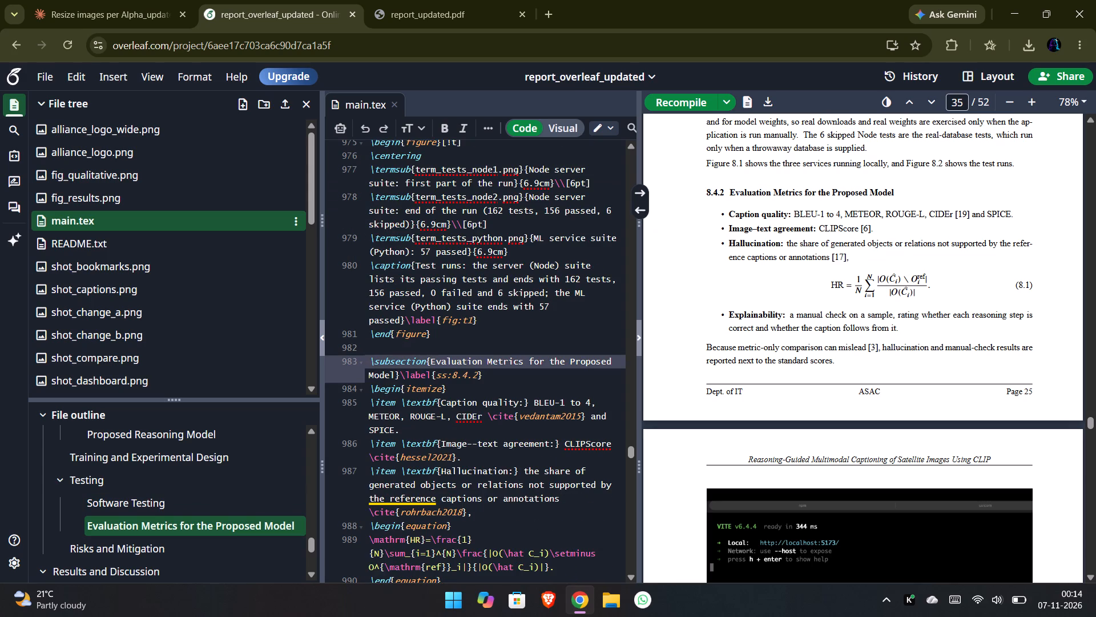
key(Return)
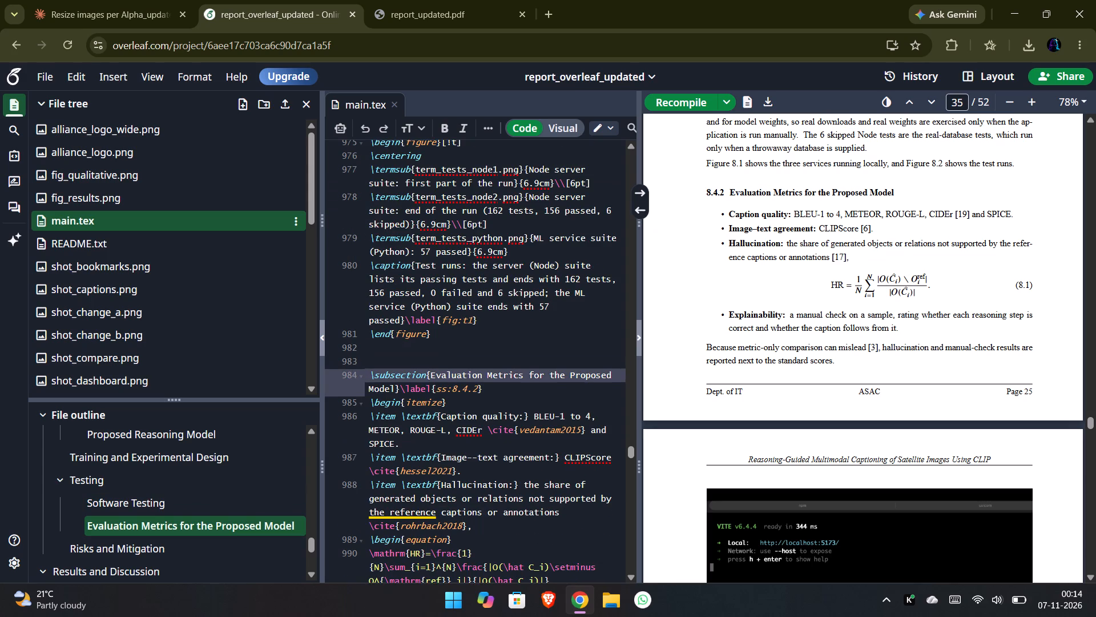
scroll(420, 343, up, 1)
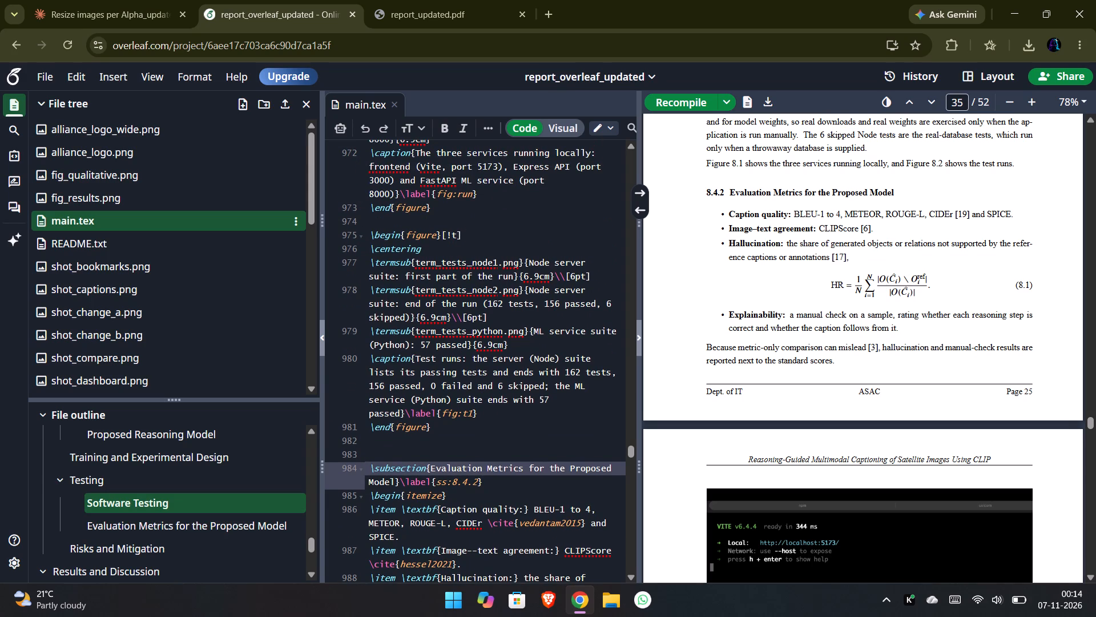
click(509, 240)
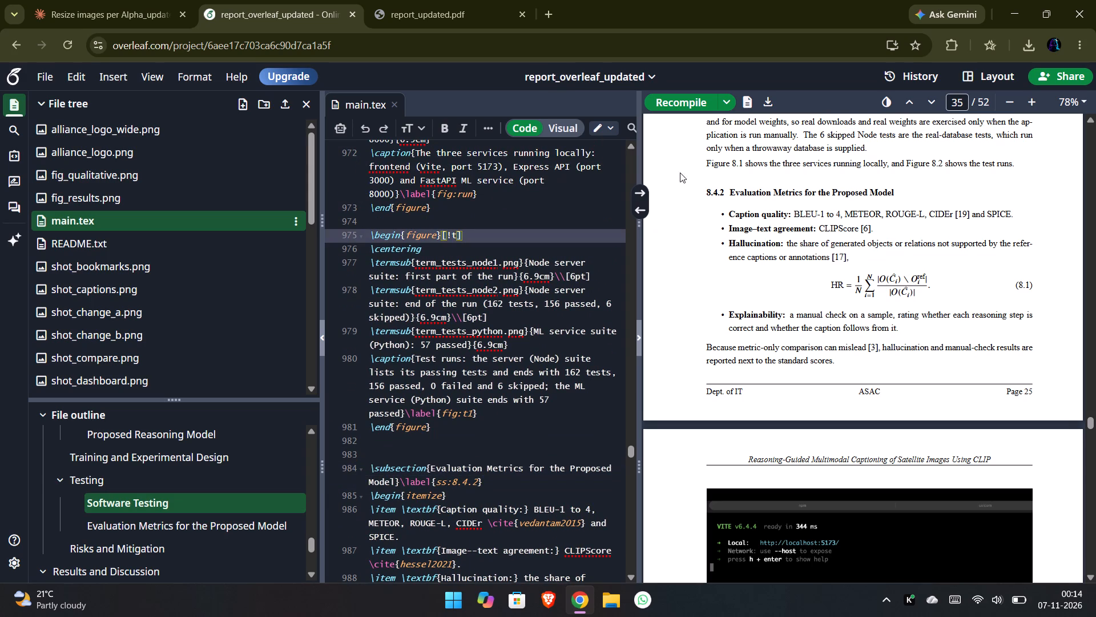
click(662, 101)
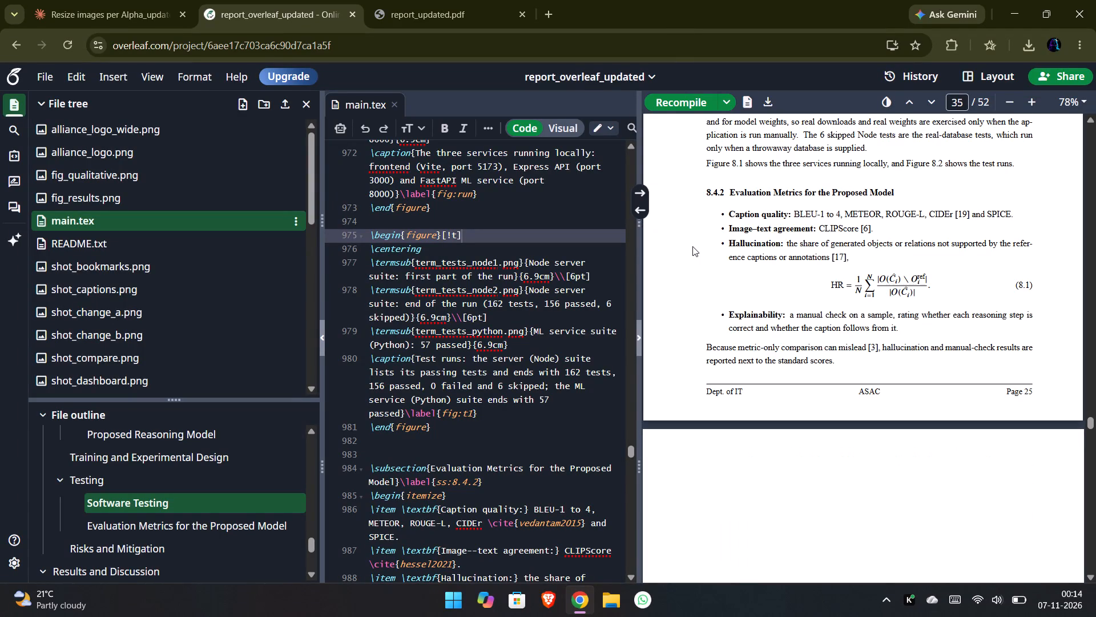
Check the recompiled page flow from Section 8.2.3 through Testing, Figure 8.1 and Table 8.3 to Figure 8.2.
scroll(692, 246, up, 2)
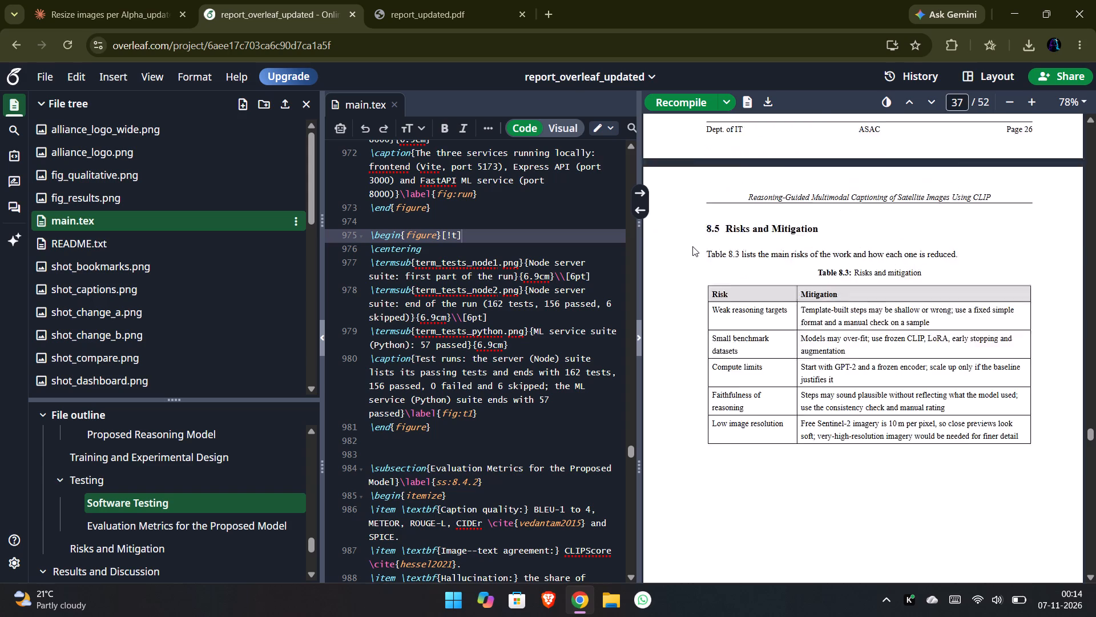
scroll(692, 246, up, 6)
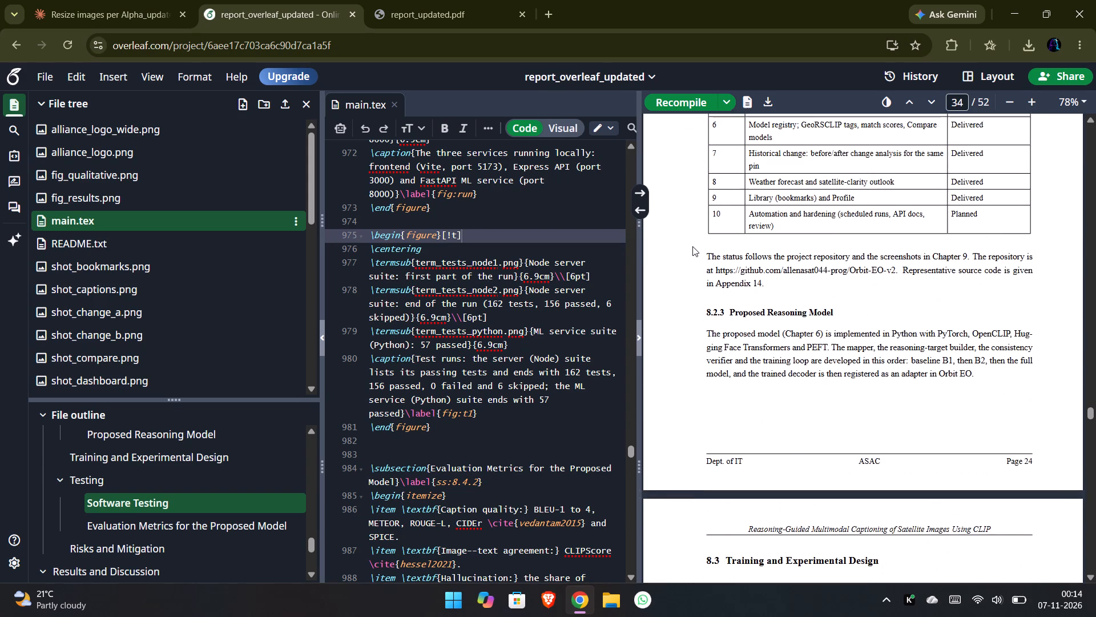
scroll(692, 246, up, 2)
scroll(692, 246, down, 2)
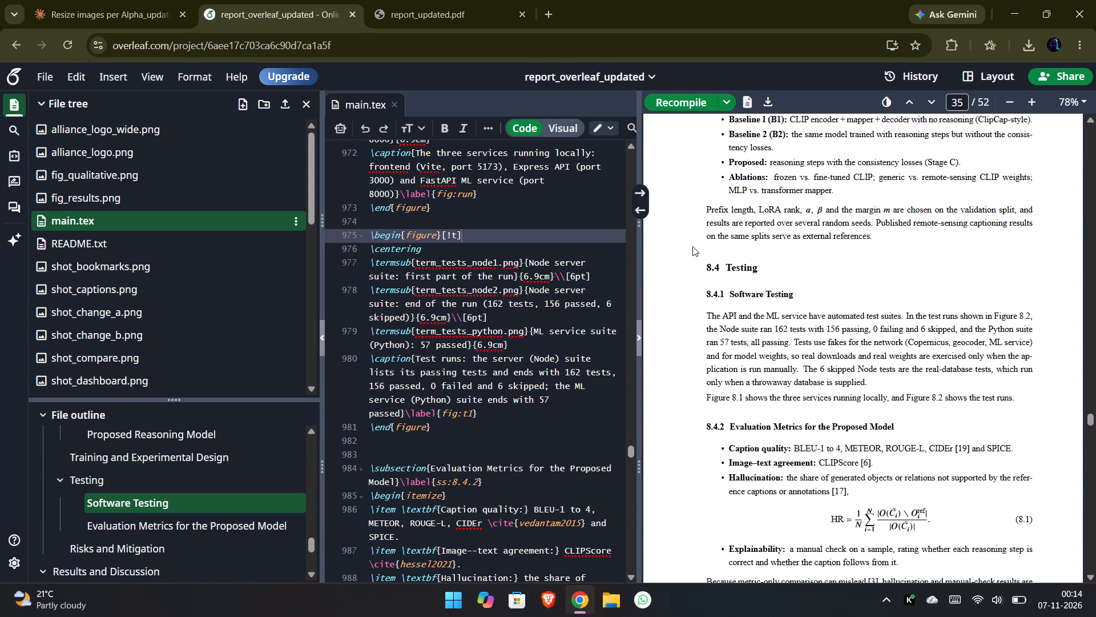
scroll(692, 246, down, 2)
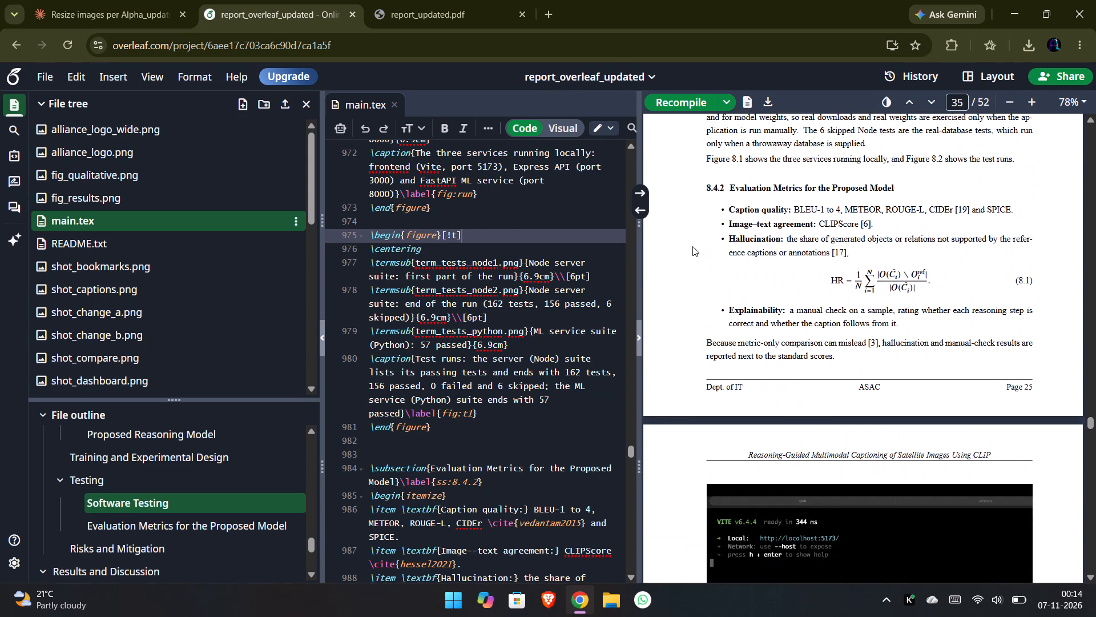
scroll(692, 246, down, 7)
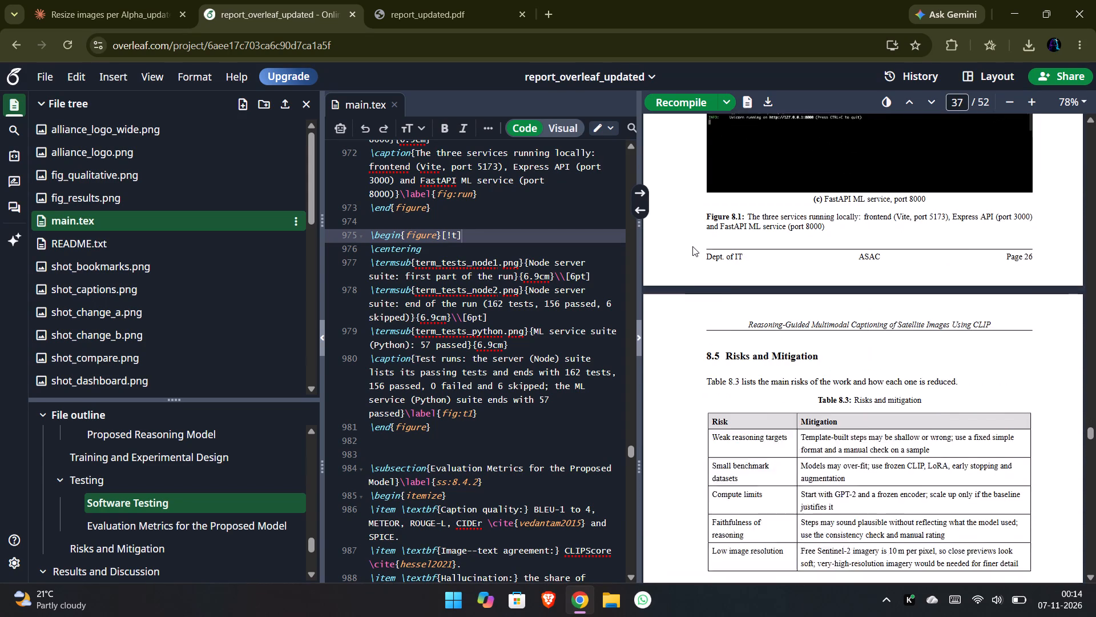
scroll(692, 246, down, 6)
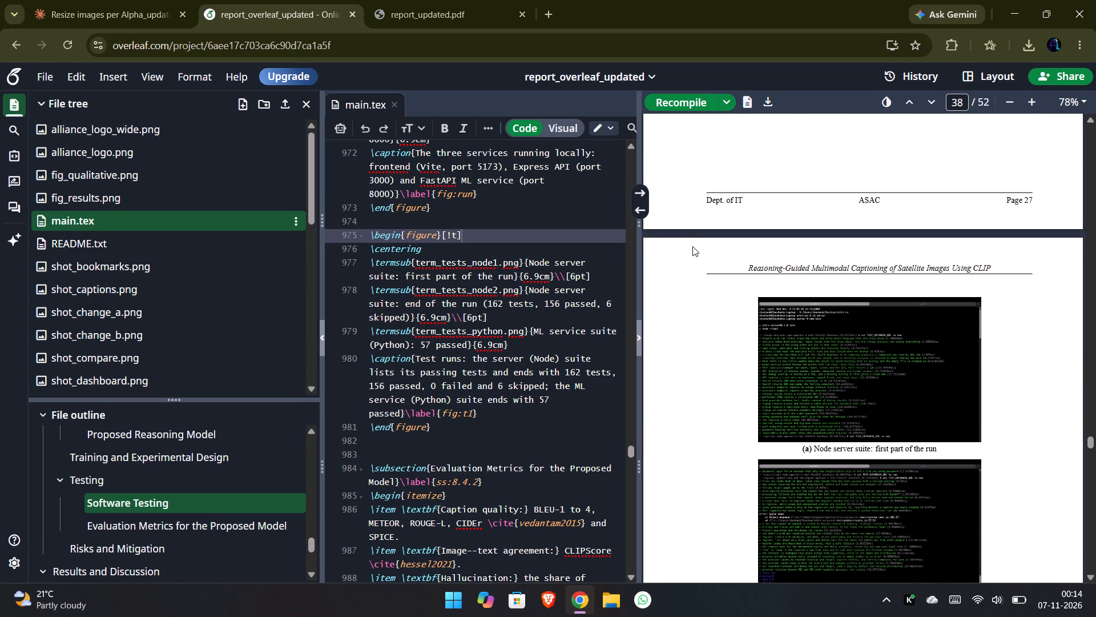
Examine the size and placement of Figure 8.2's three test-run images, viewing the whole of page 38 at reduced zoom.
scroll(692, 246, down, 2)
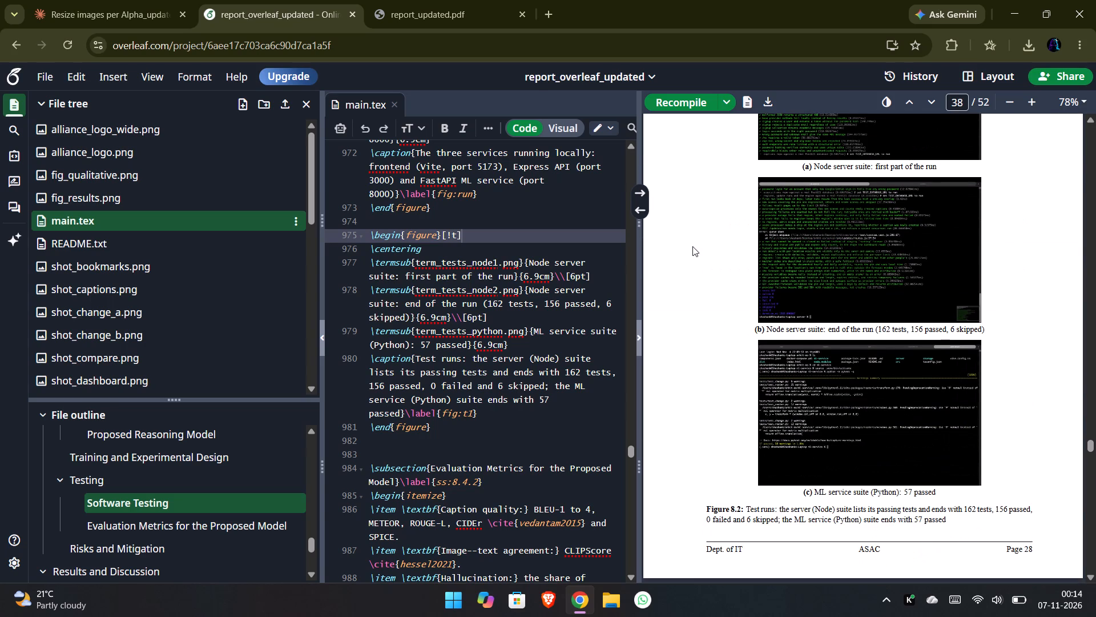
scroll(692, 246, up, 2)
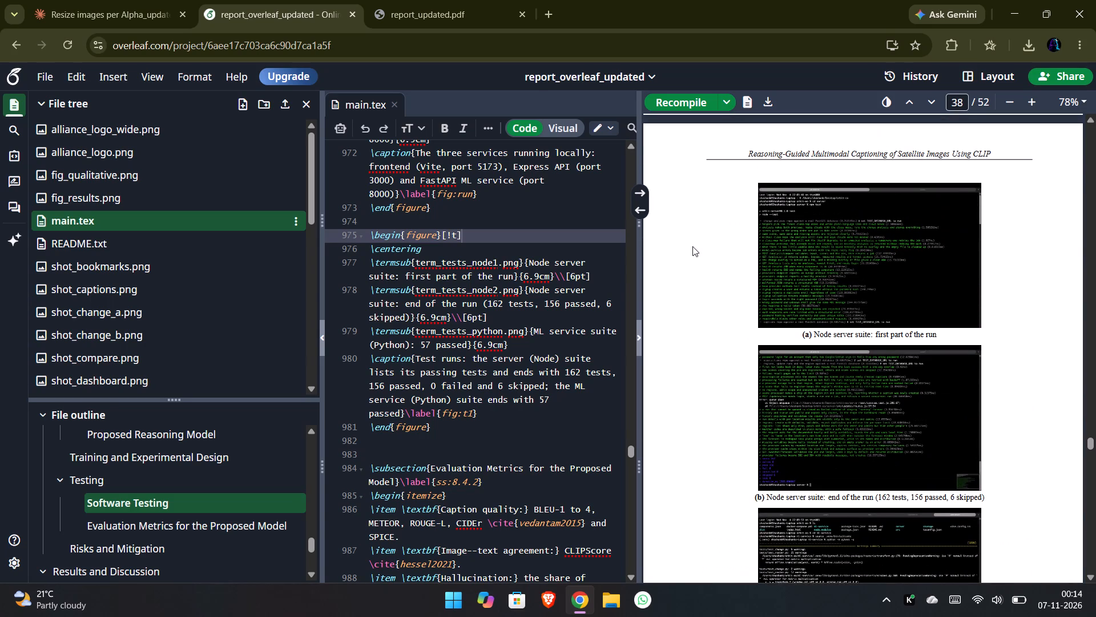
scroll(692, 246, up, 1)
scroll(692, 246, down, 2)
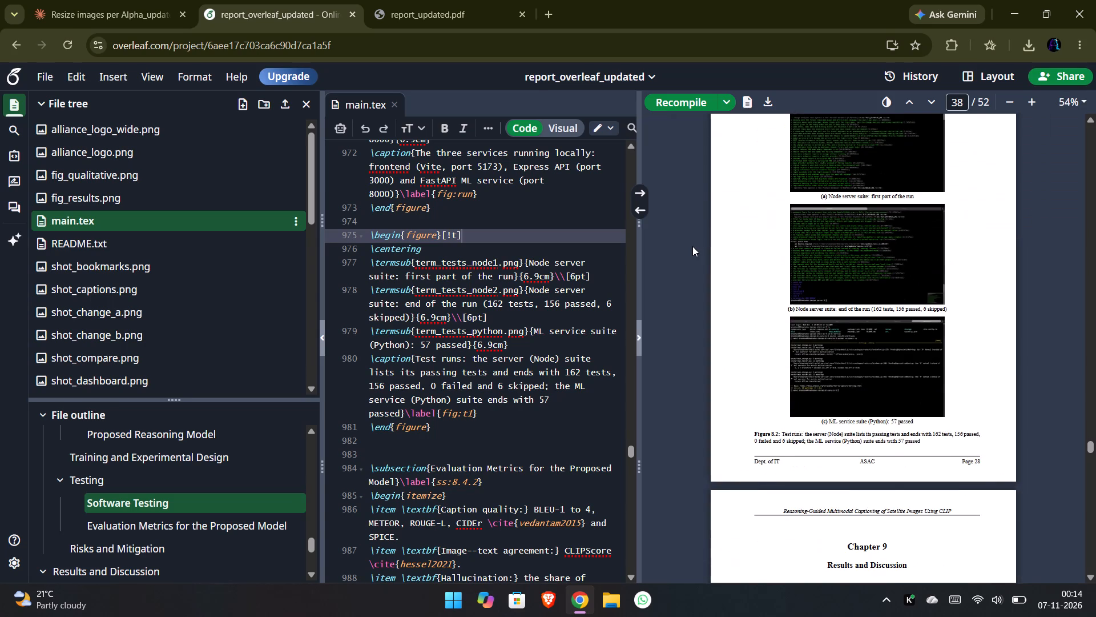
scroll(692, 246, up, 1)
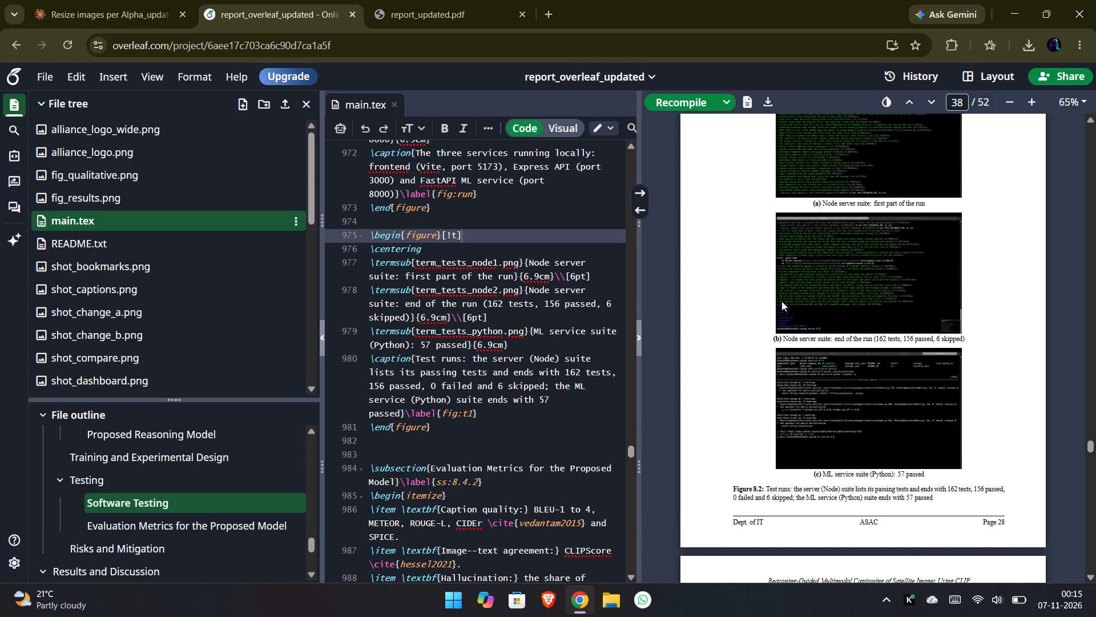
scroll(781, 301, up, 1)
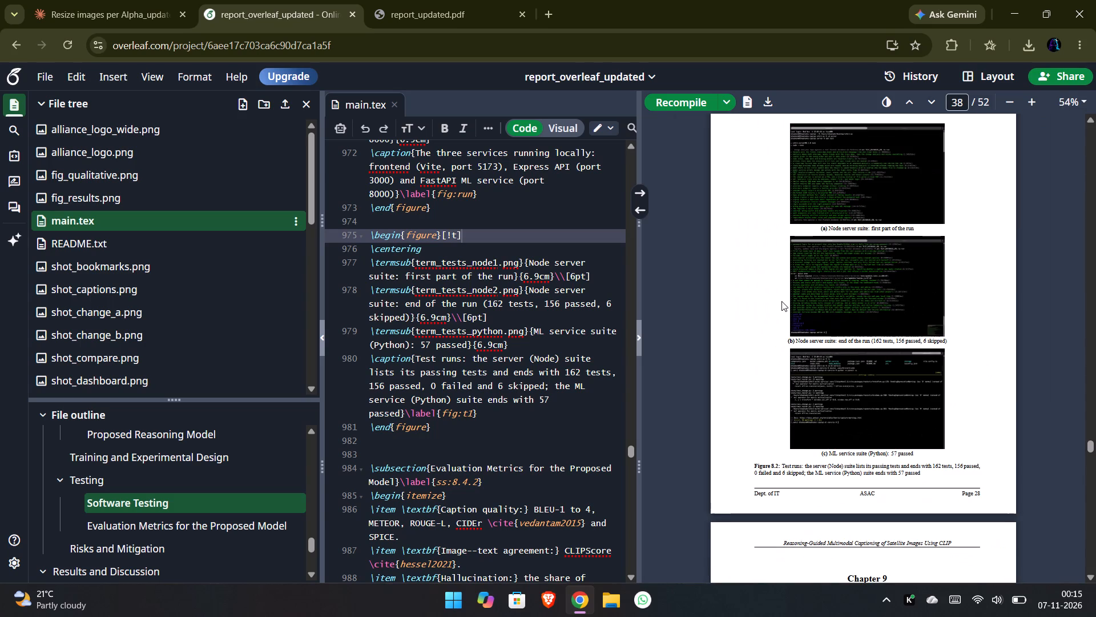
scroll(781, 301, up, 1)
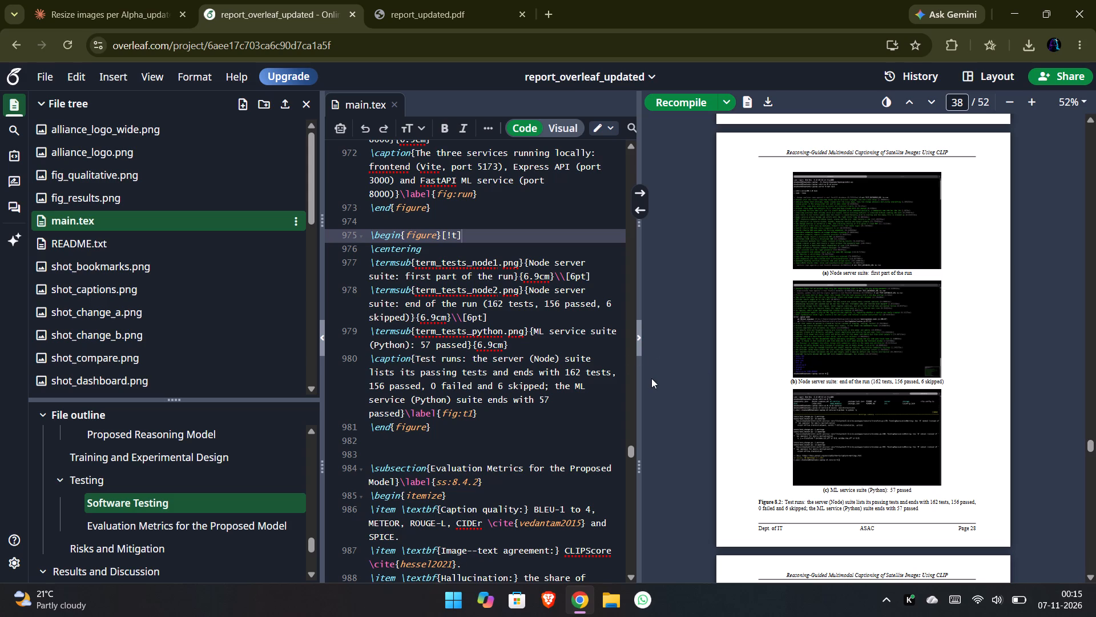
Capture a screenshot of compiled page 38 showing Figure 8.2's three enlarged test-run images and the start of its caption.
drag(641, 394, 629, 394)
drag(629, 394, 410, 402)
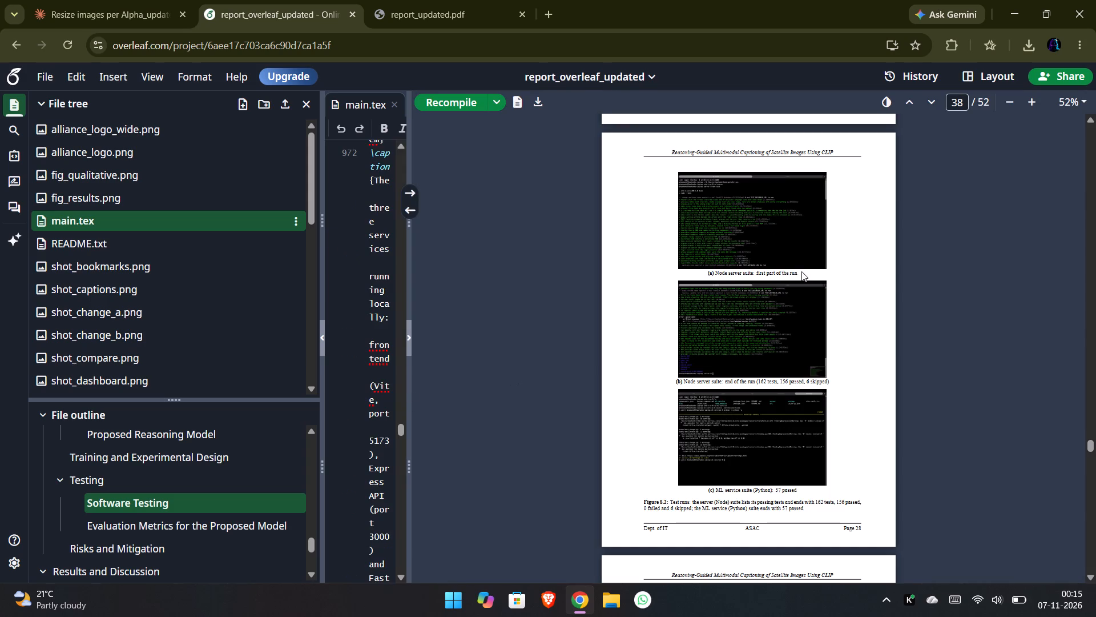
triple_click(1033, 106)
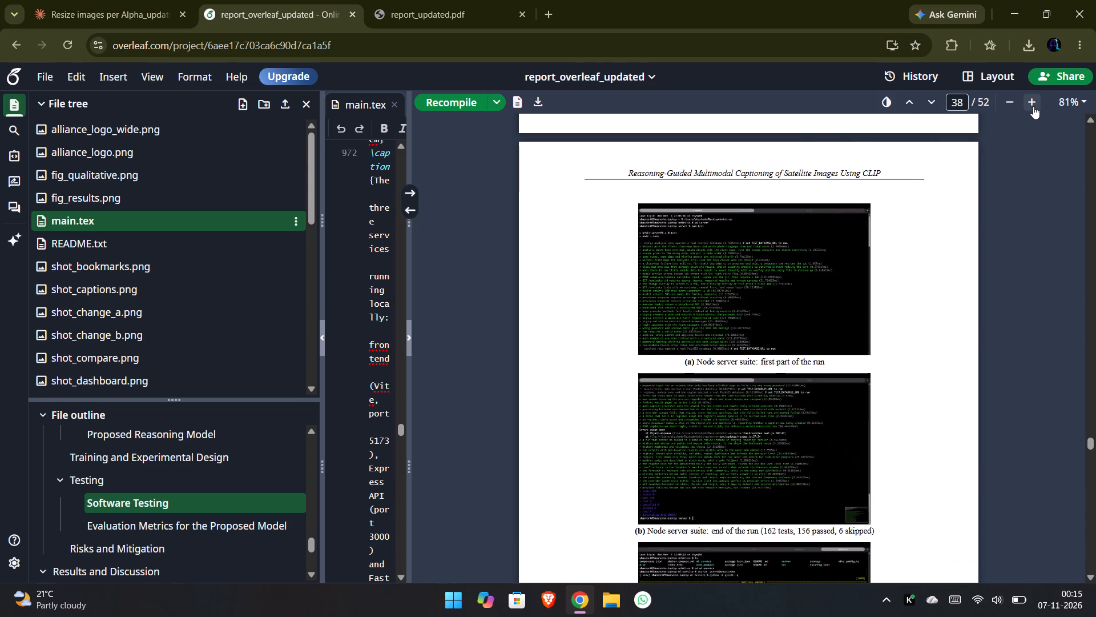
click(1033, 106)
scroll(844, 355, down, 2)
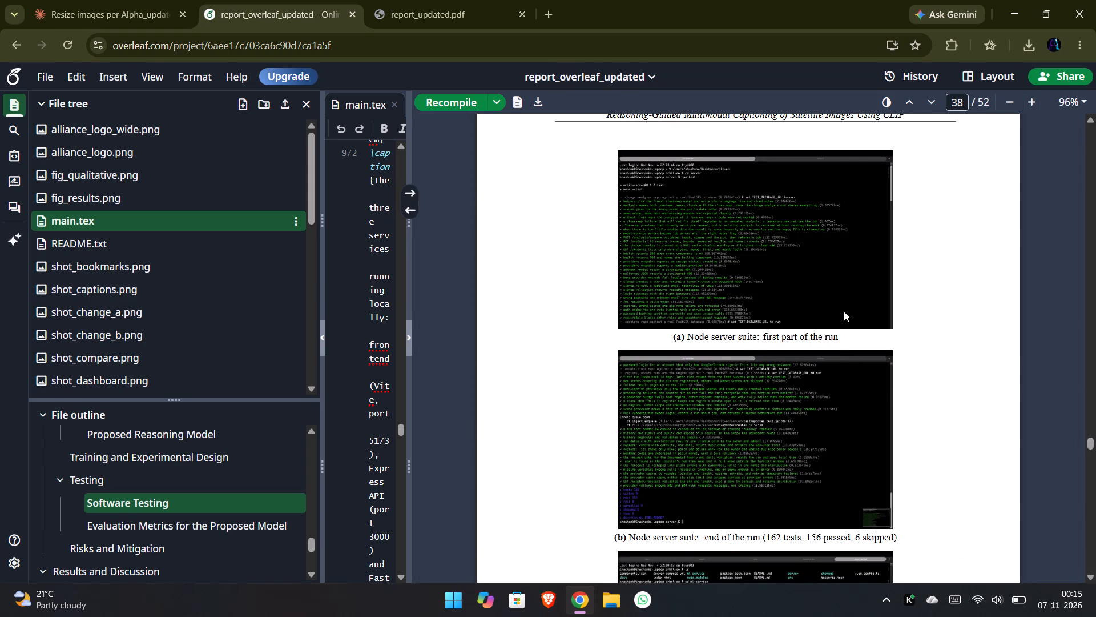
scroll(844, 309, up, 1)
scroll(844, 309, down, 1)
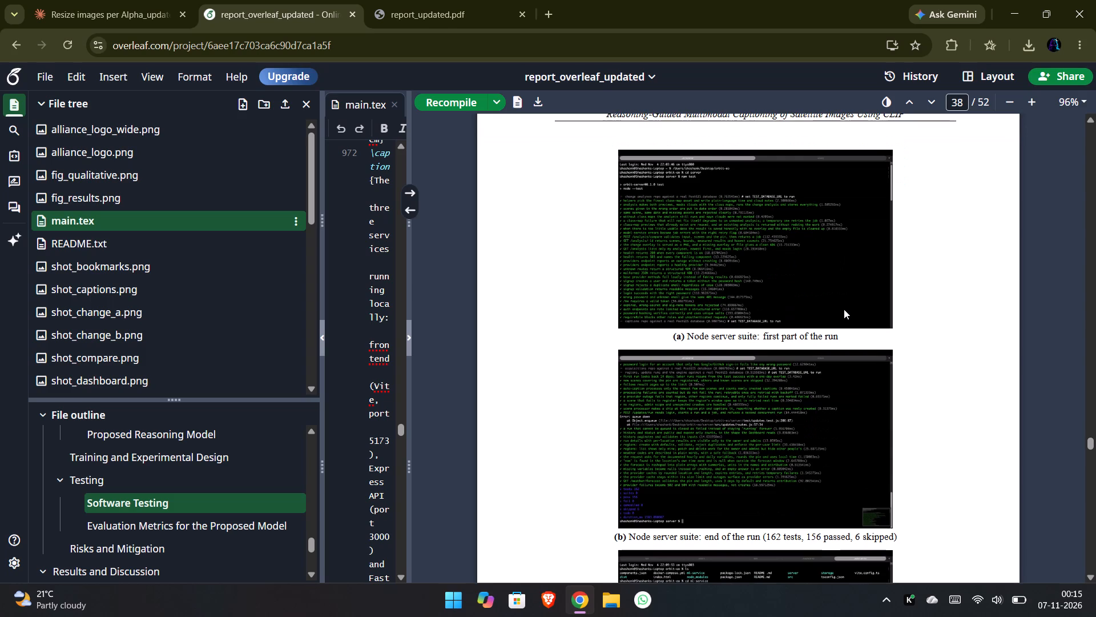
scroll(844, 309, down, 1)
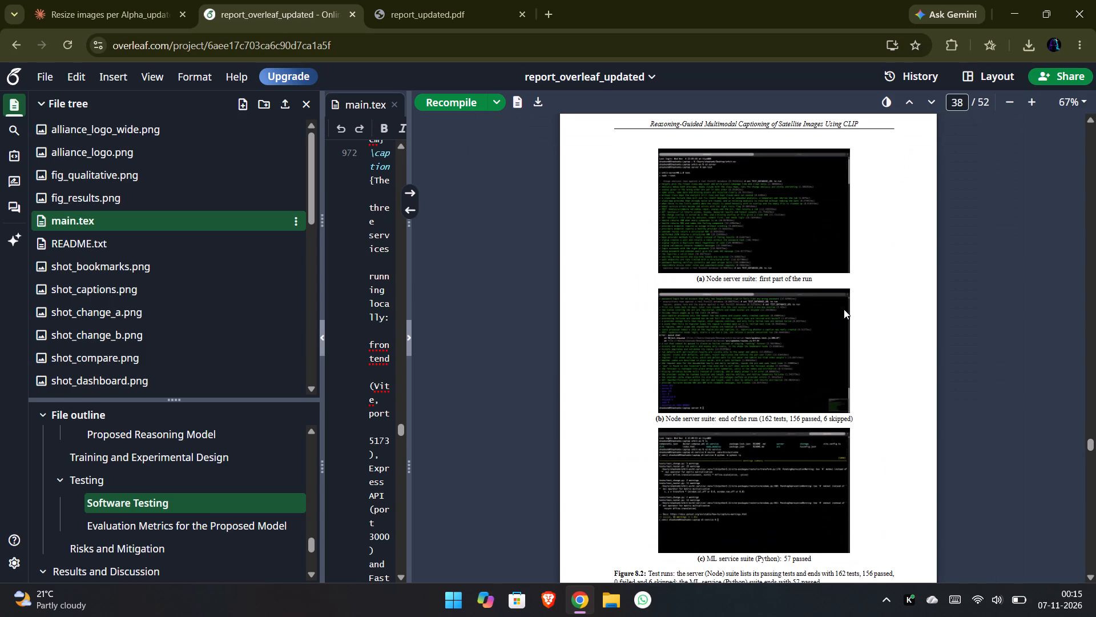
scroll(844, 309, down, 5)
key(Print)
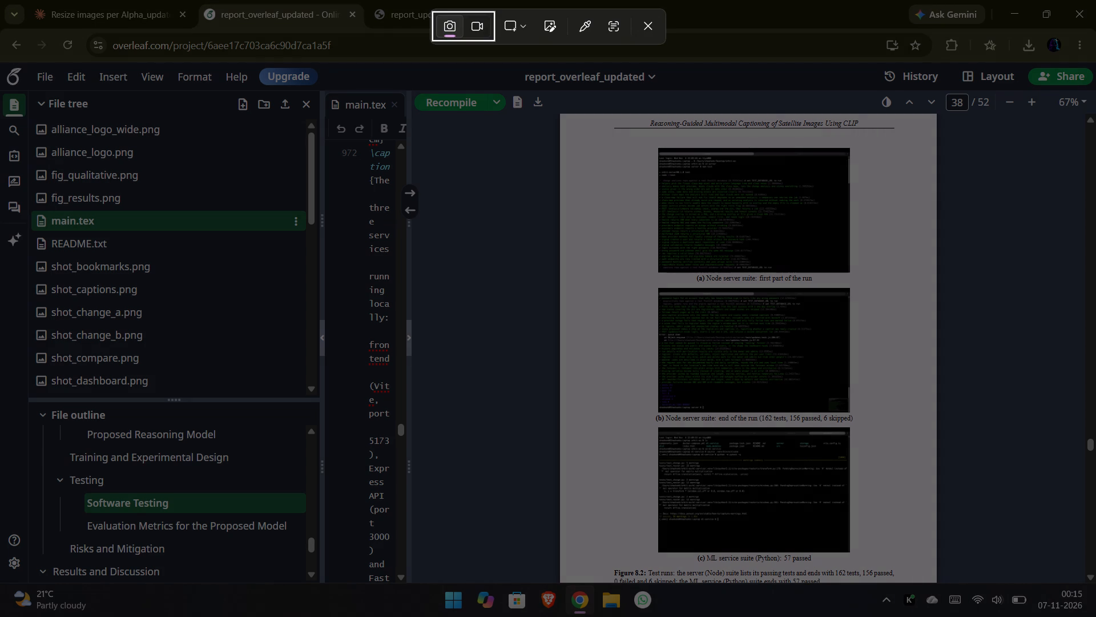
drag(560, 114, 987, 616)
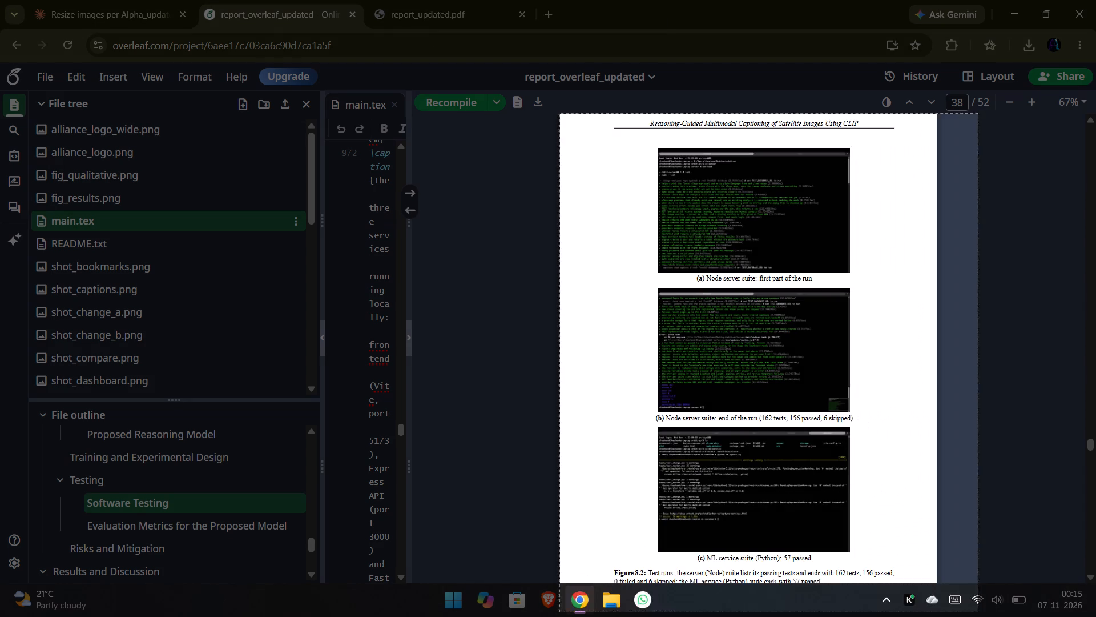
drag(987, 616, 921, 584)
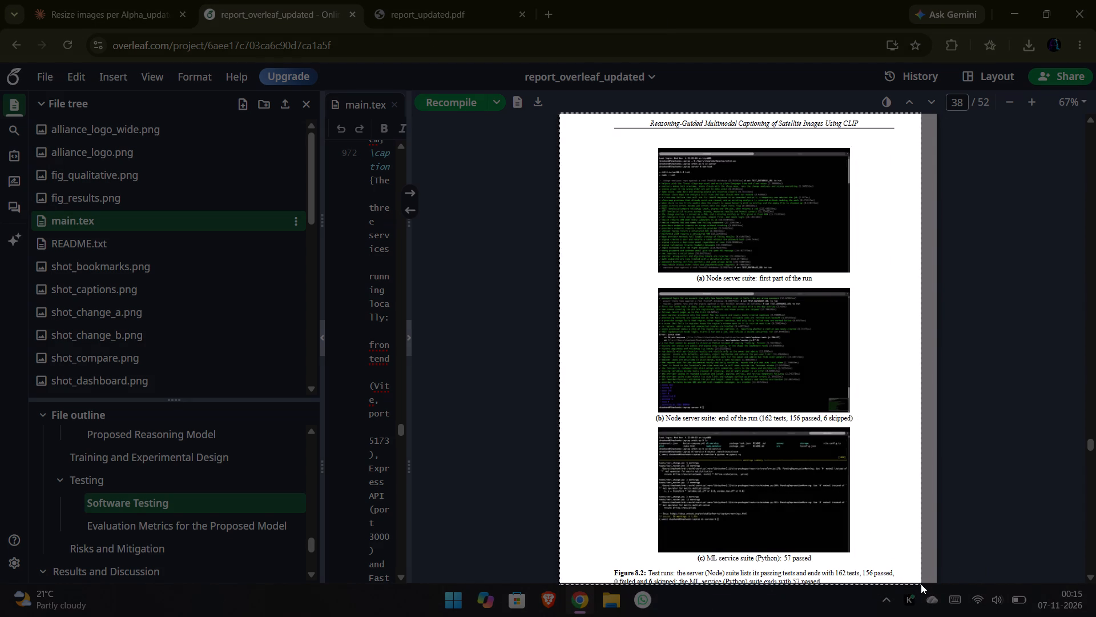
drag(921, 584, 938, 583)
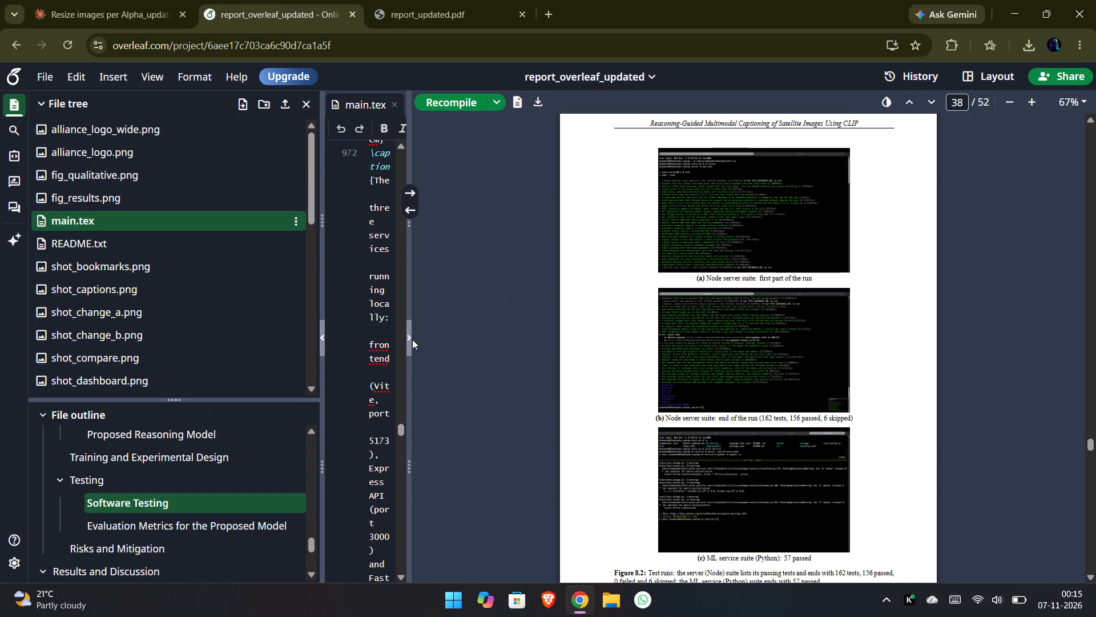
Widen the main.tex code editor again, keeping the compiled preview narrower beside it.
click(412, 366)
drag(408, 366, 707, 387)
click(538, 364)
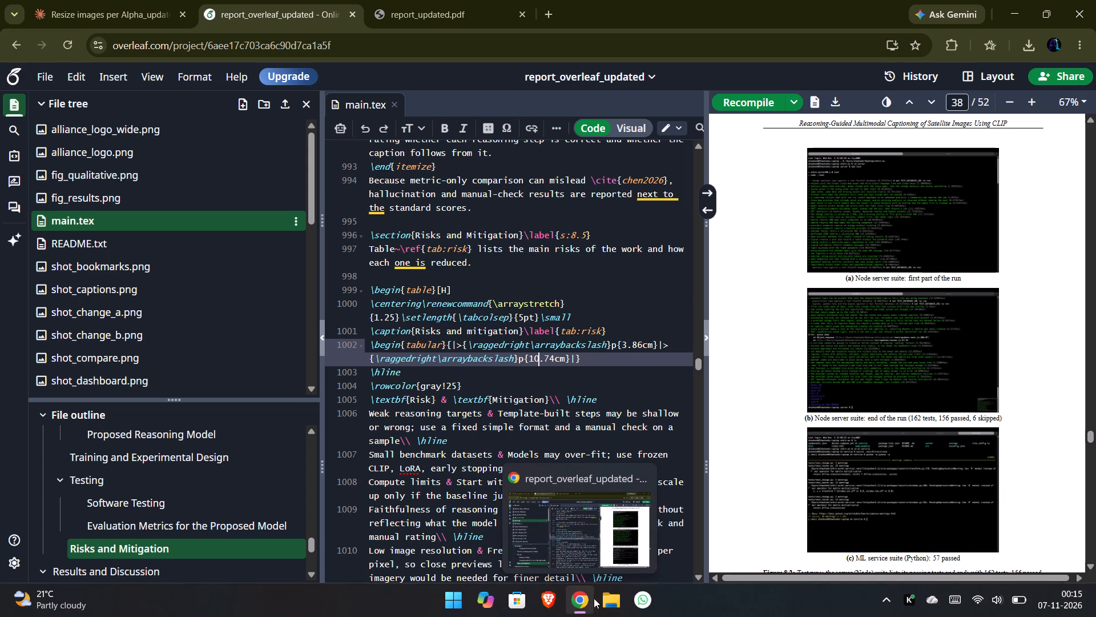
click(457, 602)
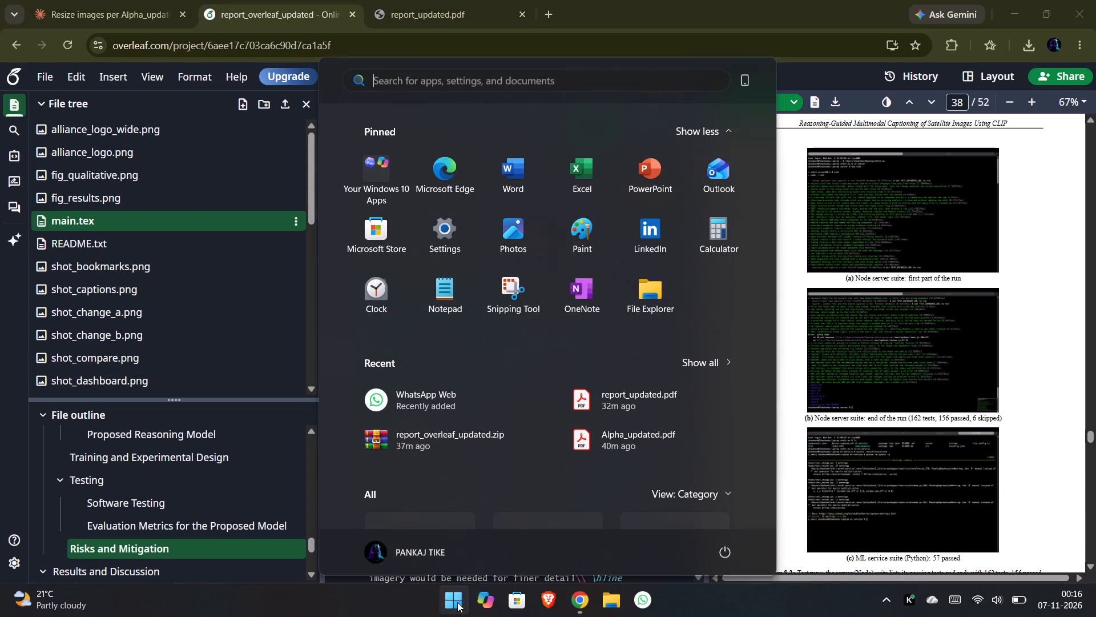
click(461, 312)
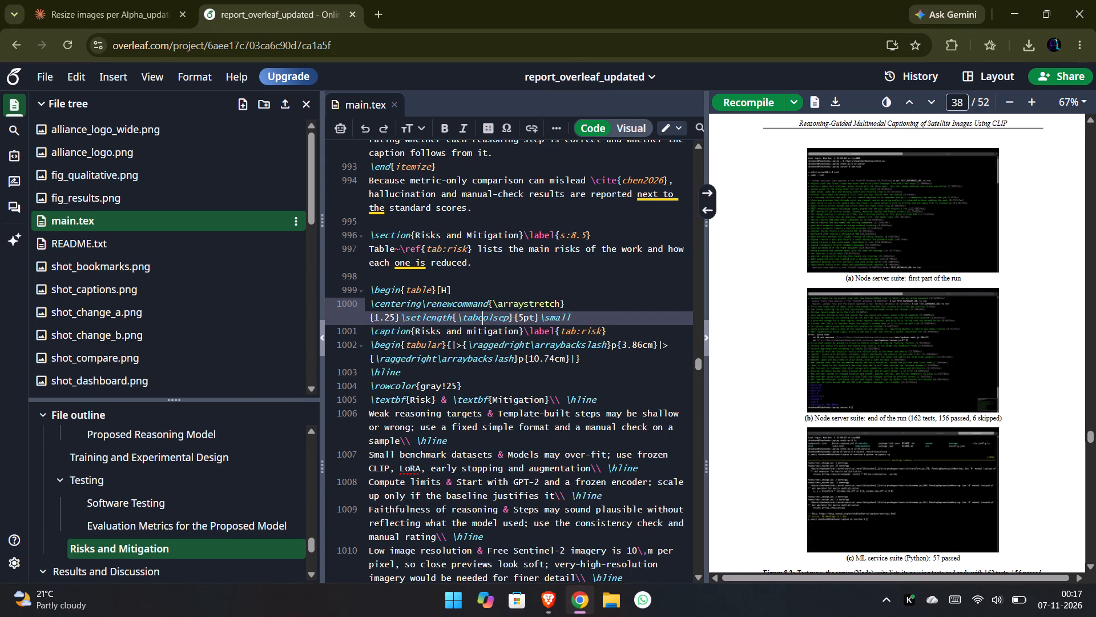
key(ctrl+v)
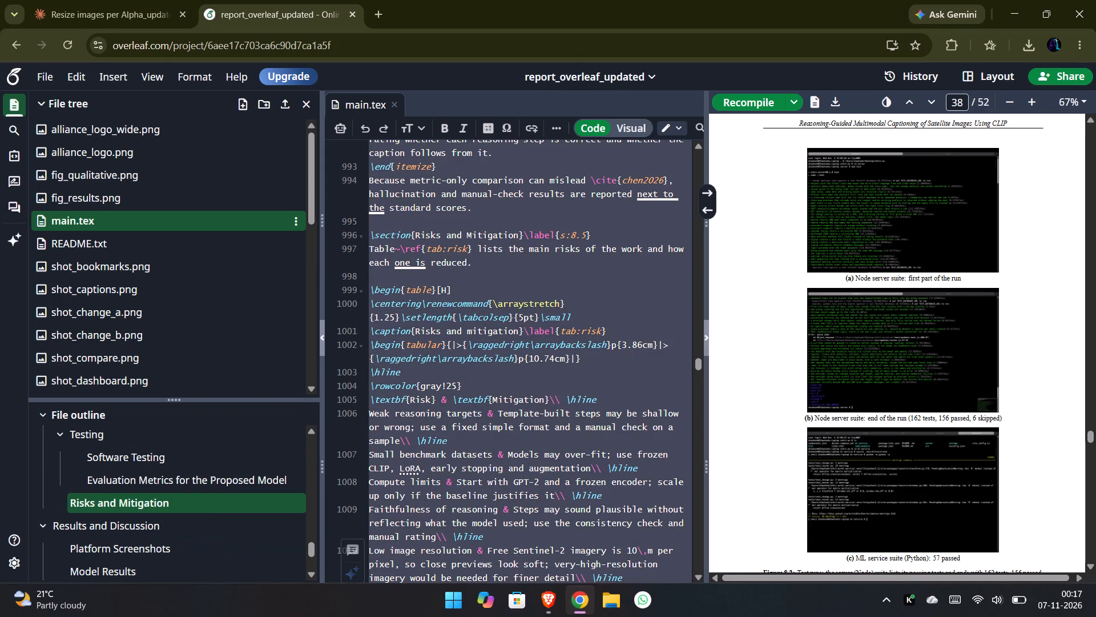
click(722, 100)
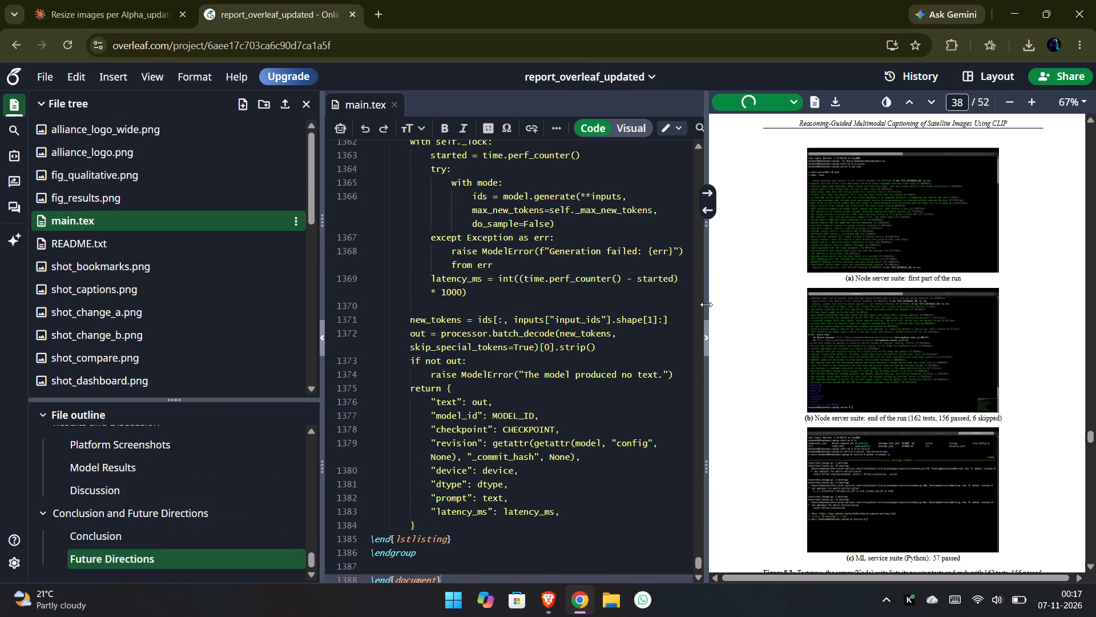
Widen the compiled preview and examine the Section 8.4 Testing text, Figures 8.1 and 8.2, and the Risks and Mitigation page.
drag(707, 300, 490, 324)
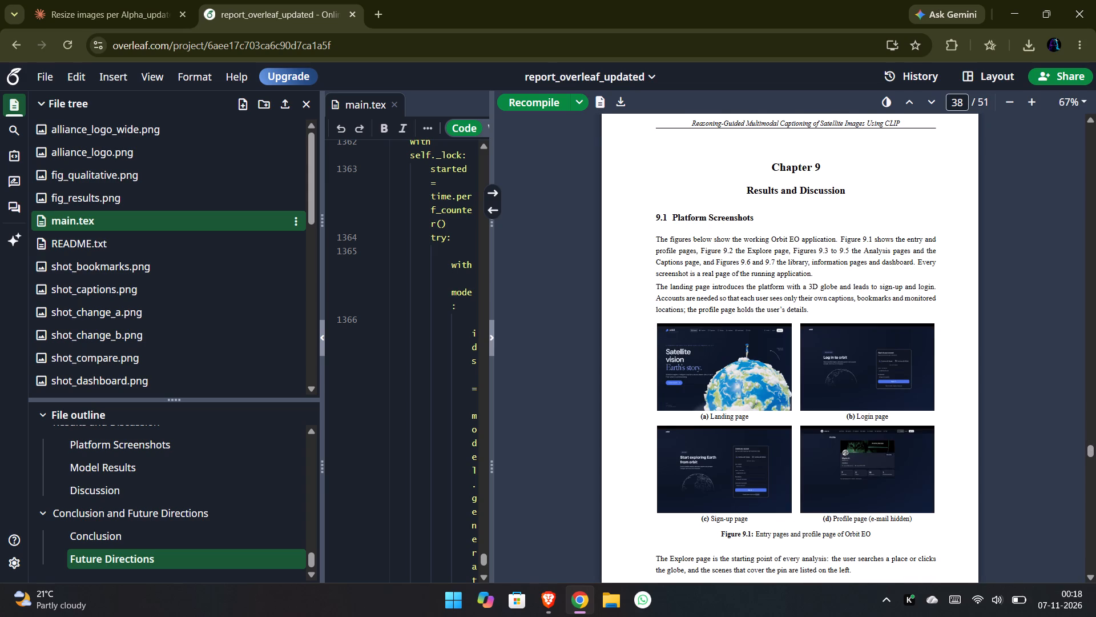
scroll(725, 297, up, 5)
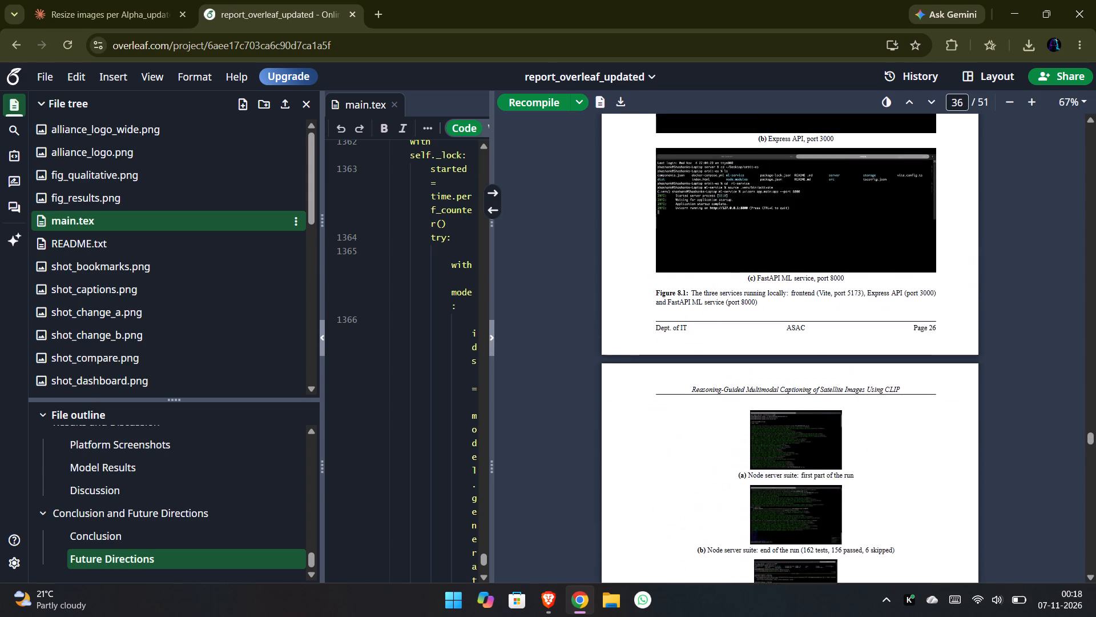
scroll(725, 297, up, 1)
scroll(725, 297, down, 1)
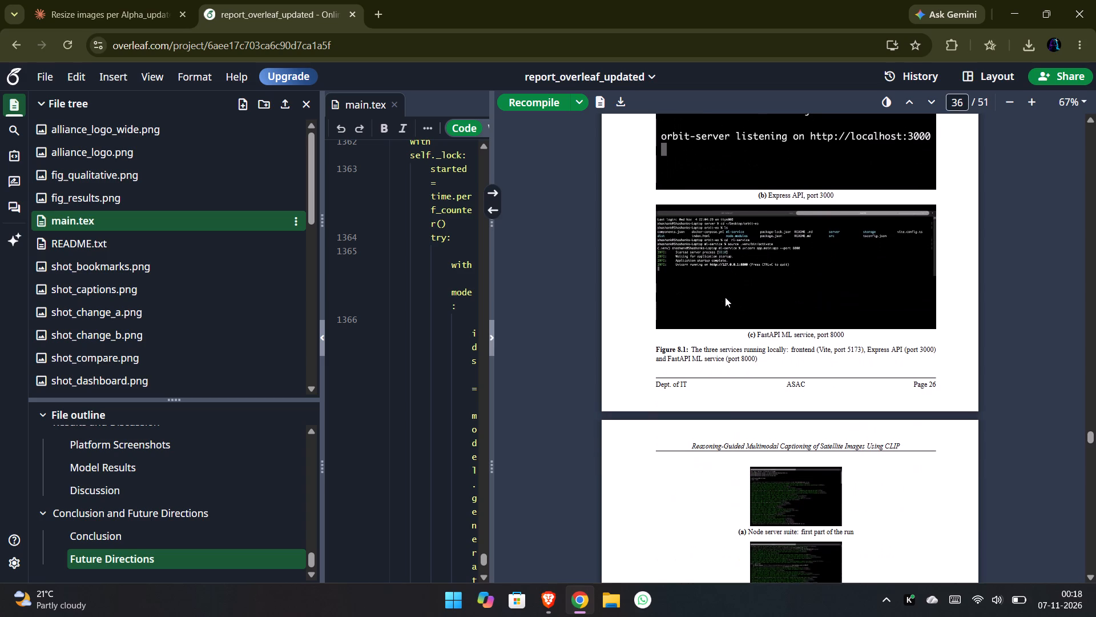
scroll(725, 297, down, 1)
scroll(725, 297, up, 1)
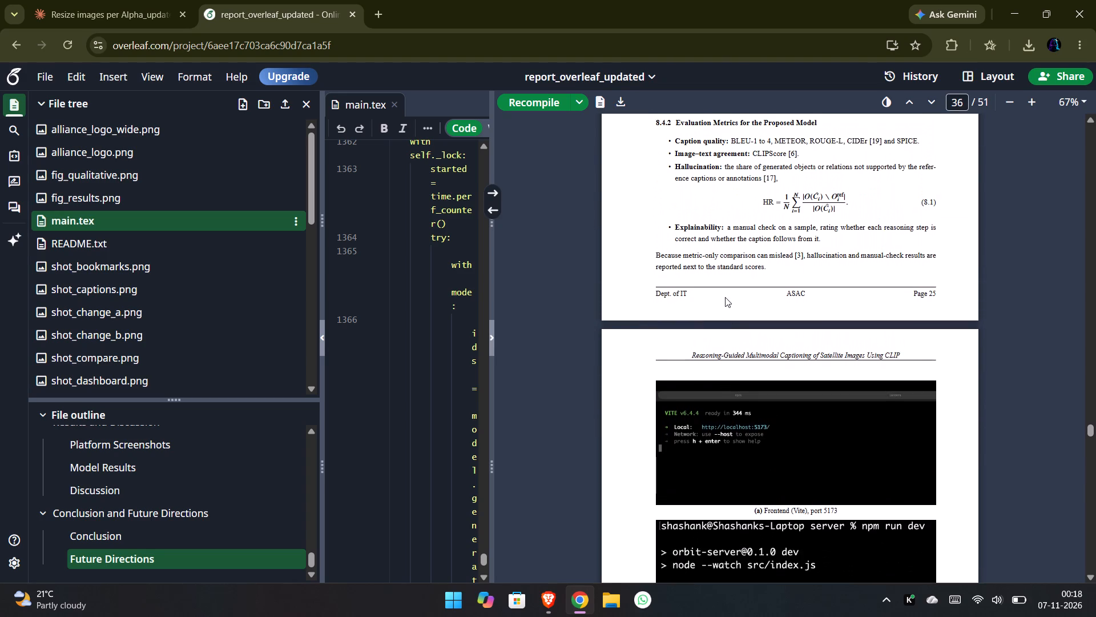
scroll(725, 297, up, 3)
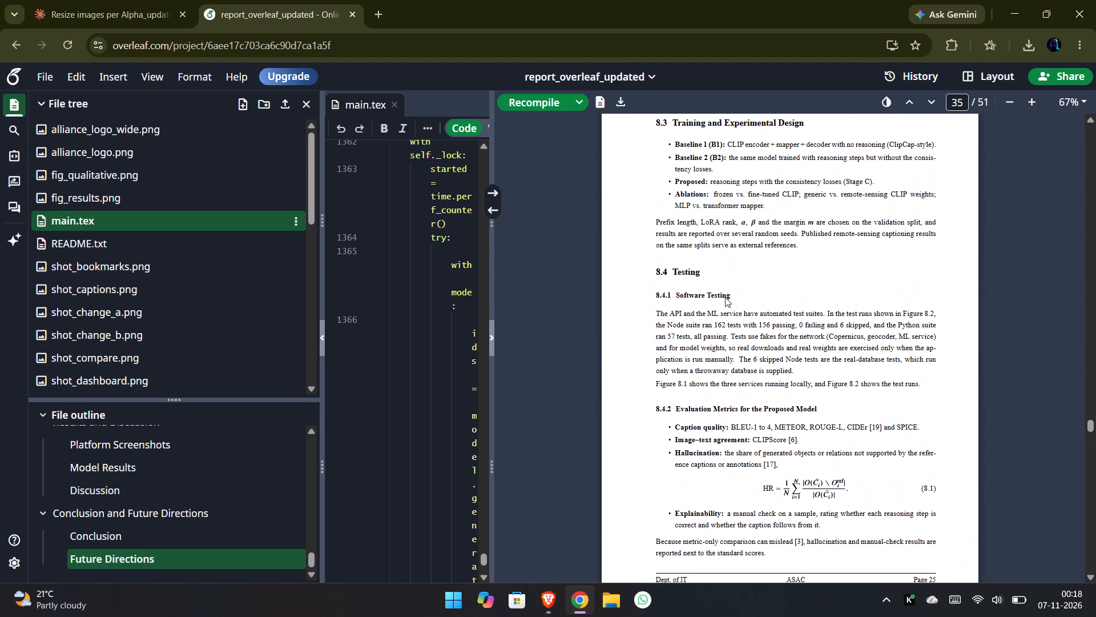
scroll(725, 297, down, 2)
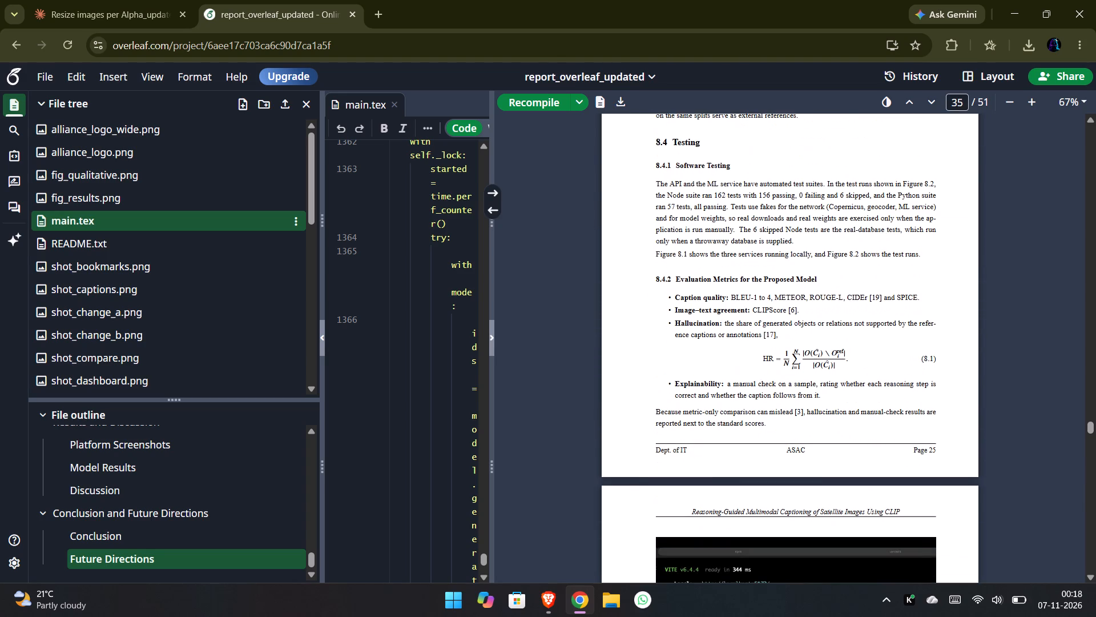
scroll(725, 297, down, 1)
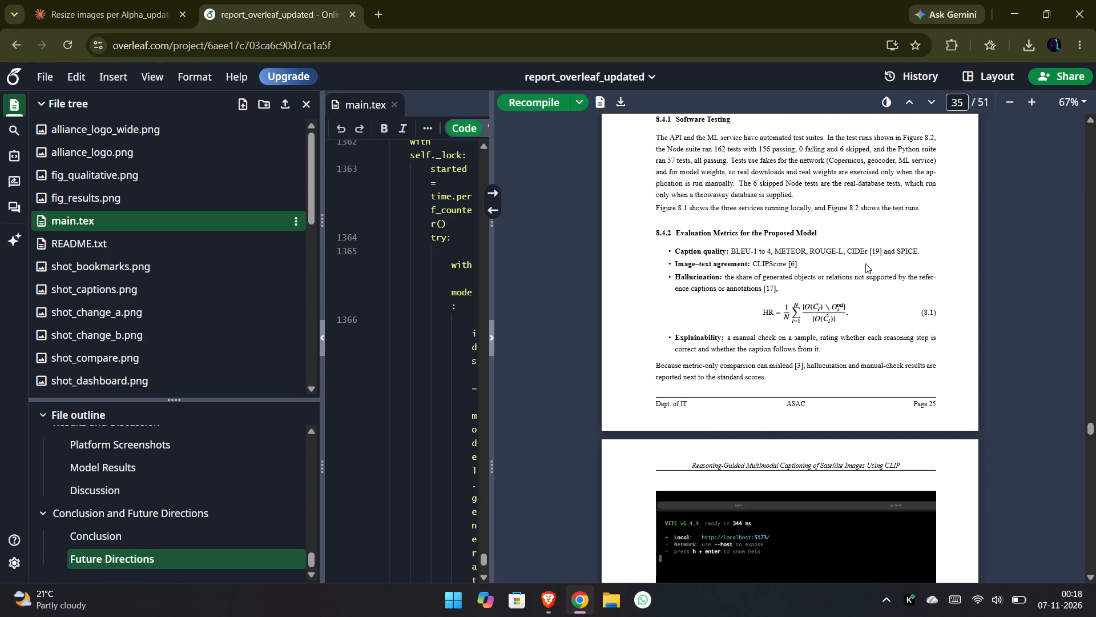
scroll(865, 263, down, 1)
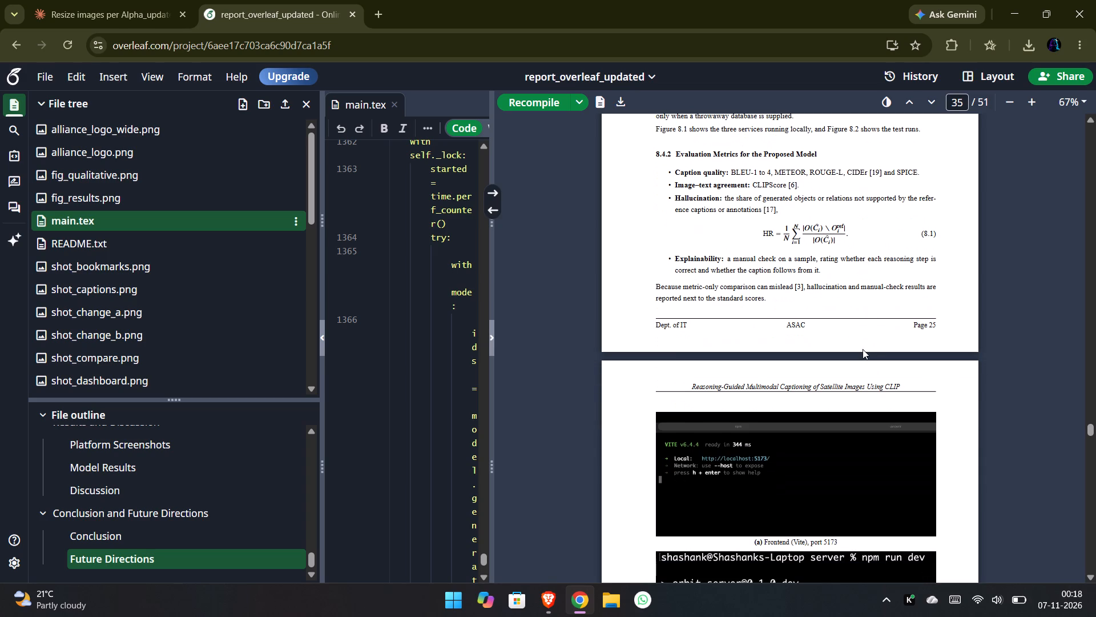
scroll(860, 295, up, 1)
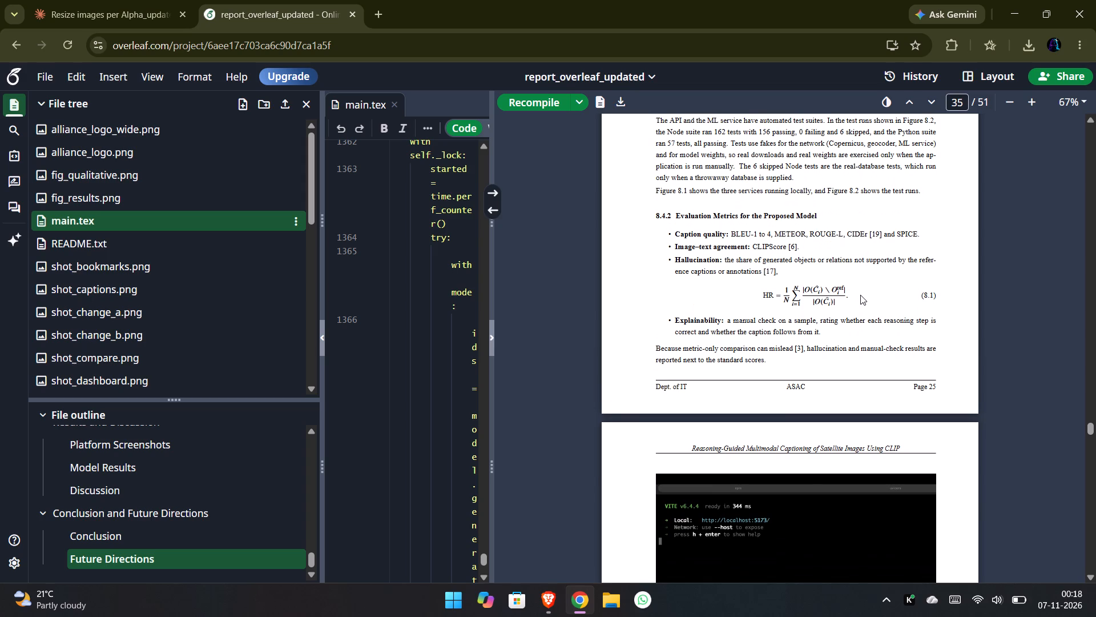
scroll(860, 295, up, 1)
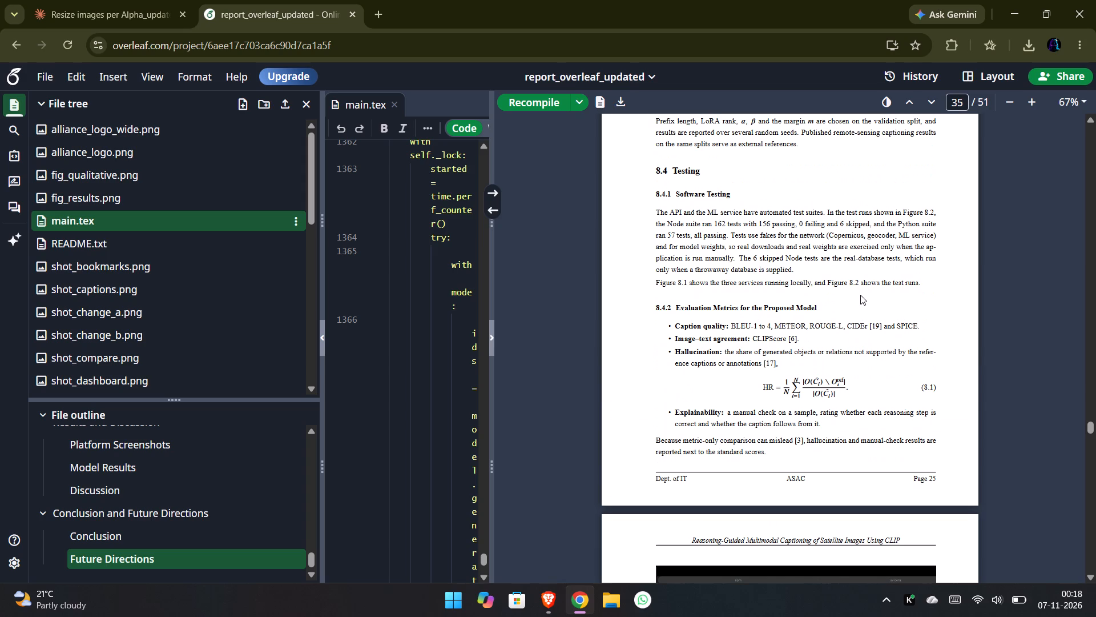
scroll(860, 295, down, 4)
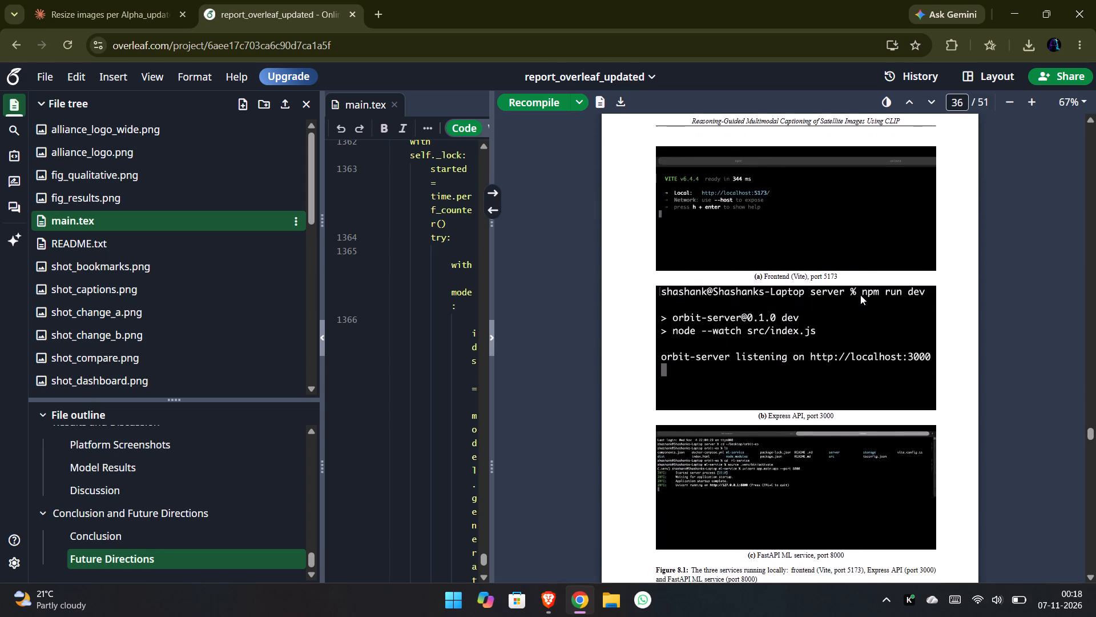
scroll(860, 295, down, 4)
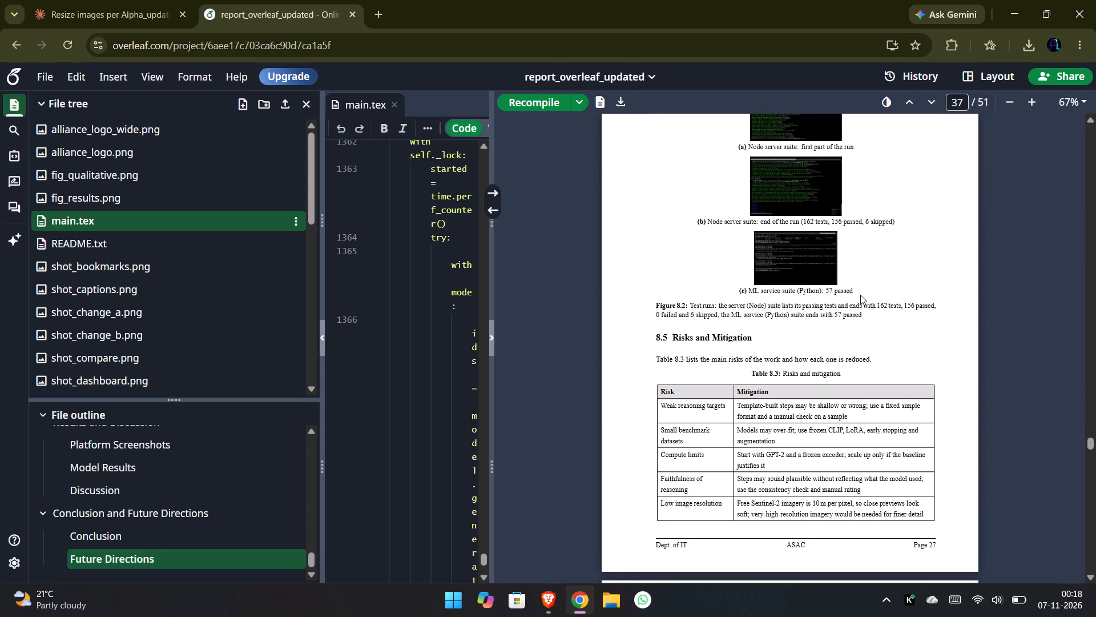
scroll(860, 295, up, 5)
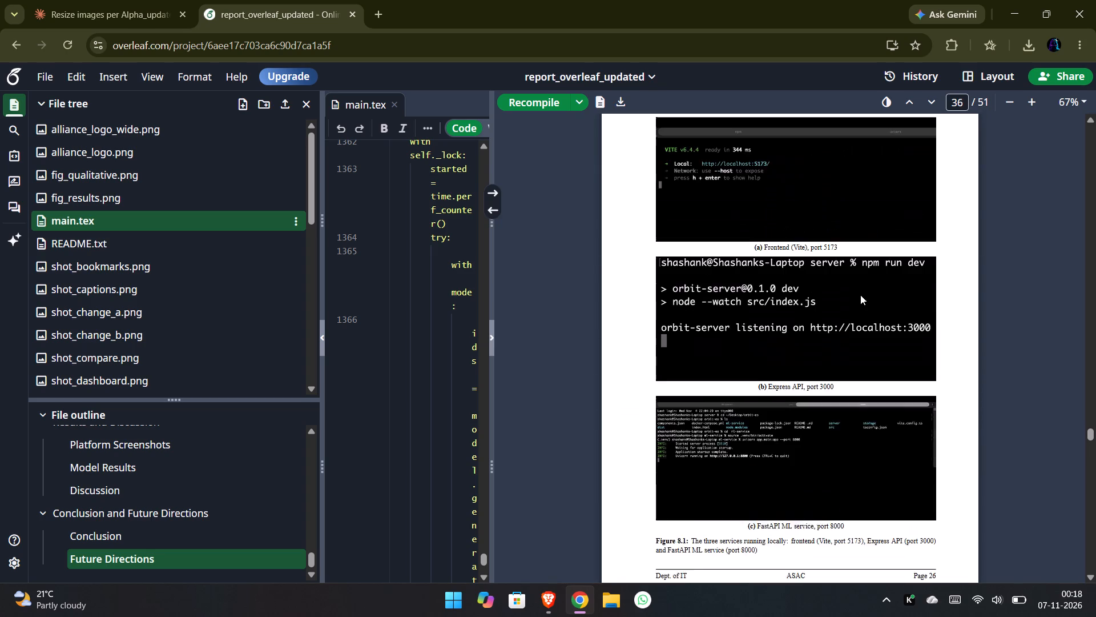
scroll(860, 295, up, 2)
scroll(860, 295, down, 1)
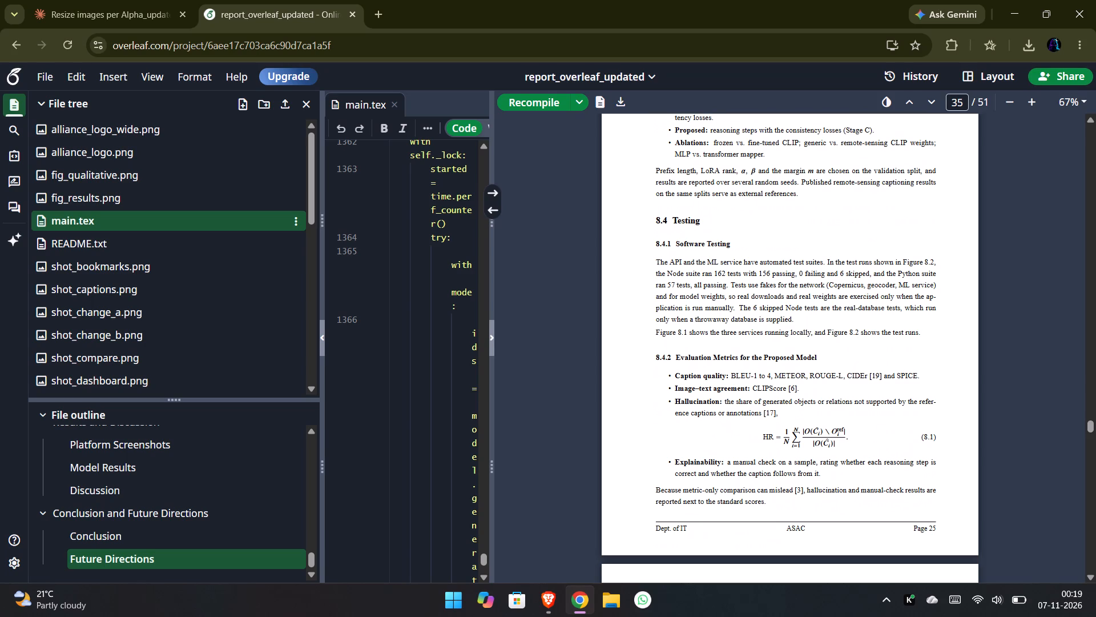
Examine the compiled preview from Section 8.4 Testing through Figures 8.1 and 8.2 to the start of Chapter 9 for image sizes and page gaps.
scroll(772, 374, down, 6)
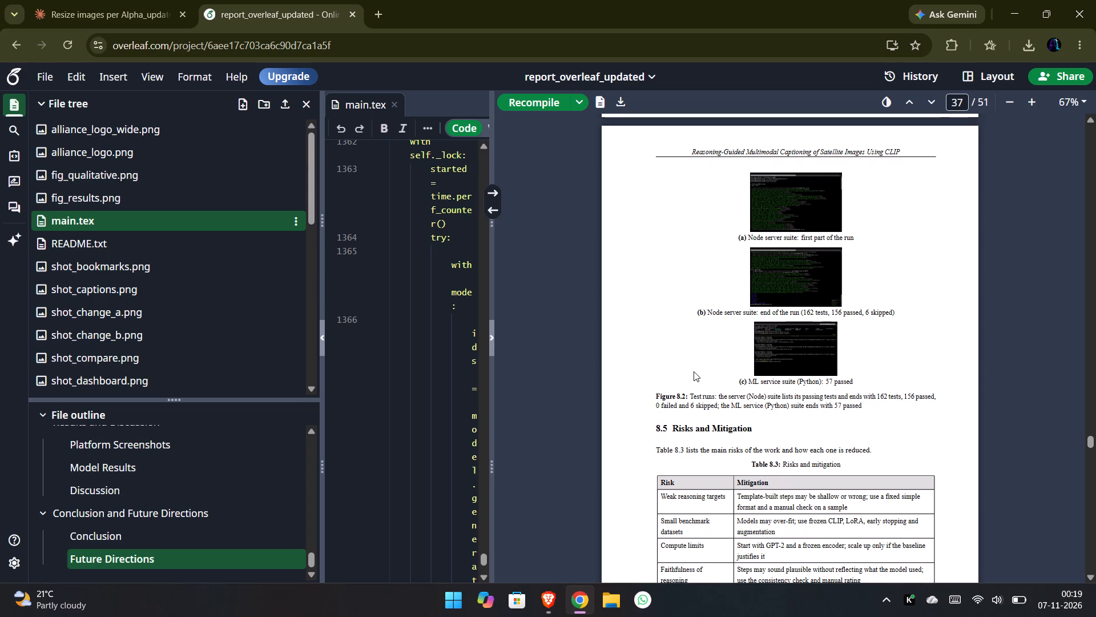
scroll(711, 380, down, 3)
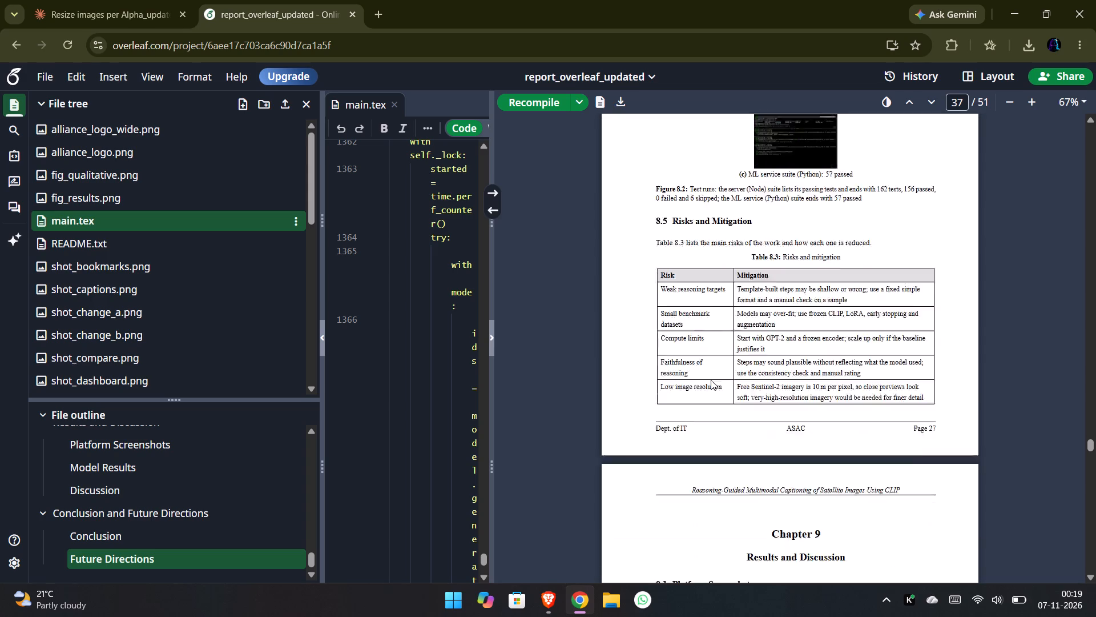
scroll(711, 380, down, 6)
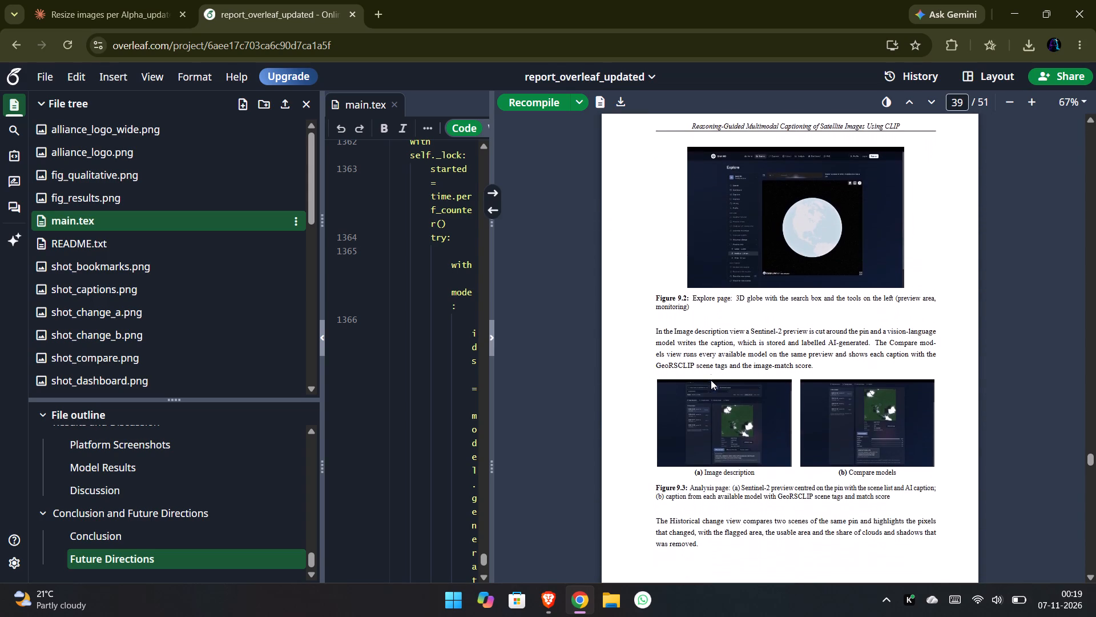
scroll(711, 380, up, 9)
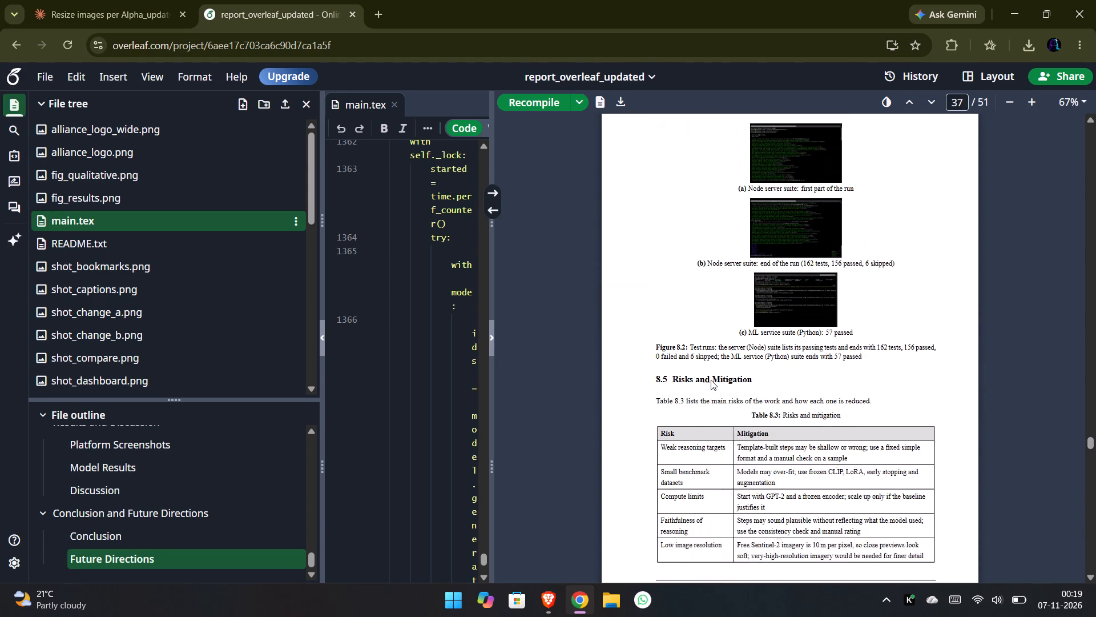
scroll(711, 380, up, 3)
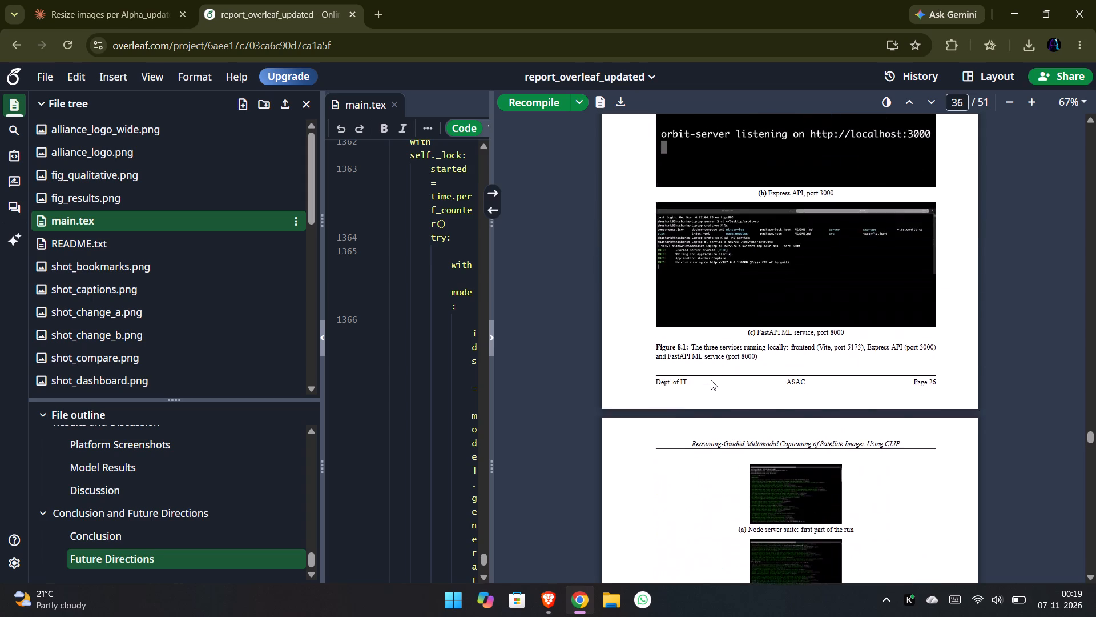
scroll(711, 380, up, 3)
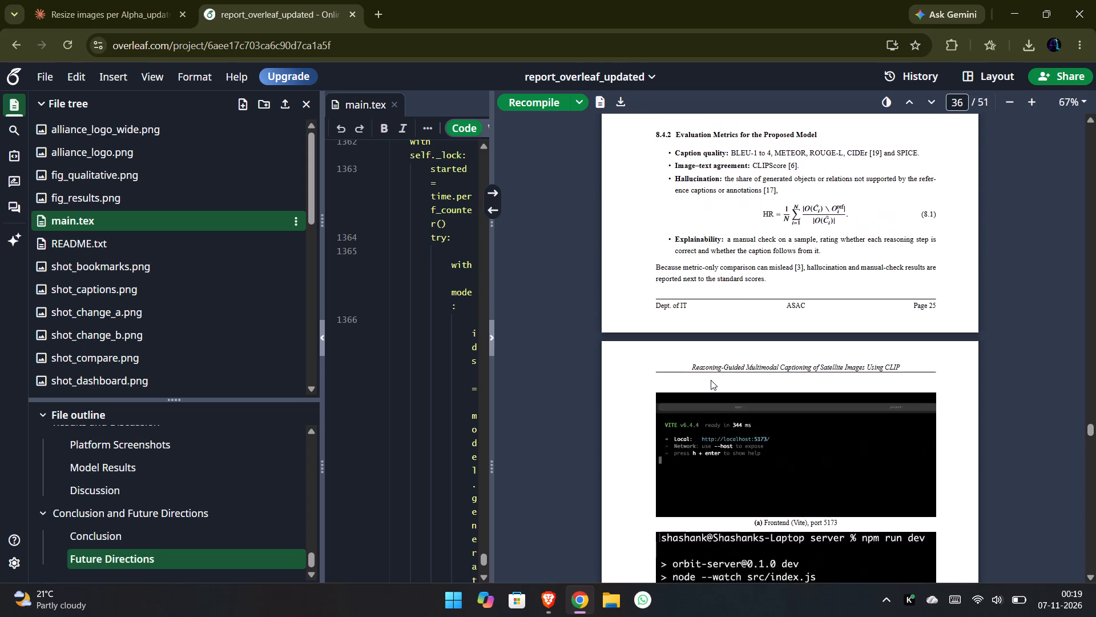
scroll(711, 380, up, 1)
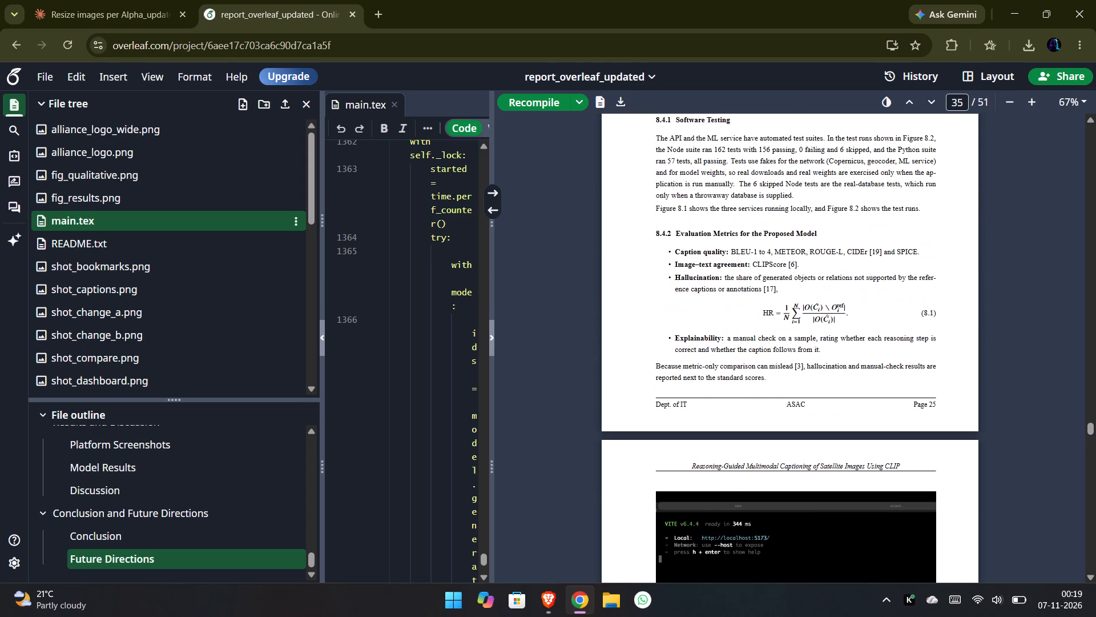
scroll(706, 234, up, 1)
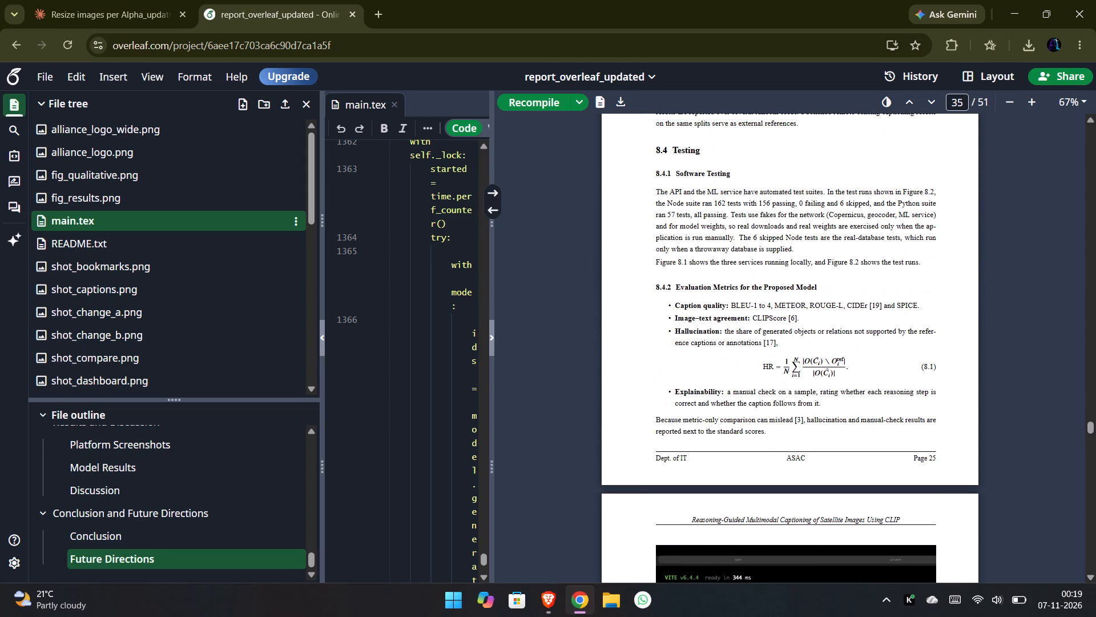
scroll(706, 234, down, 1)
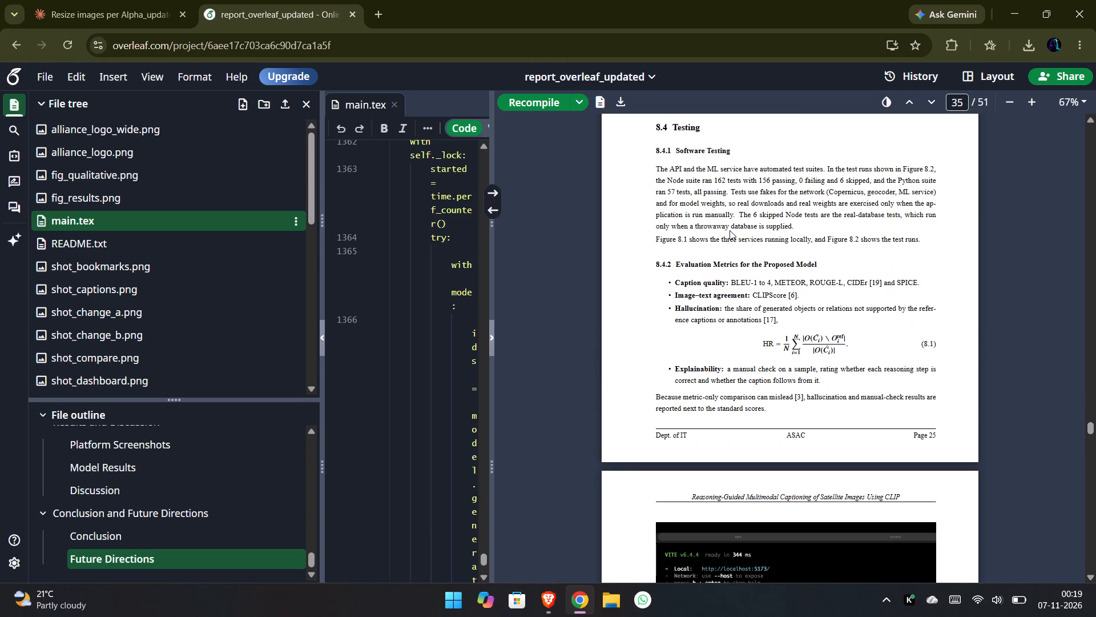
scroll(786, 213, down, 2)
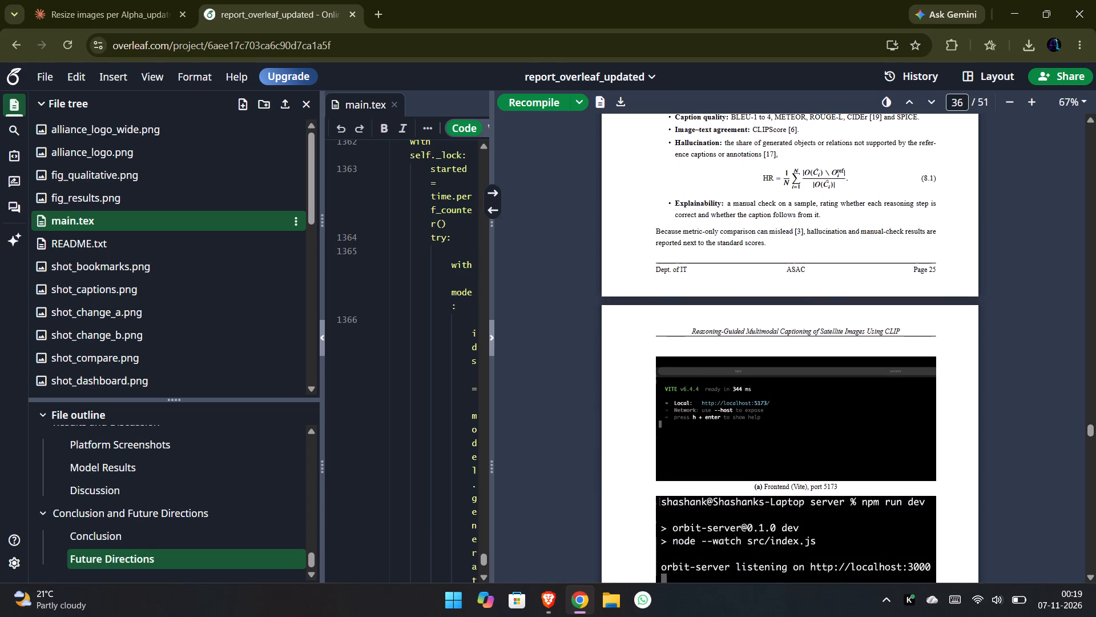
scroll(682, 324, down, 5)
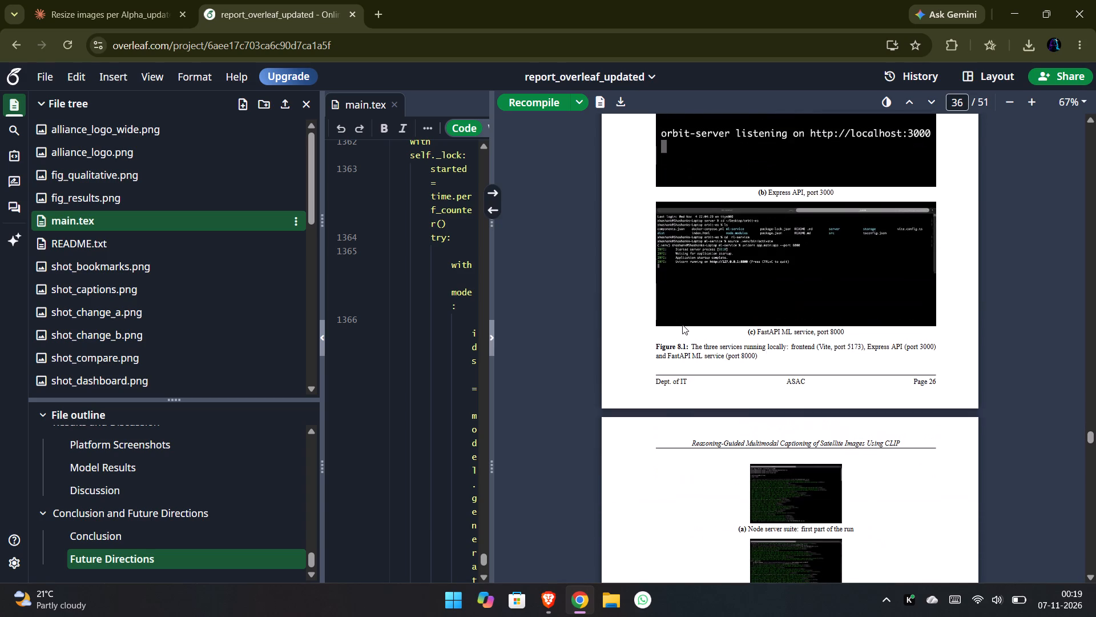
scroll(682, 324, down, 3)
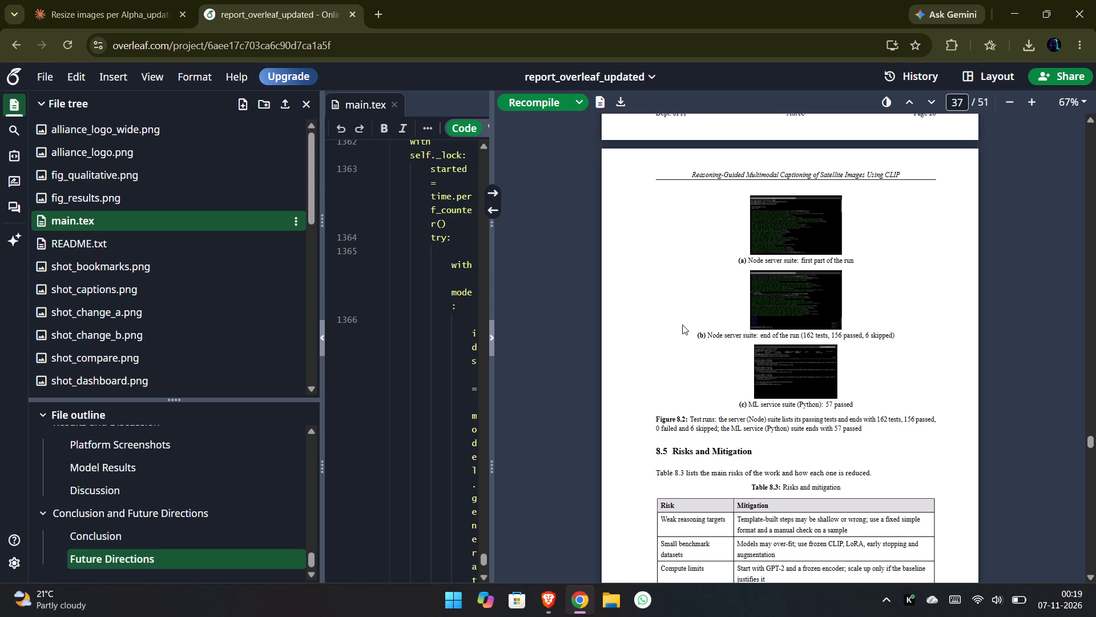
scroll(682, 324, up, 1)
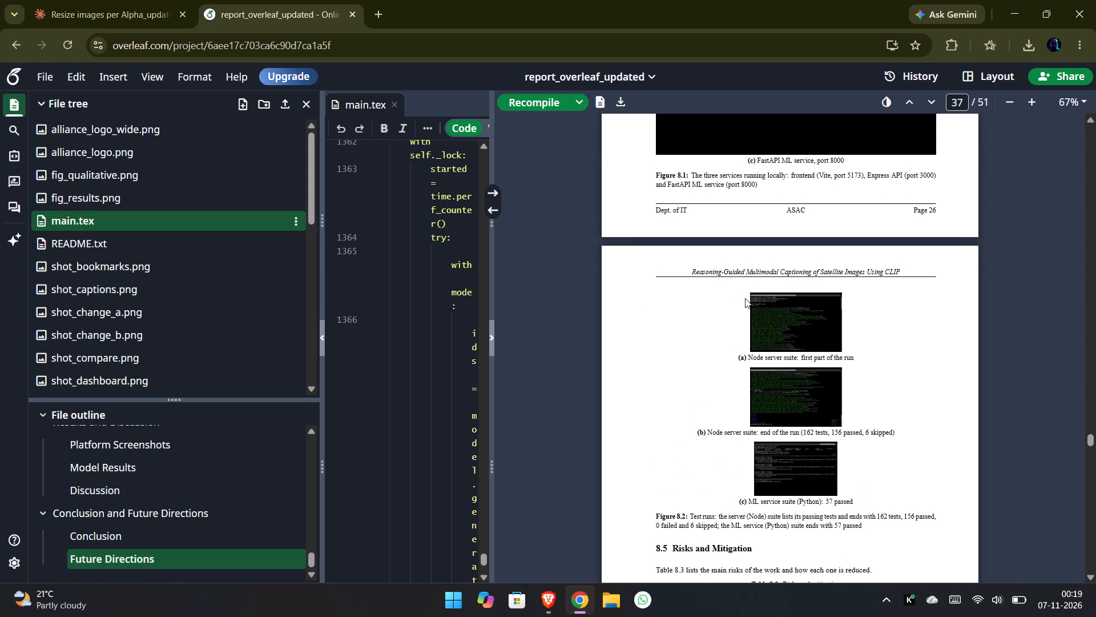
Jump from Figure 8.2's first image in the compiled preview to its source code in main.tex and widen the code editor.
double_click(760, 298)
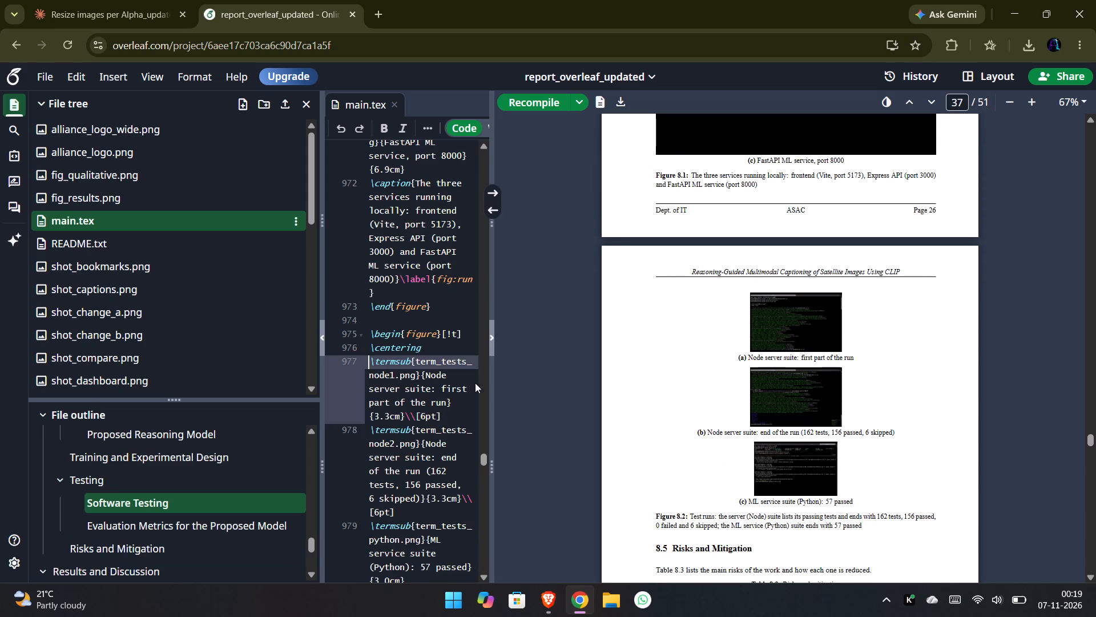
drag(493, 416, 663, 402)
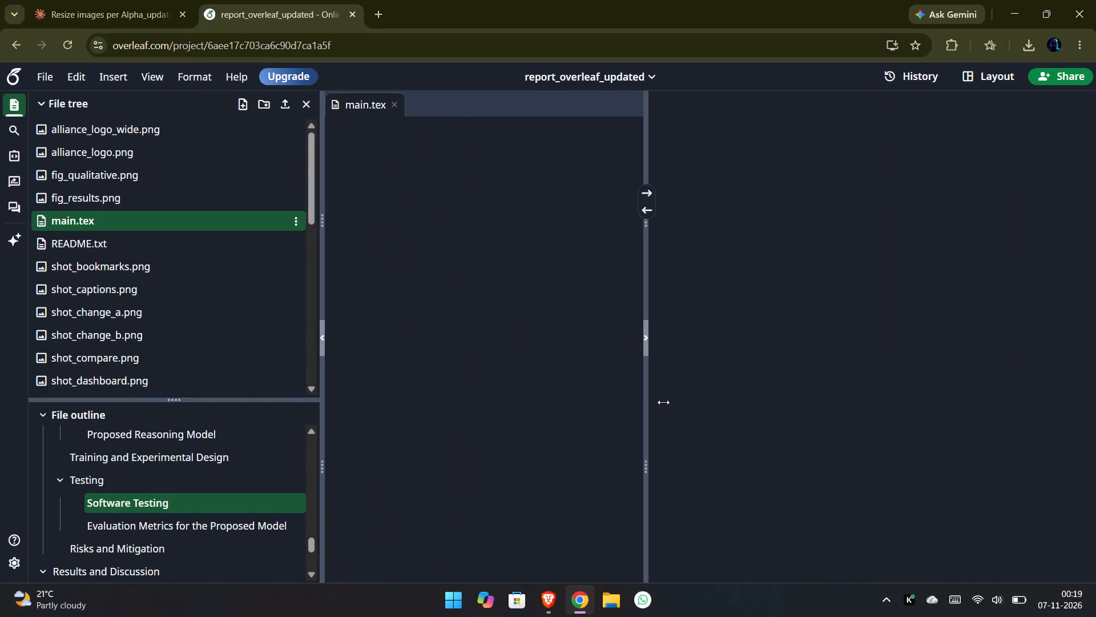
drag(663, 402, 692, 402)
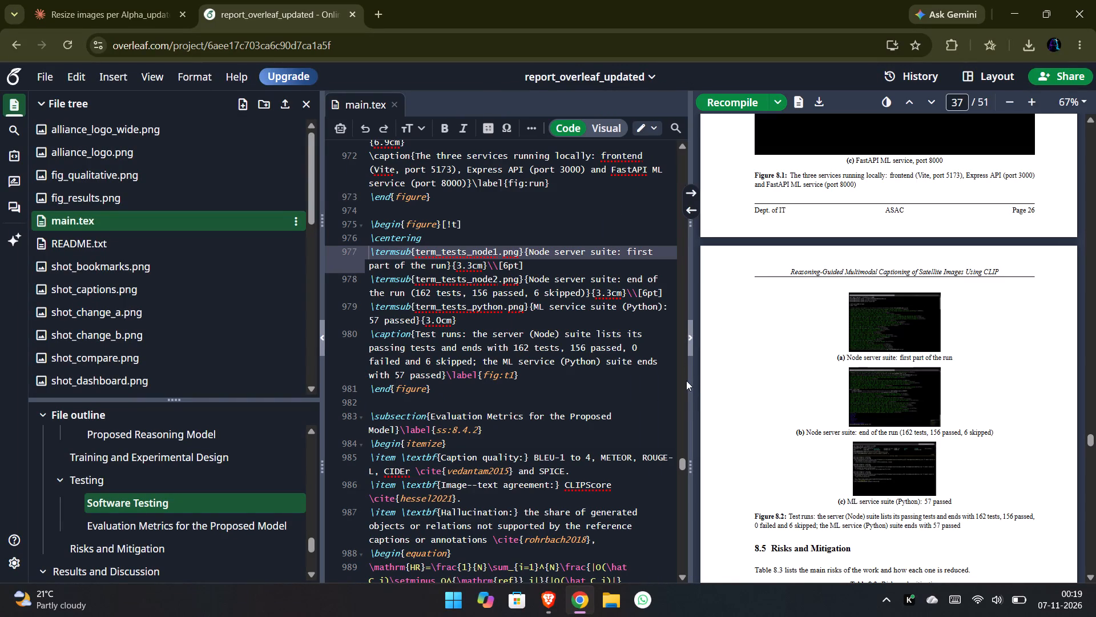
Open the downloaded report_updated.pdf and find Figure 8.2's test-run images in Chapter 8.
click(1027, 43)
click(1031, 44)
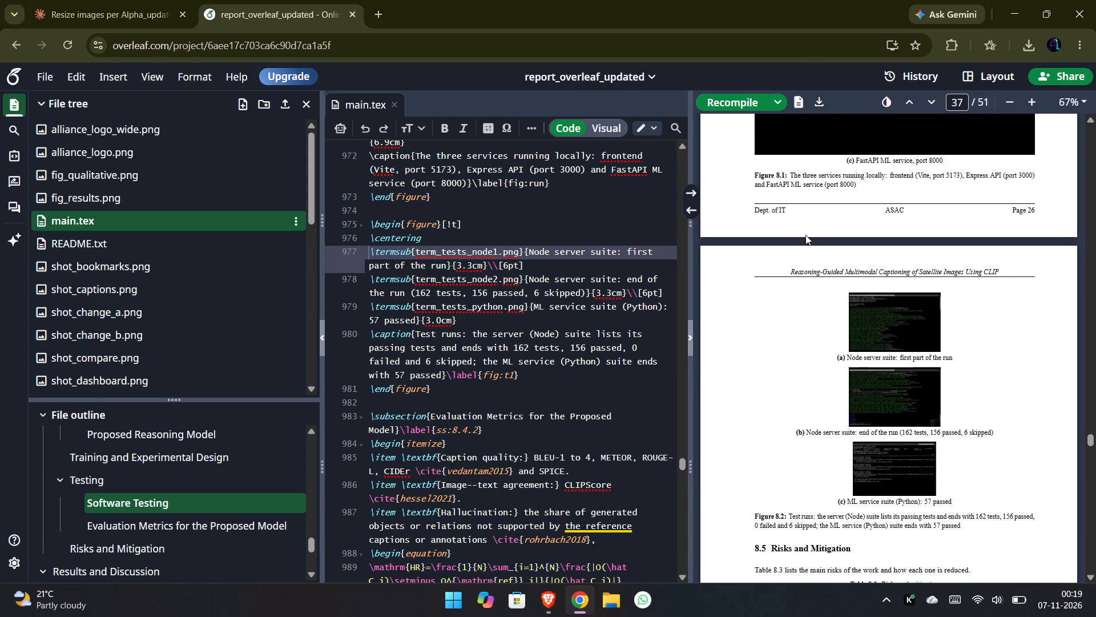
click(1021, 38)
click(860, 122)
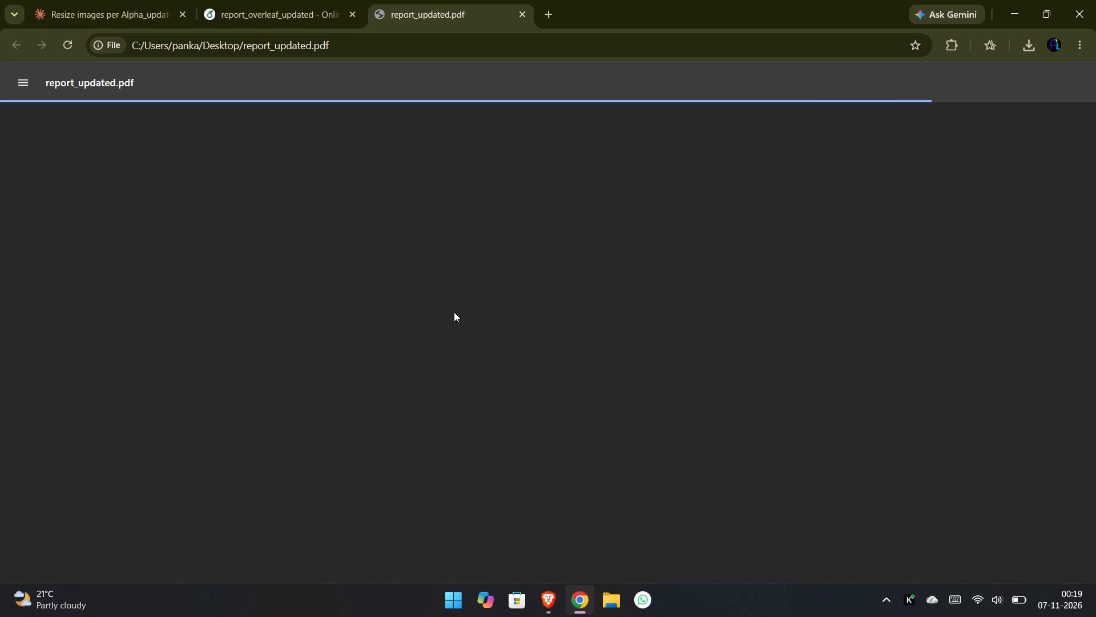
scroll(454, 312, down, 11)
scroll(454, 312, down, 12)
scroll(454, 312, down, 11)
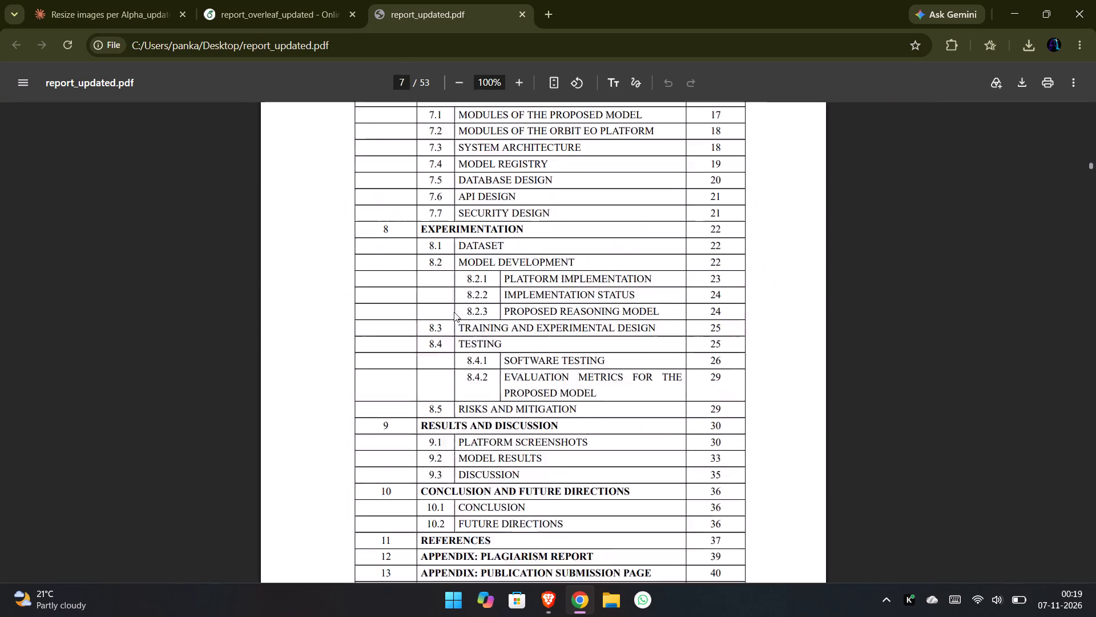
scroll(454, 312, down, 15)
scroll(454, 312, down, 12)
scroll(454, 312, down, 12)
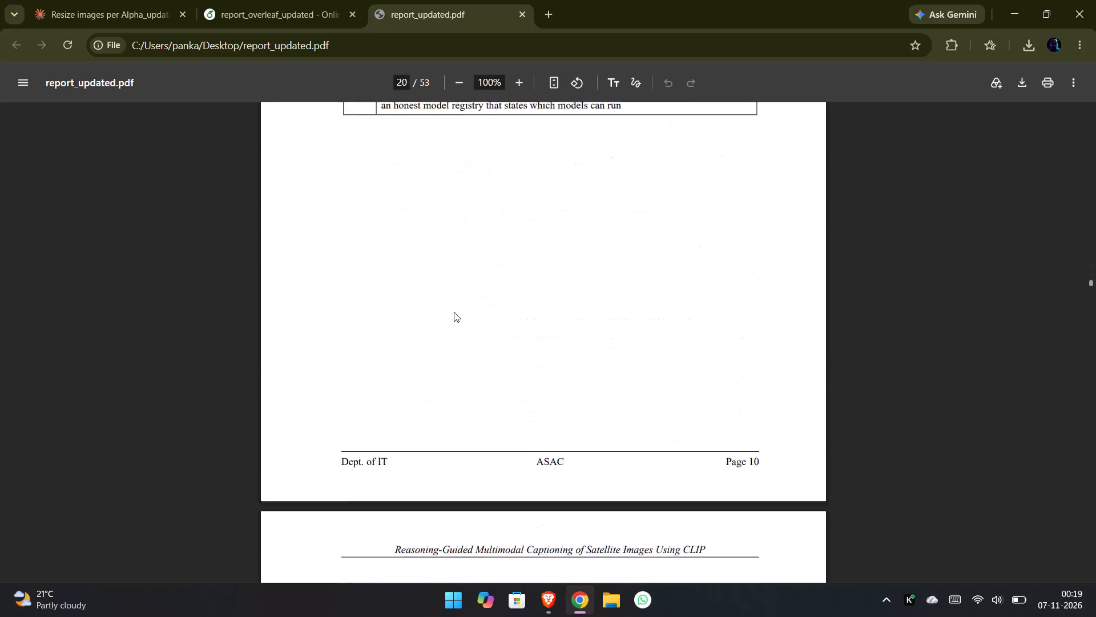
scroll(454, 312, down, 18)
scroll(454, 312, down, 7)
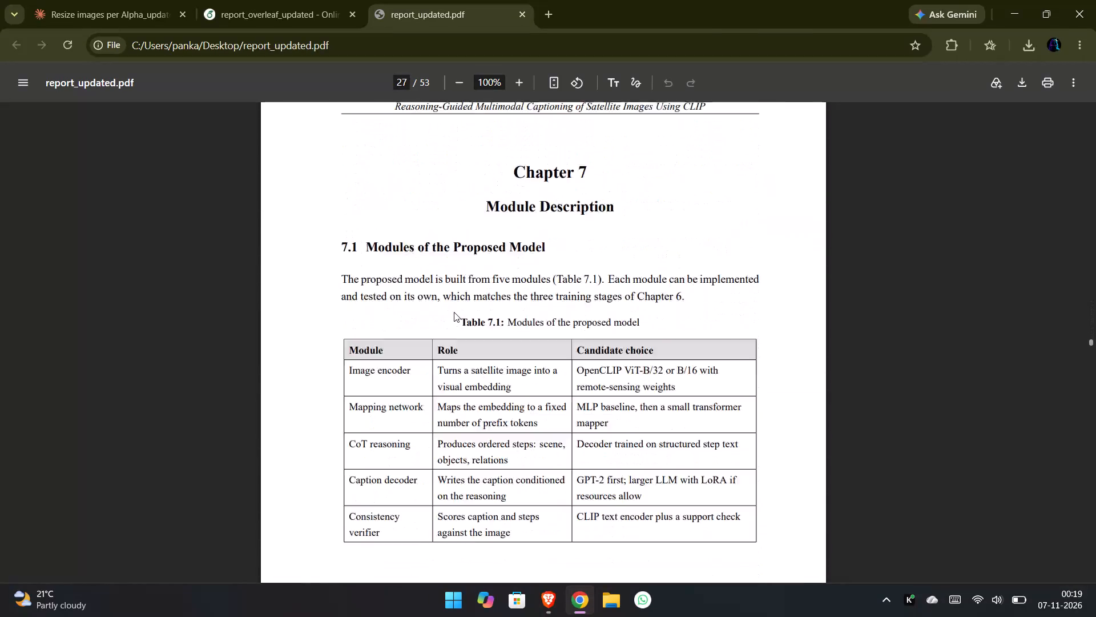
scroll(454, 312, down, 15)
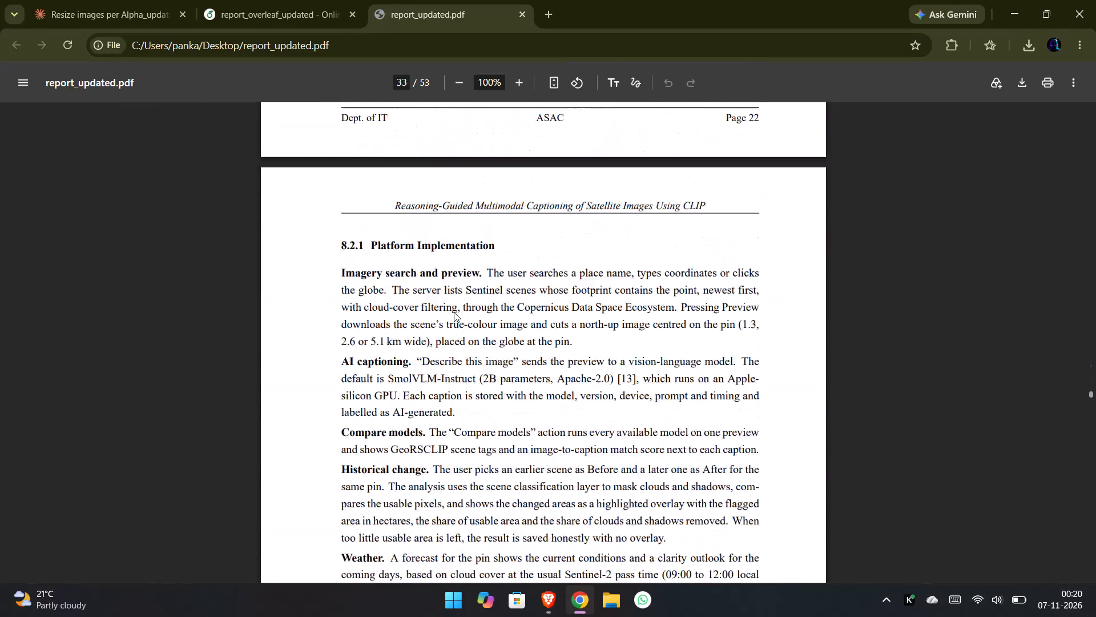
scroll(454, 312, down, 9)
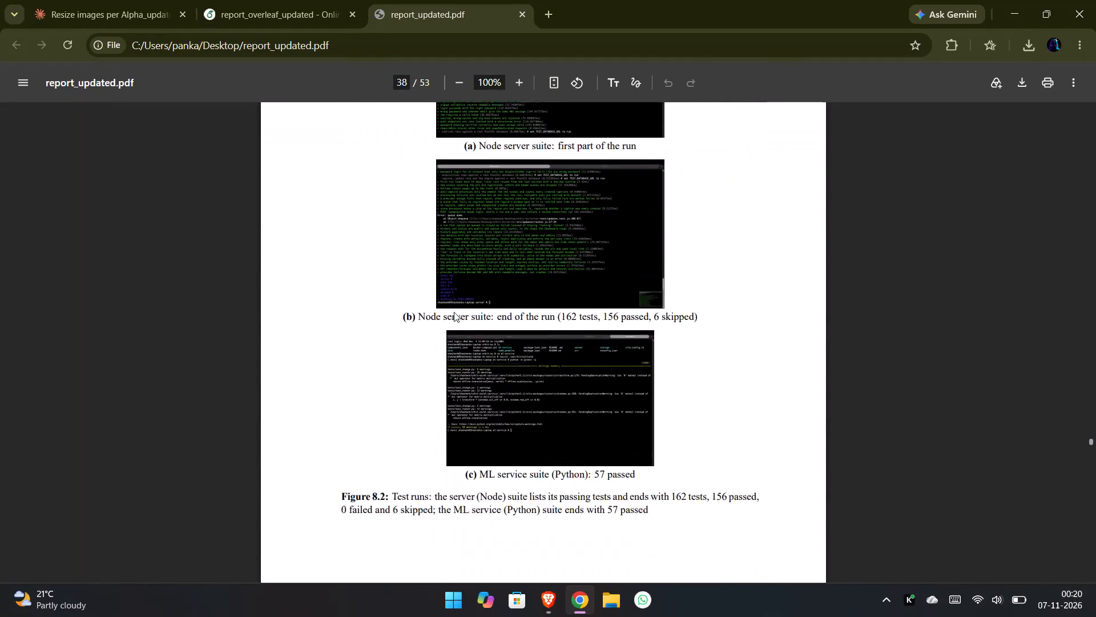
Examine the page layout and image sizes from Section 8.4.1 to Section 8.5 in report_updated.pdf, and close the PDF.
scroll(454, 312, up, 10)
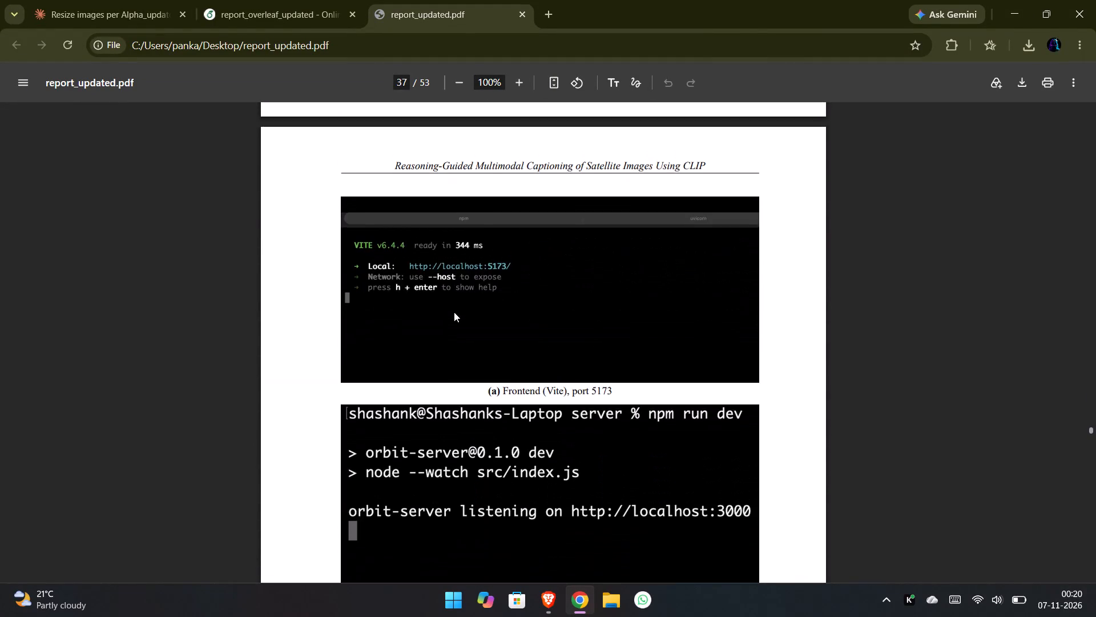
scroll(454, 312, up, 4)
scroll(454, 312, down, 1)
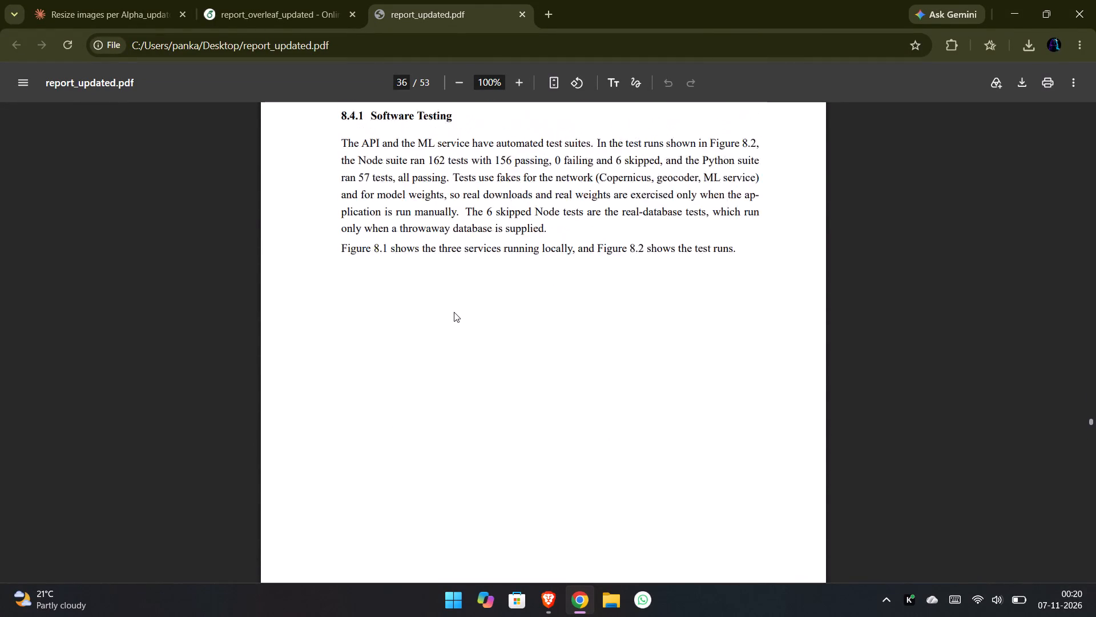
scroll(454, 312, down, 5)
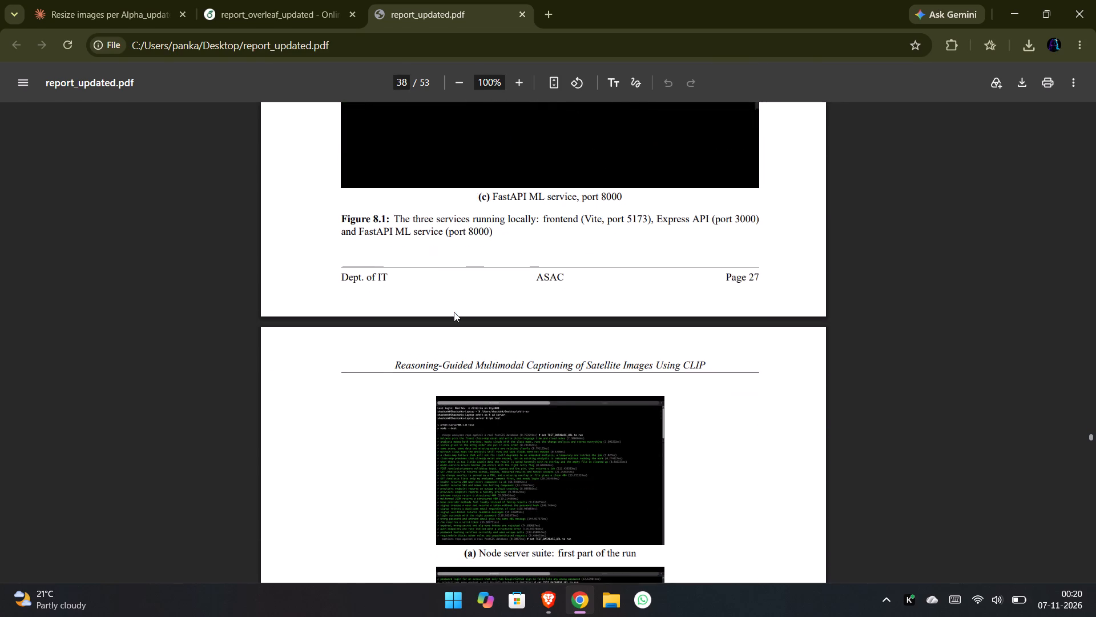
scroll(454, 312, down, 5)
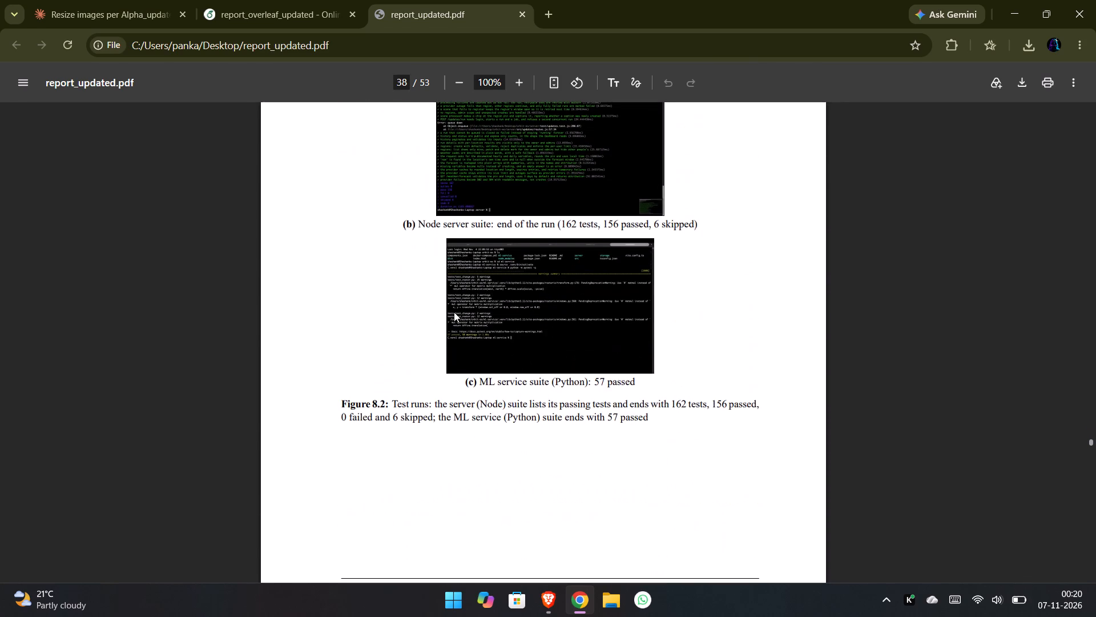
scroll(454, 312, down, 2)
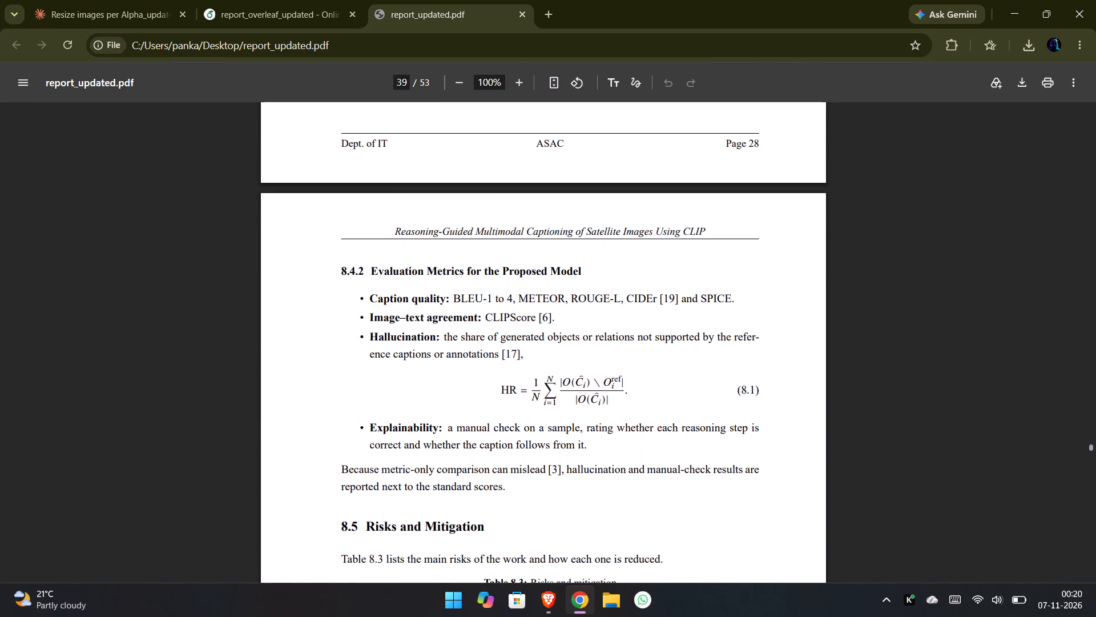
scroll(466, 336, down, 1)
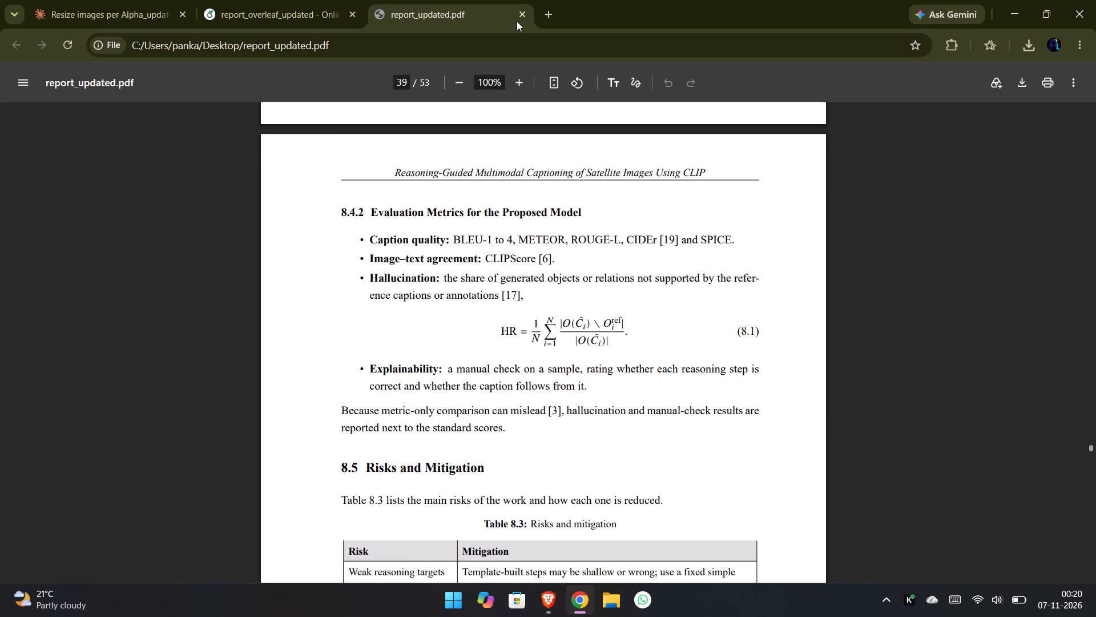
click(518, 19)
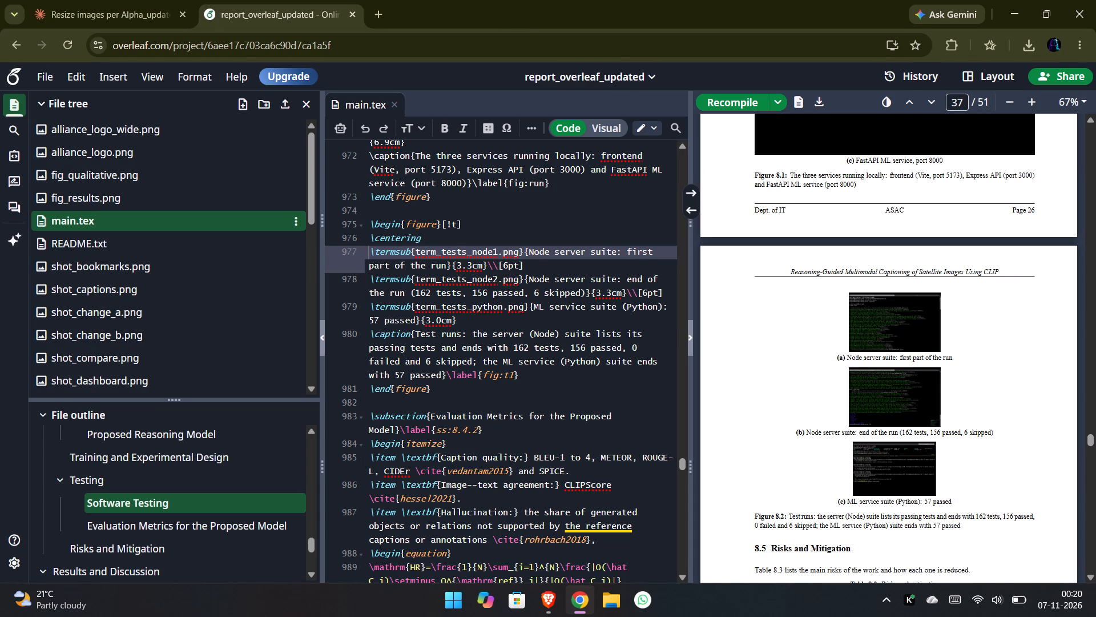
Set the size of term_tests_node1.png in the Figure 8.2 code to 7cm.
click(473, 263)
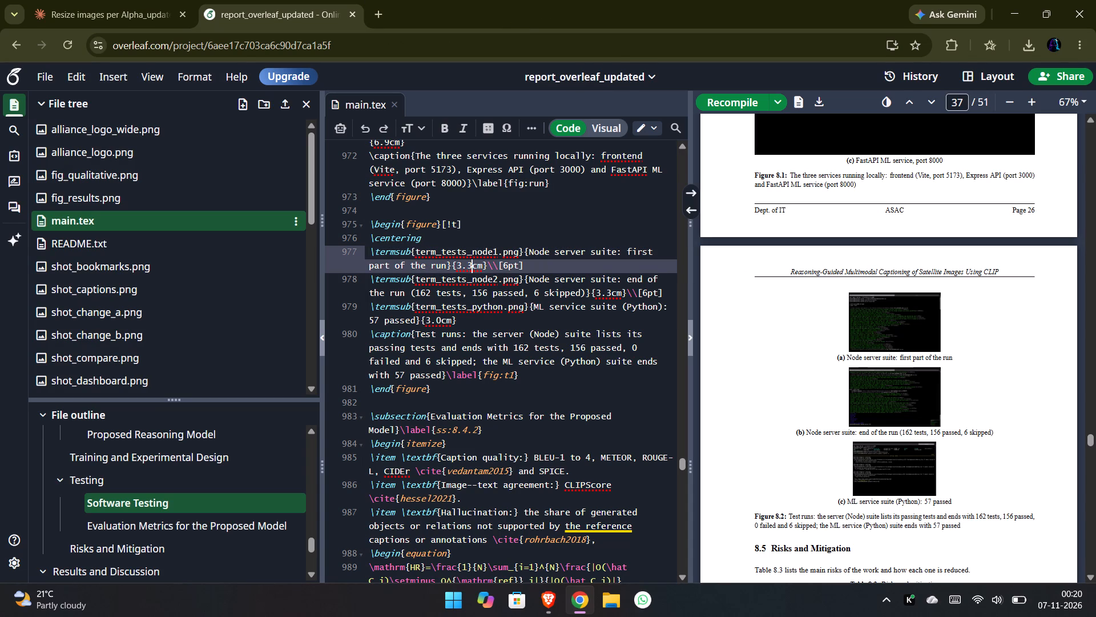
click(873, 328)
click(470, 263)
drag(470, 263, 458, 263)
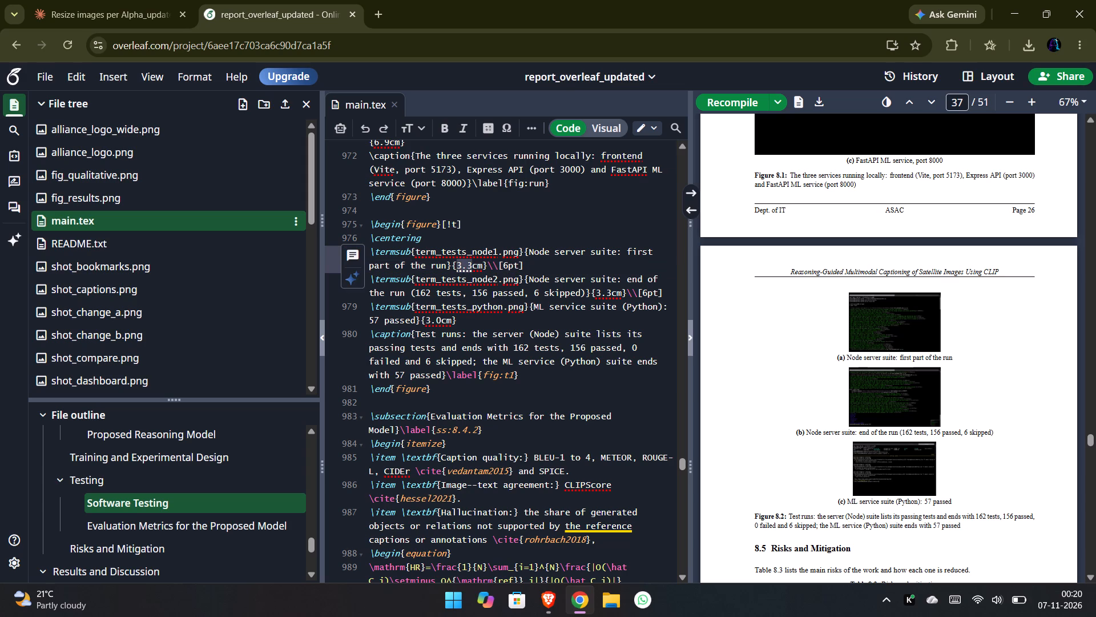
key(7)
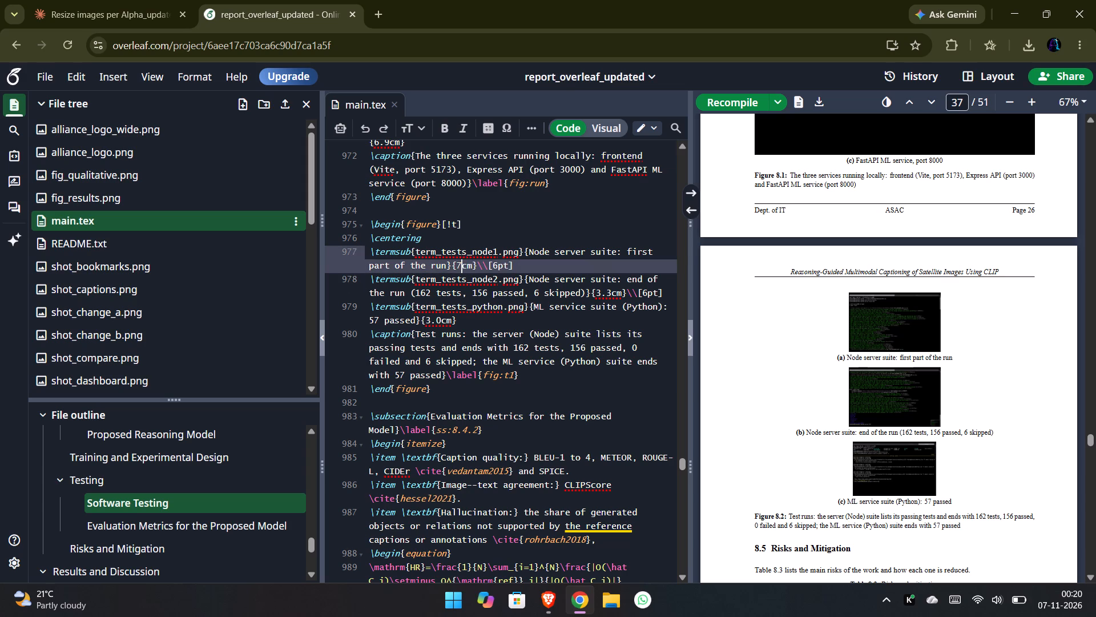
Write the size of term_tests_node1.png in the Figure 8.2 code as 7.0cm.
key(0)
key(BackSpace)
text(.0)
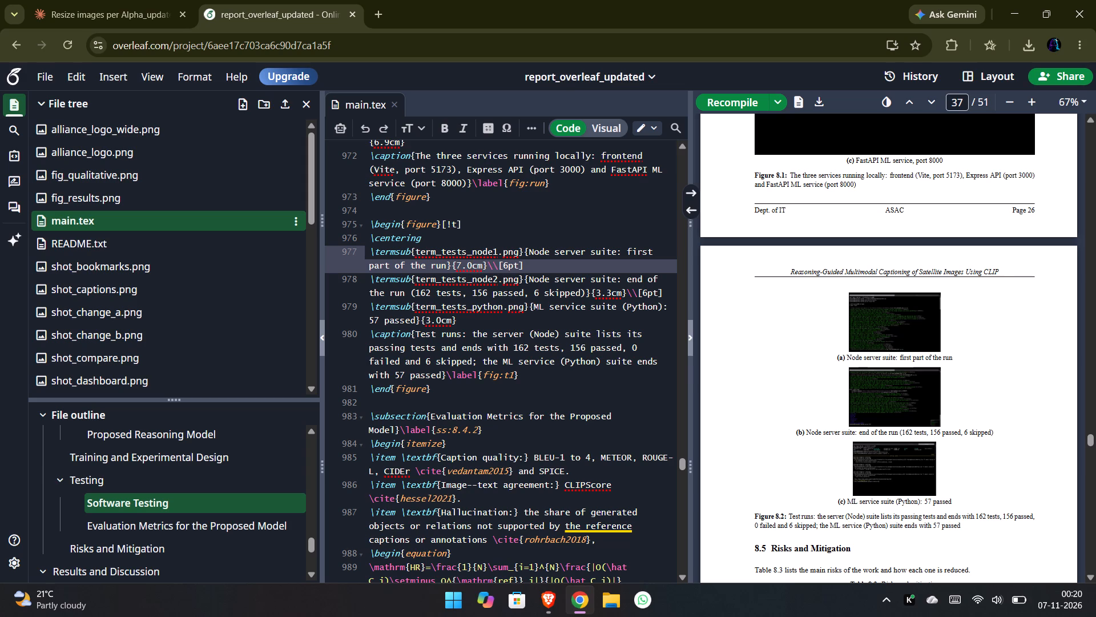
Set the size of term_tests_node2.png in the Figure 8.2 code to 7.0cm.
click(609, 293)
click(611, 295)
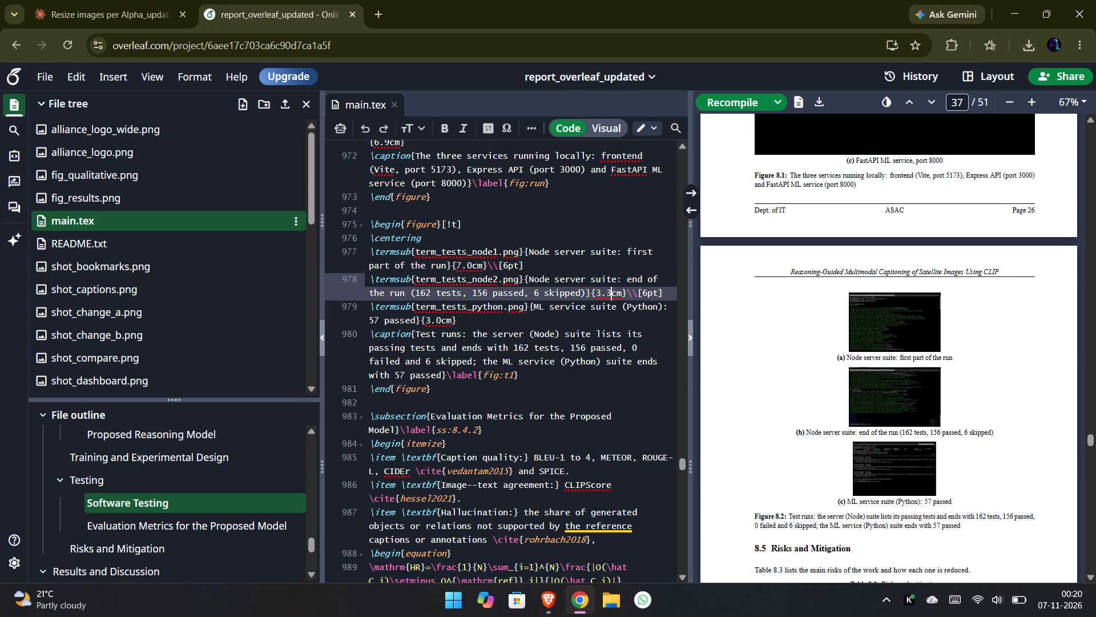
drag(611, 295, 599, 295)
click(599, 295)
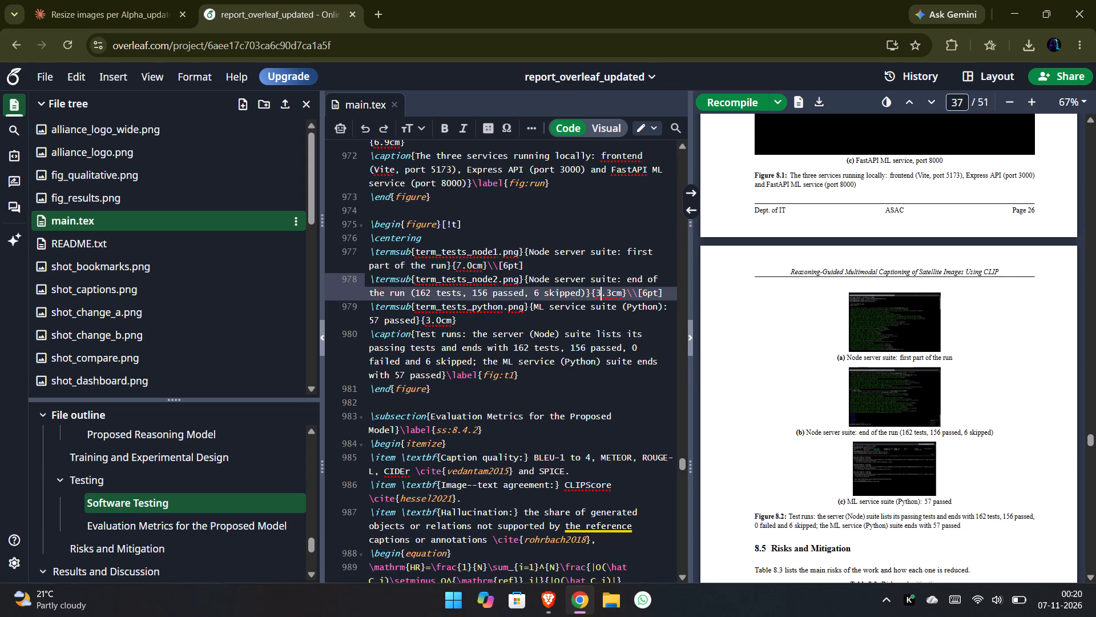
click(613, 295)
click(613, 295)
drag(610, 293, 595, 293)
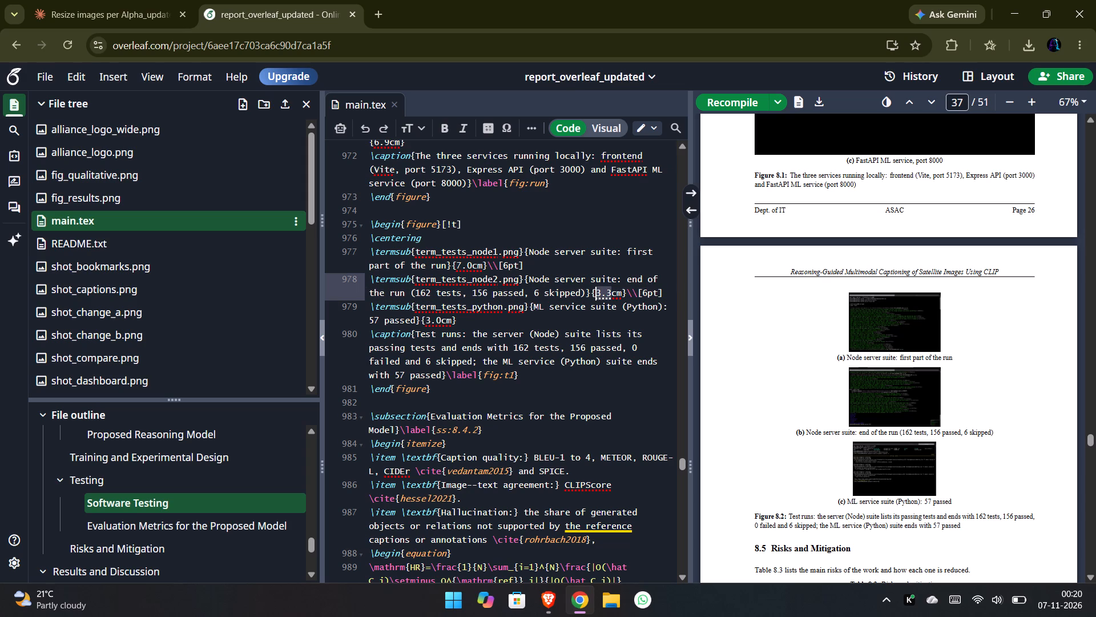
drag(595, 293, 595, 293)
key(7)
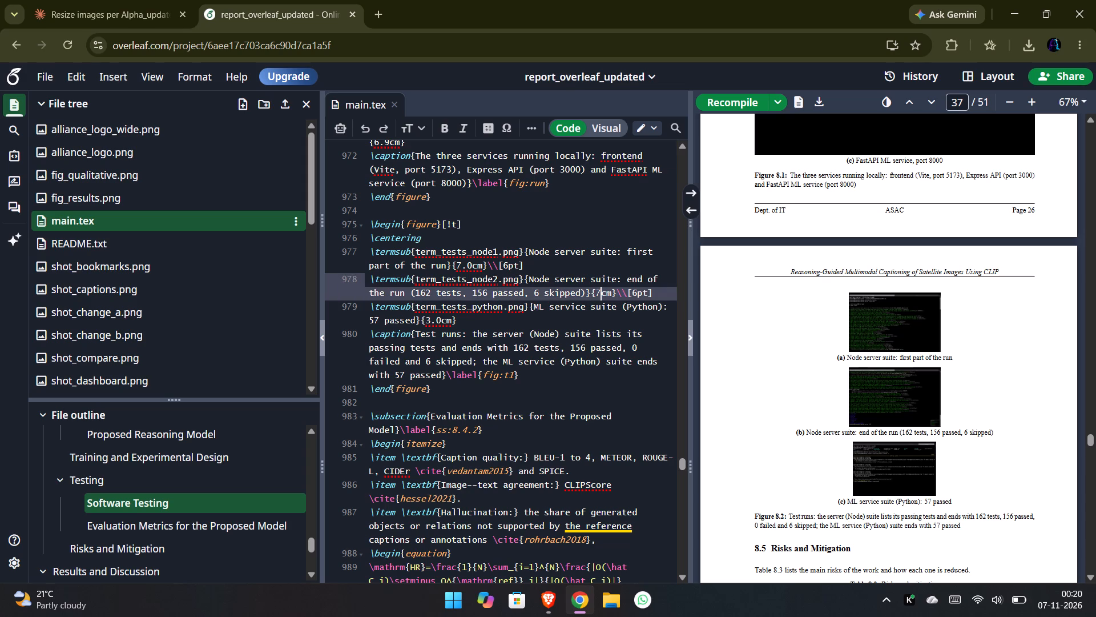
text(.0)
Set the size of term_tests_python.png in the Figure 8.2 code to 7.0cm.
click(439, 321)
drag(439, 321, 428, 322)
click(428, 322)
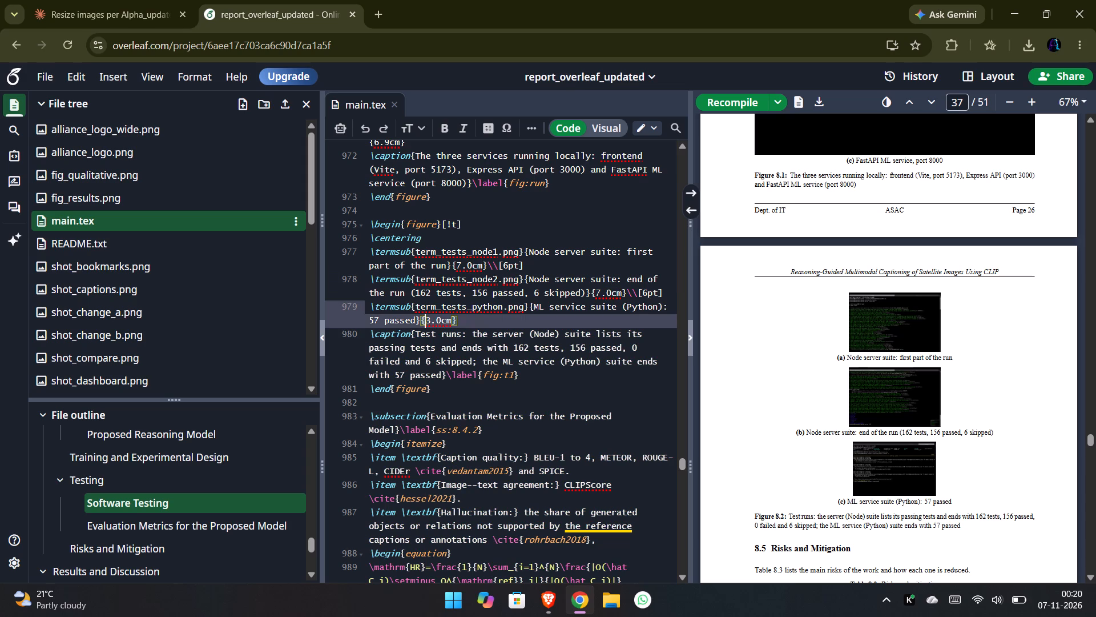
click(444, 322)
click(442, 322)
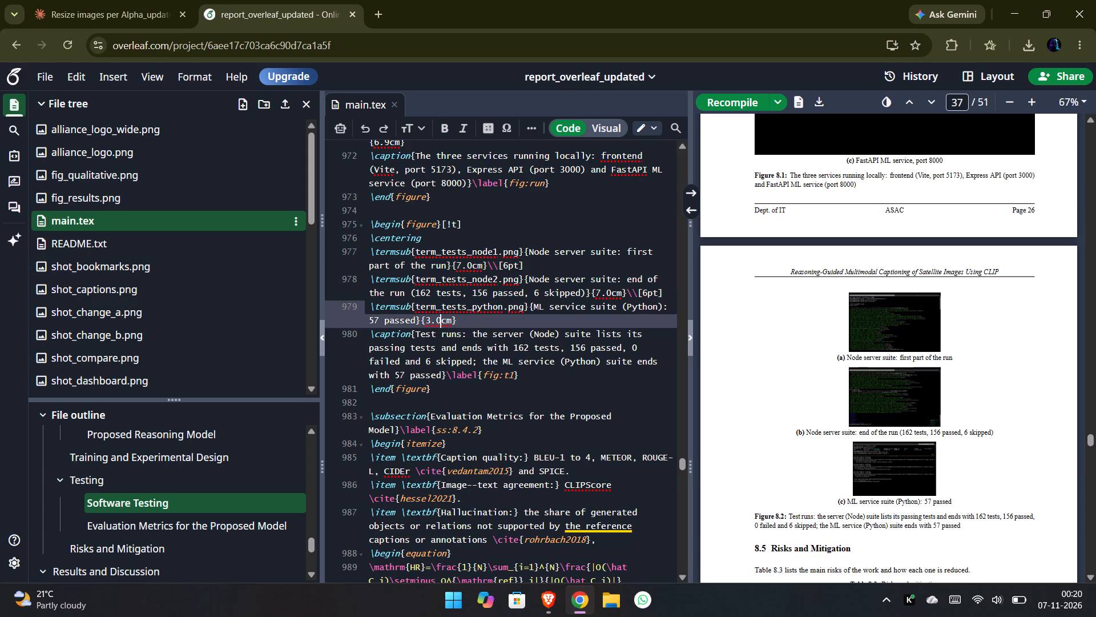
drag(442, 322, 434, 322)
click(434, 322)
drag(441, 322, 424, 322)
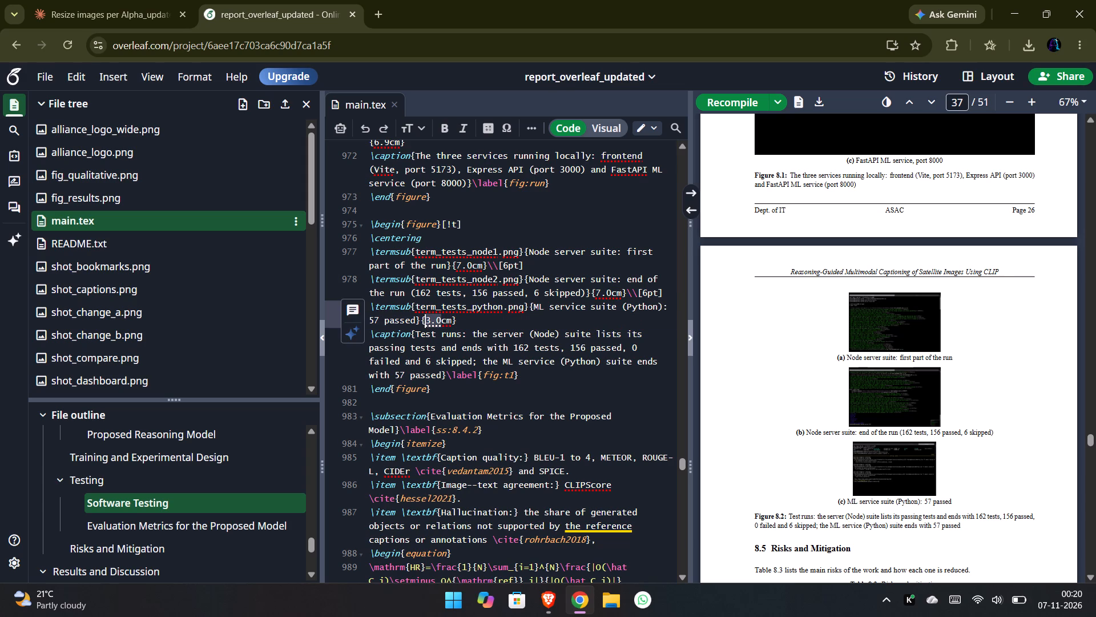
key(7)
text(.0)
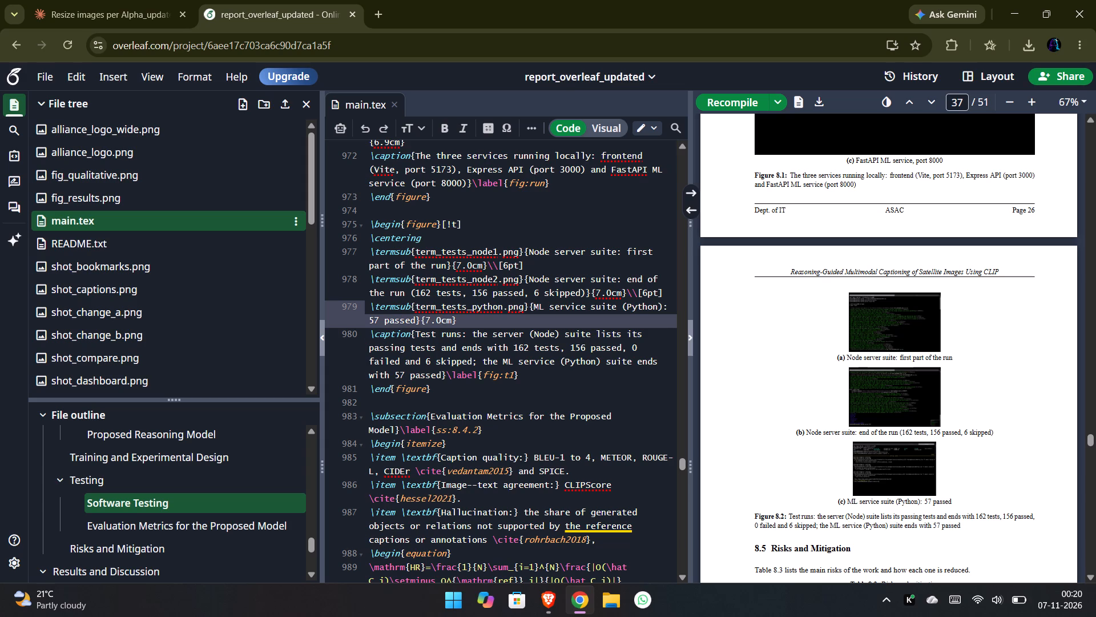
Recompile the report and widen the compiled preview.
click(494, 330)
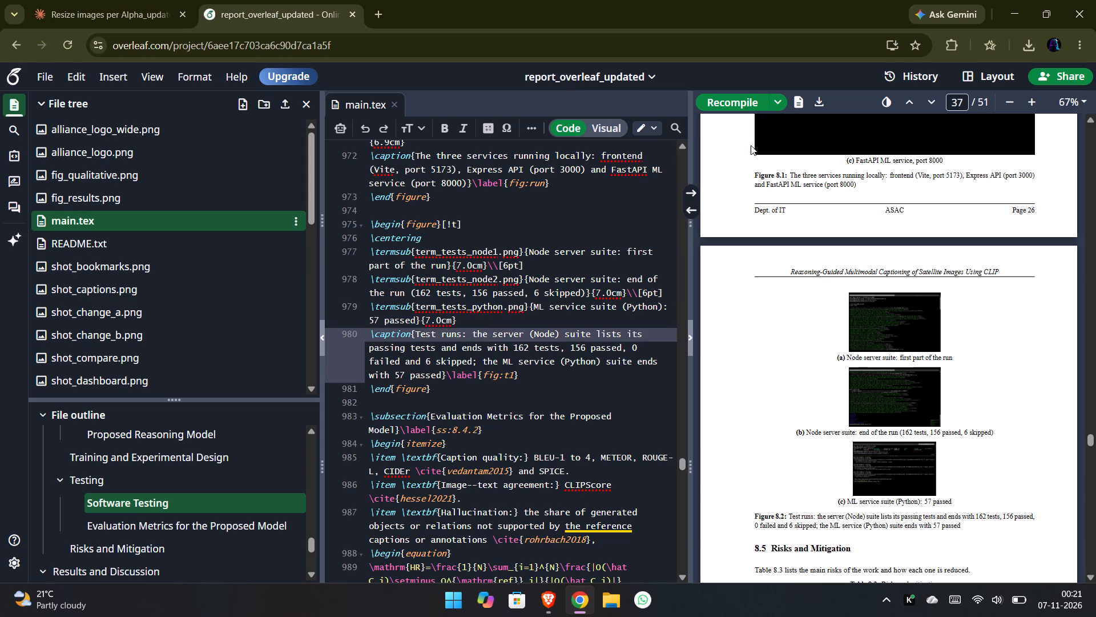
click(734, 106)
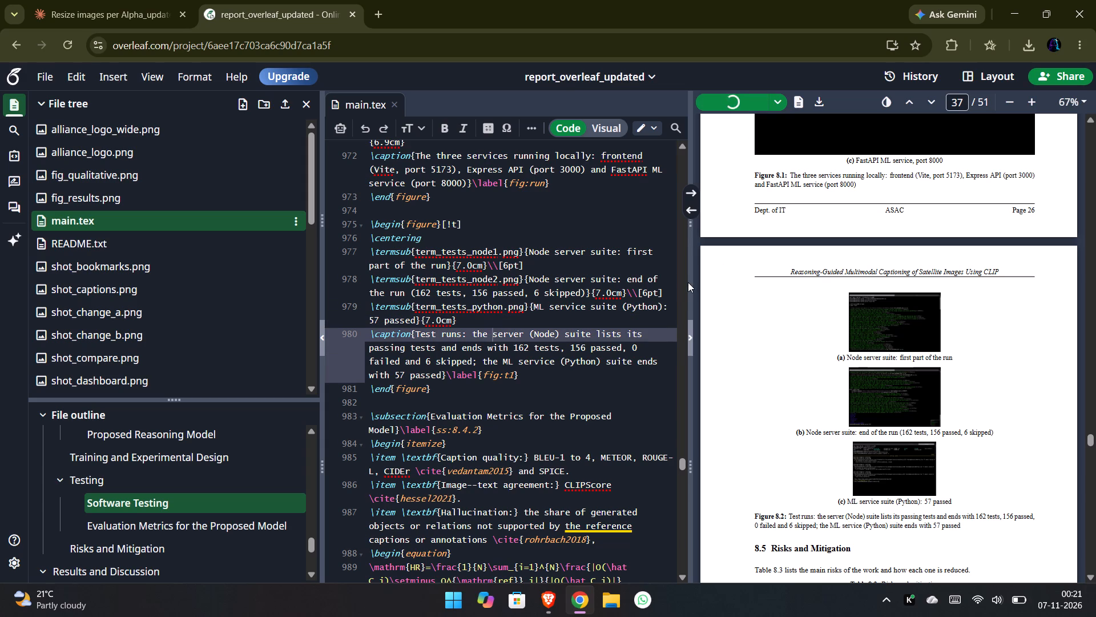
click(688, 282)
drag(690, 286, 510, 287)
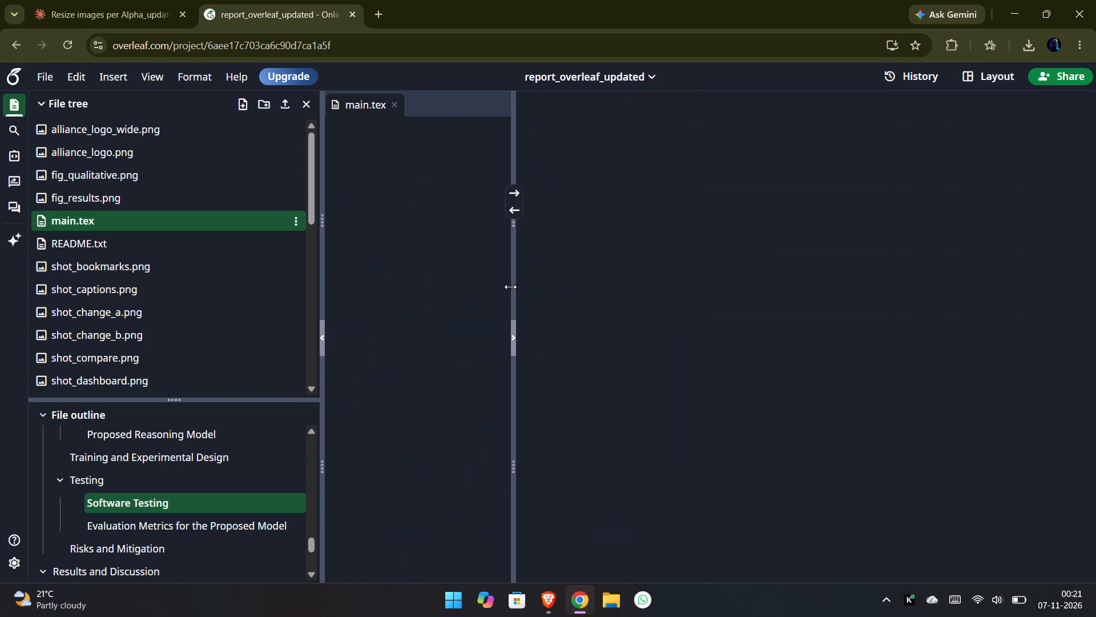
drag(510, 287, 499, 287)
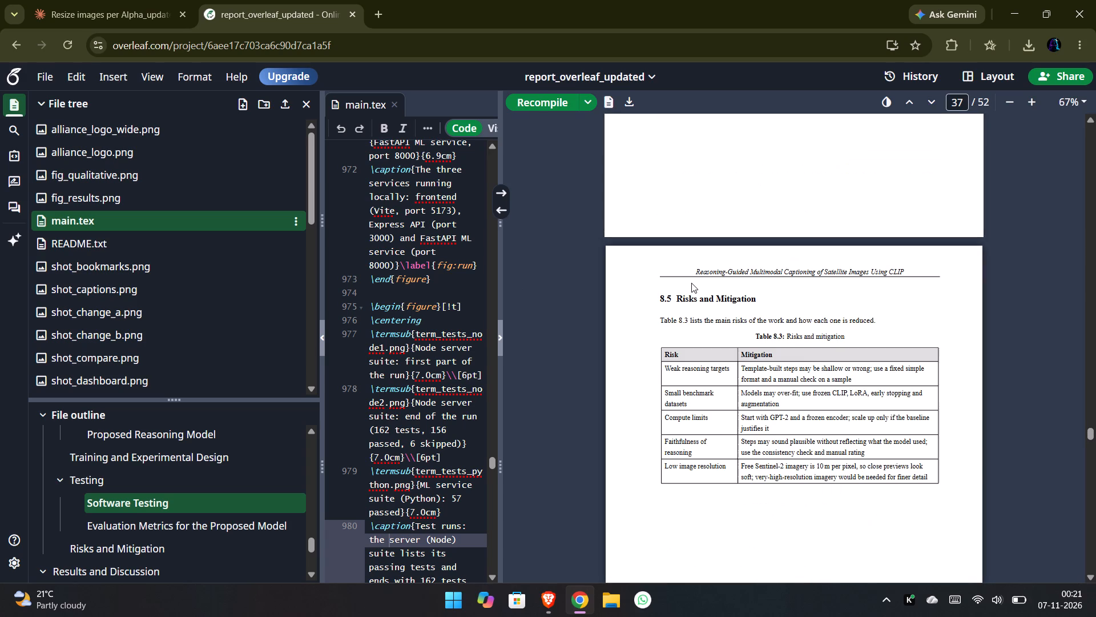
Examine the page layout and the placement of Figure 8.2 from Section 8.4.1 to the start of Chapter 9 in the compiled preview.
scroll(798, 325, down, 4)
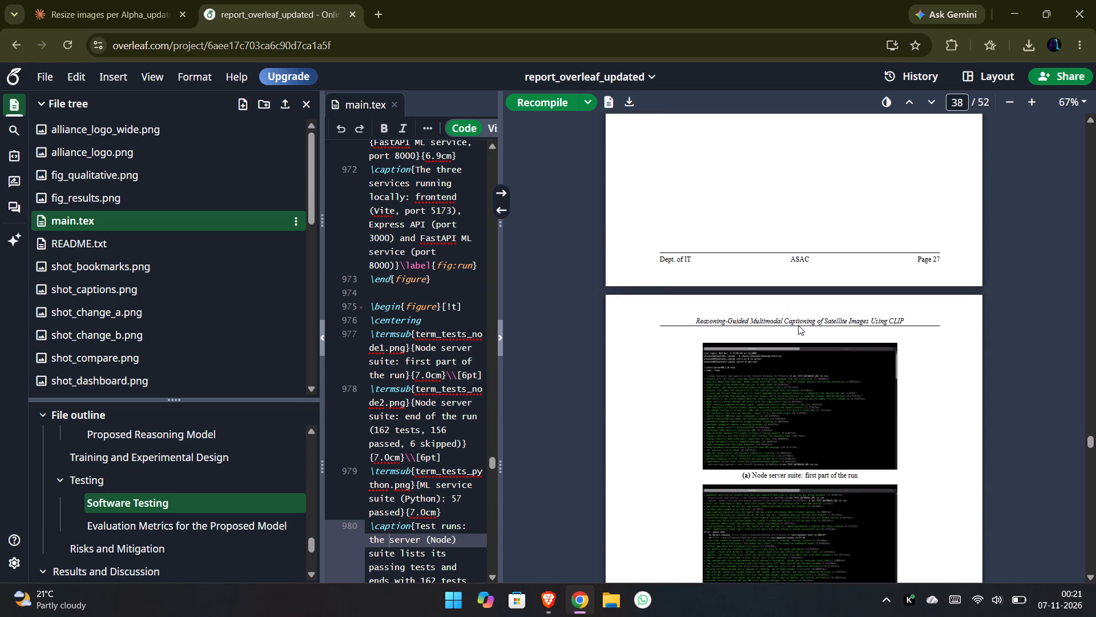
scroll(798, 325, down, 1)
scroll(798, 325, up, 5)
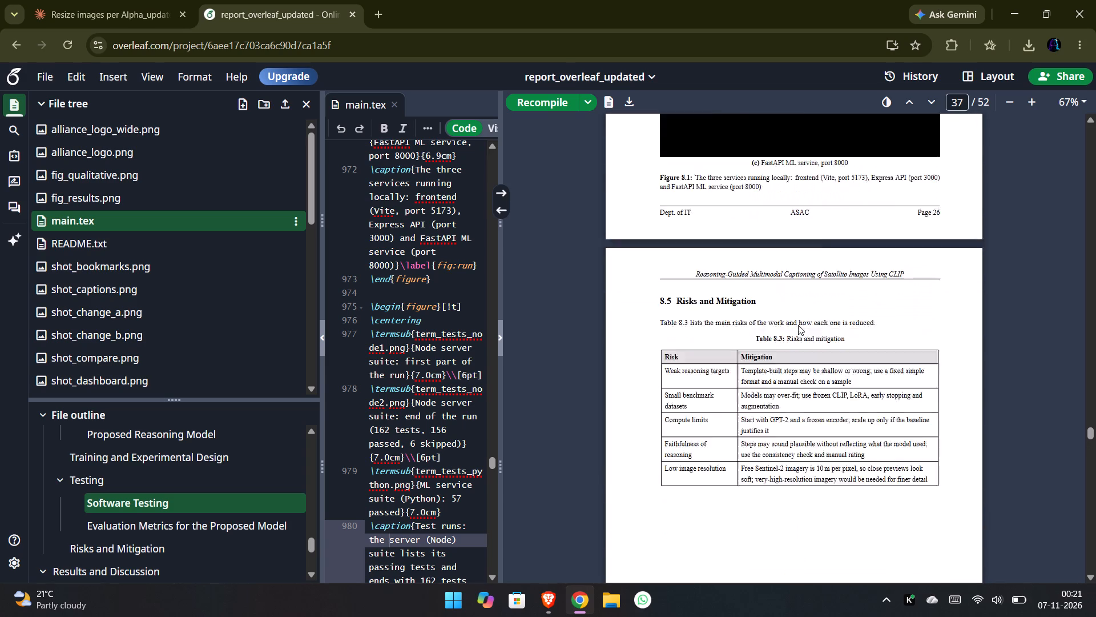
scroll(798, 325, up, 8)
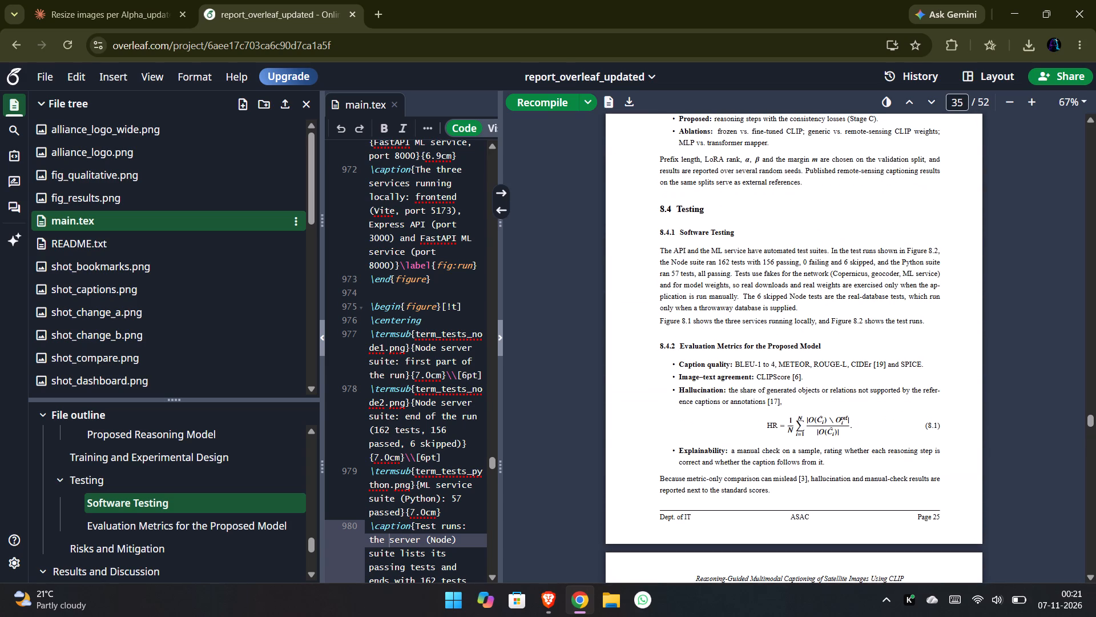
scroll(798, 325, down, 5)
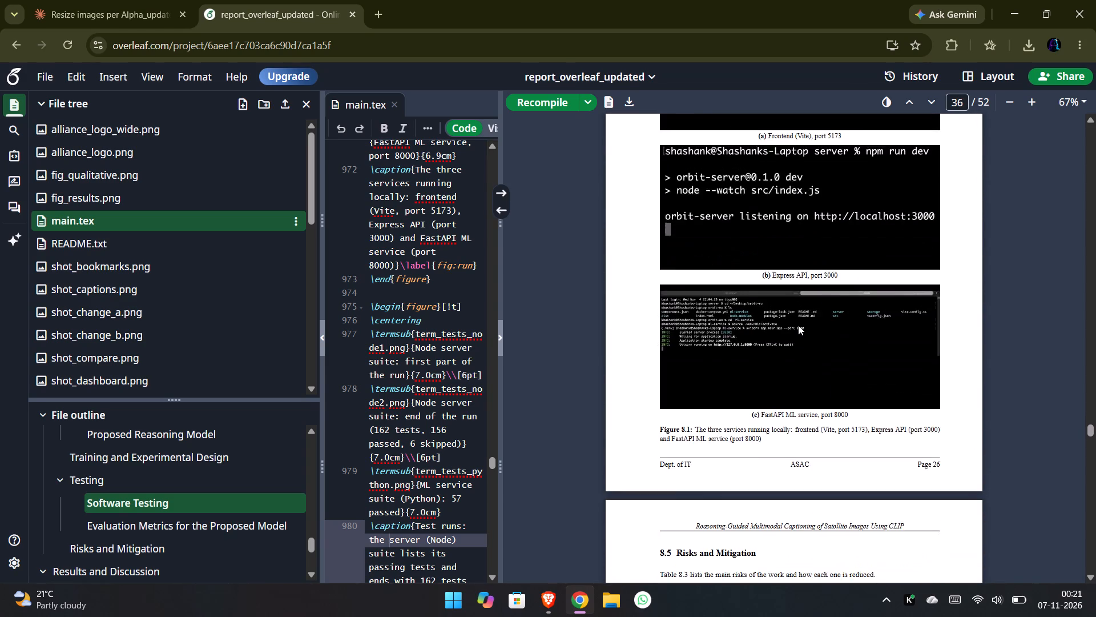
scroll(798, 325, down, 5)
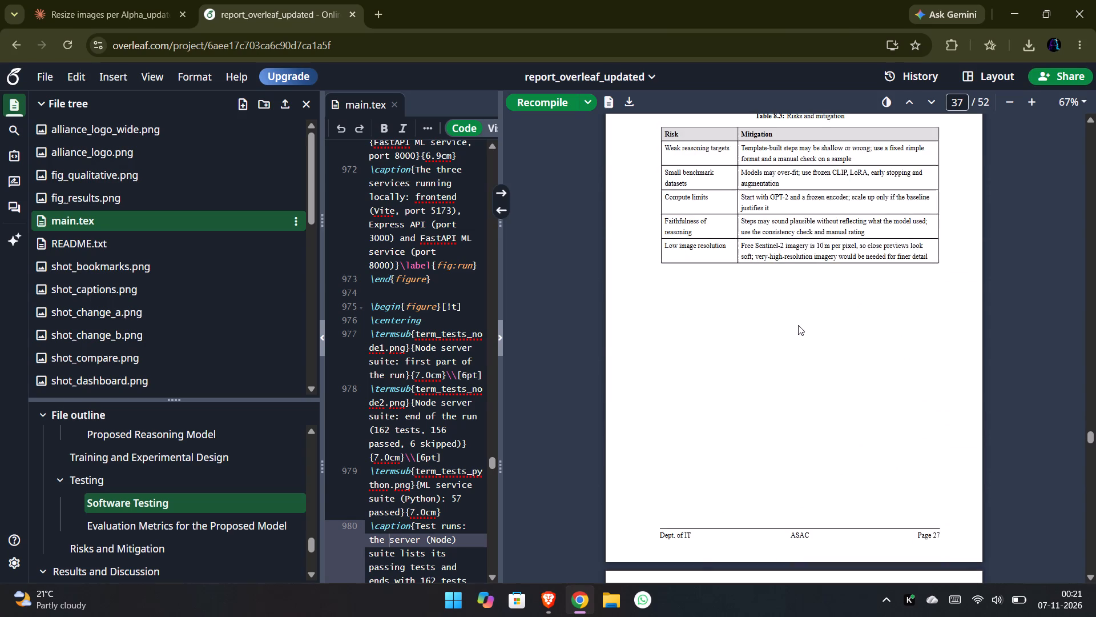
scroll(798, 325, down, 4)
scroll(798, 325, up, 2)
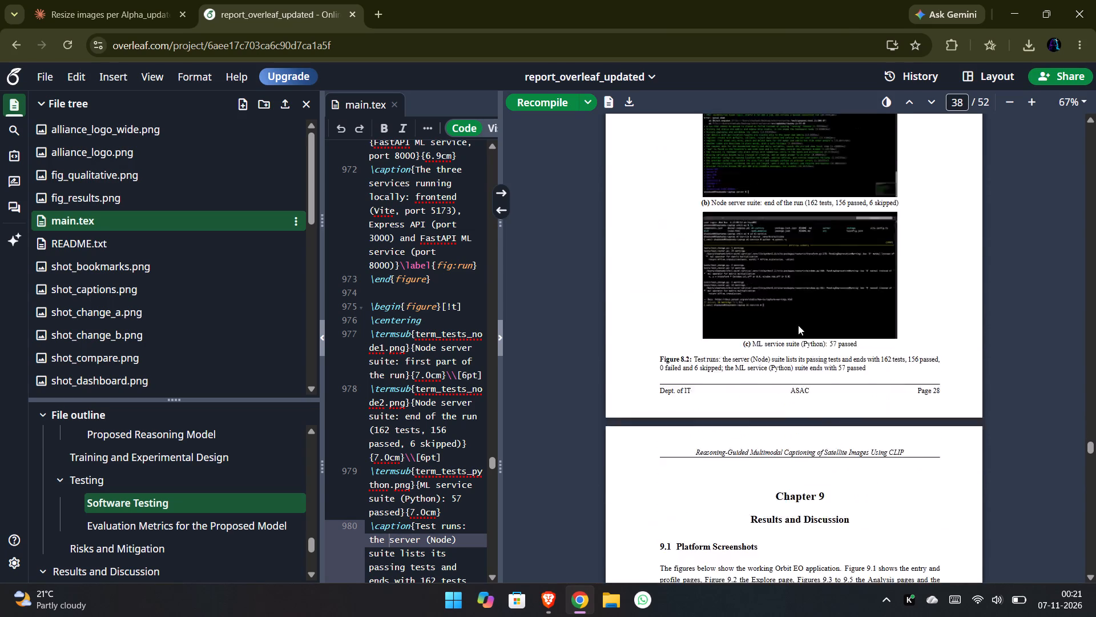
scroll(798, 325, up, 6)
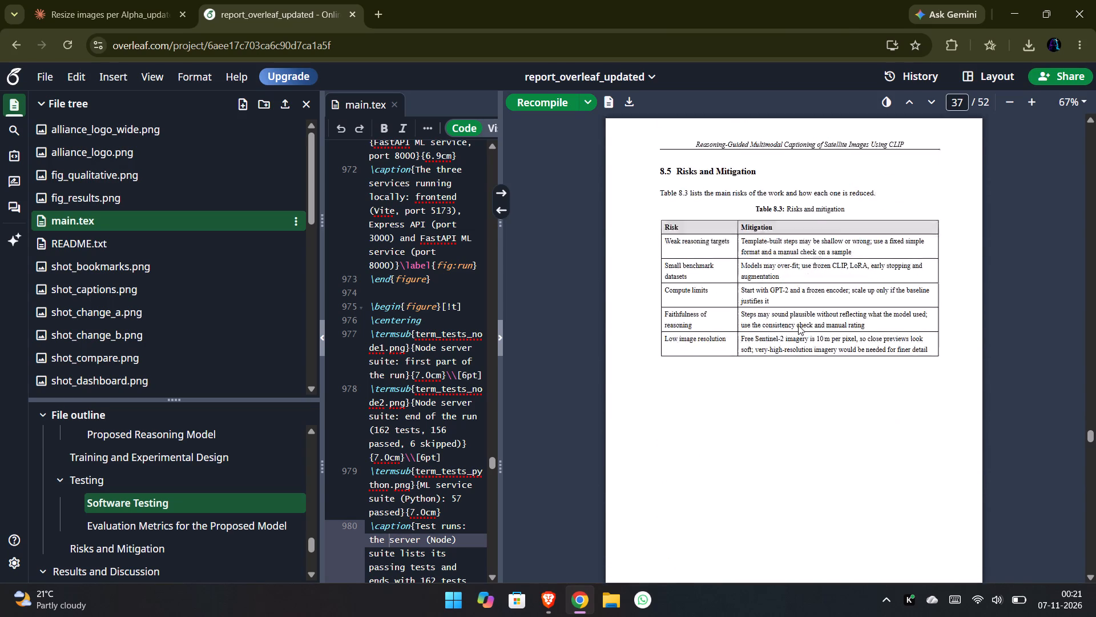
scroll(798, 325, up, 2)
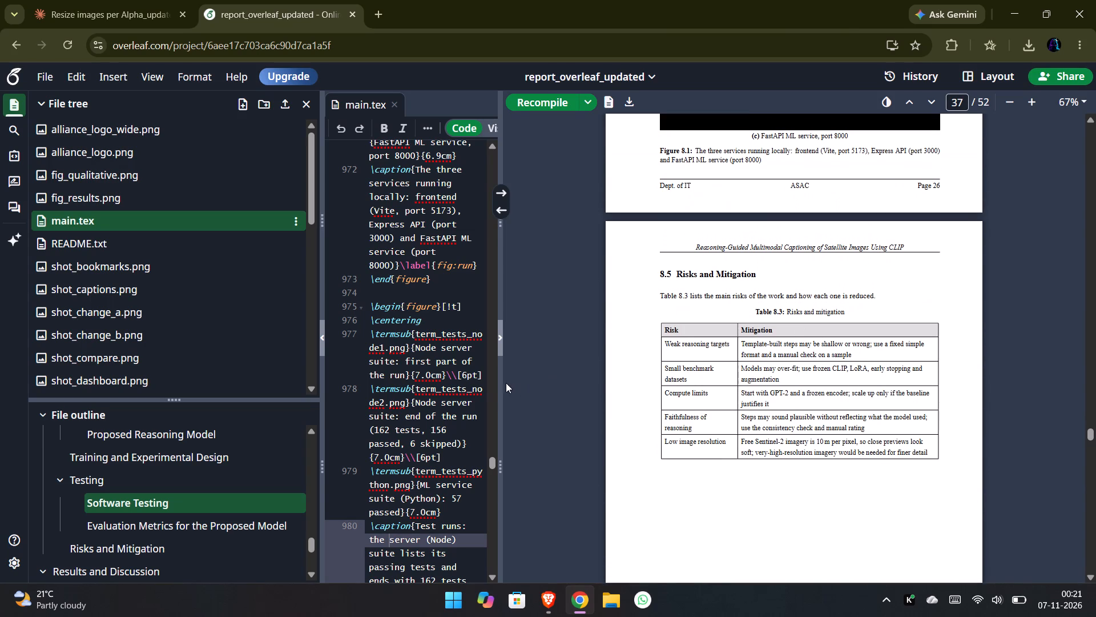
Widen the code editor and set the size of term_tests_node1.png in the Figure 8.2 code to 6.8cm.
drag(499, 382, 576, 387)
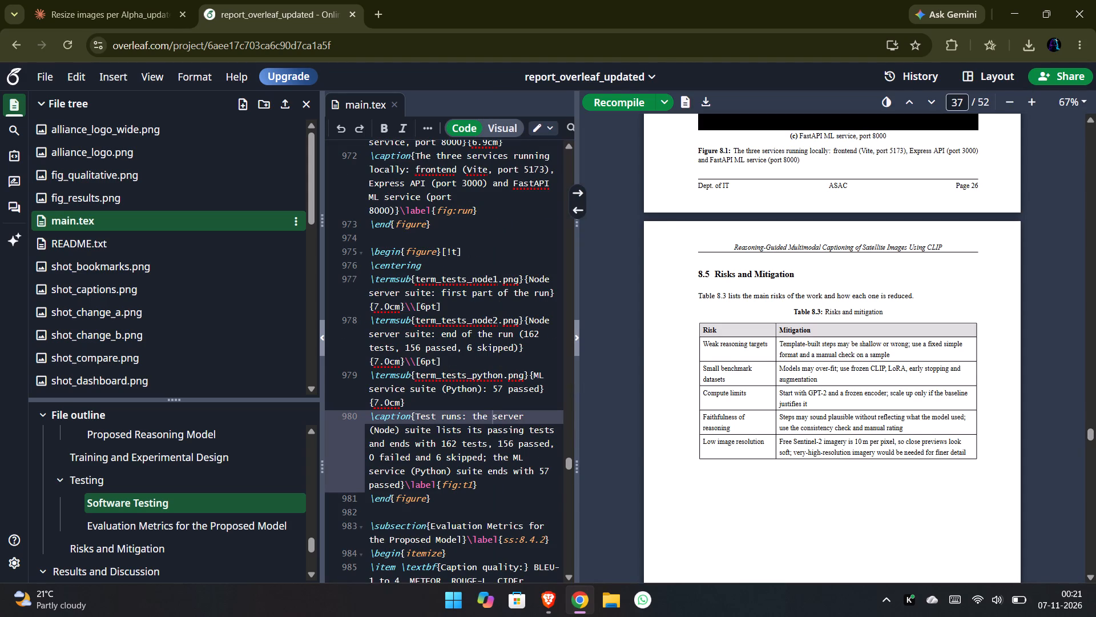
click(389, 305)
key(BackSpace)
key(BackSpace)
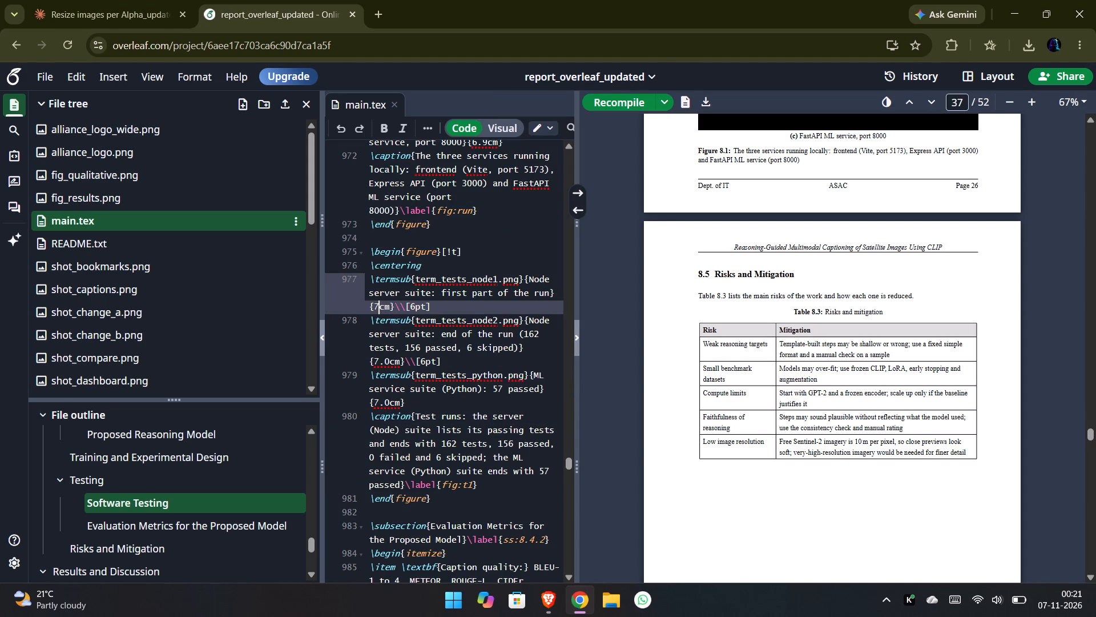
key(BackSpace)
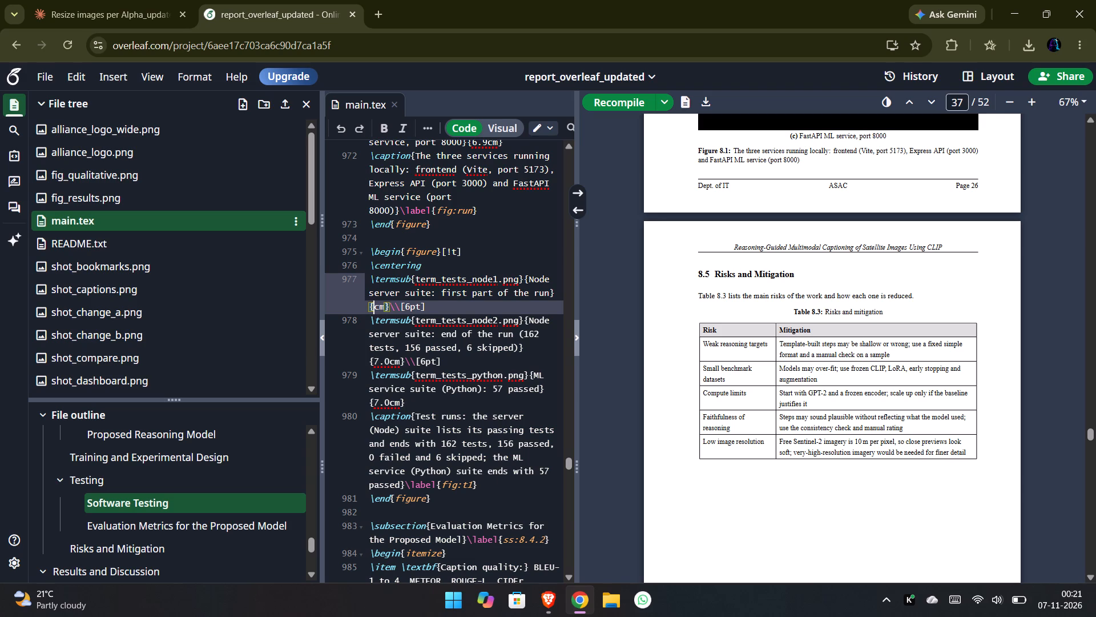
text(6.8)
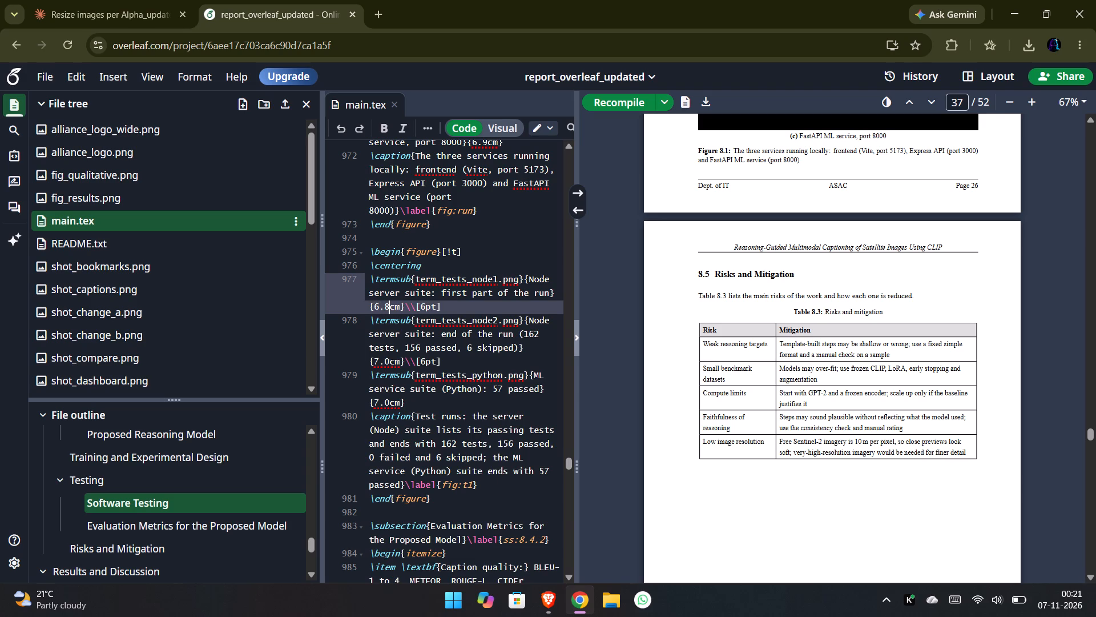
Set the size of term_tests_node2.png in the Figure 8.2 code to 6.8cm.
click(390, 358)
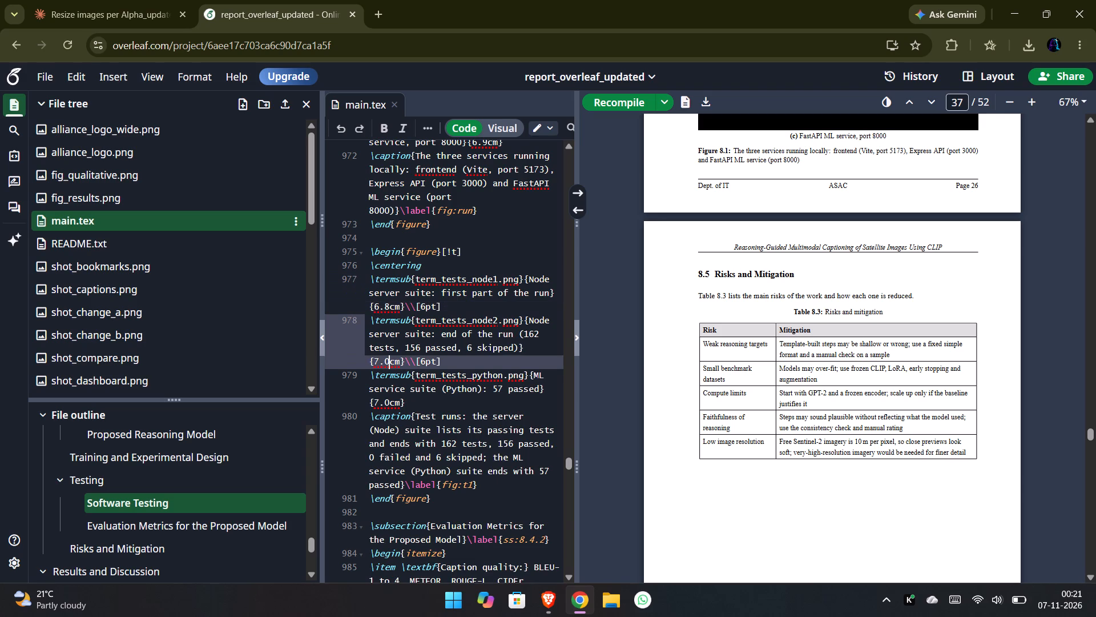
key(BackSpace)
key(BackSpace)
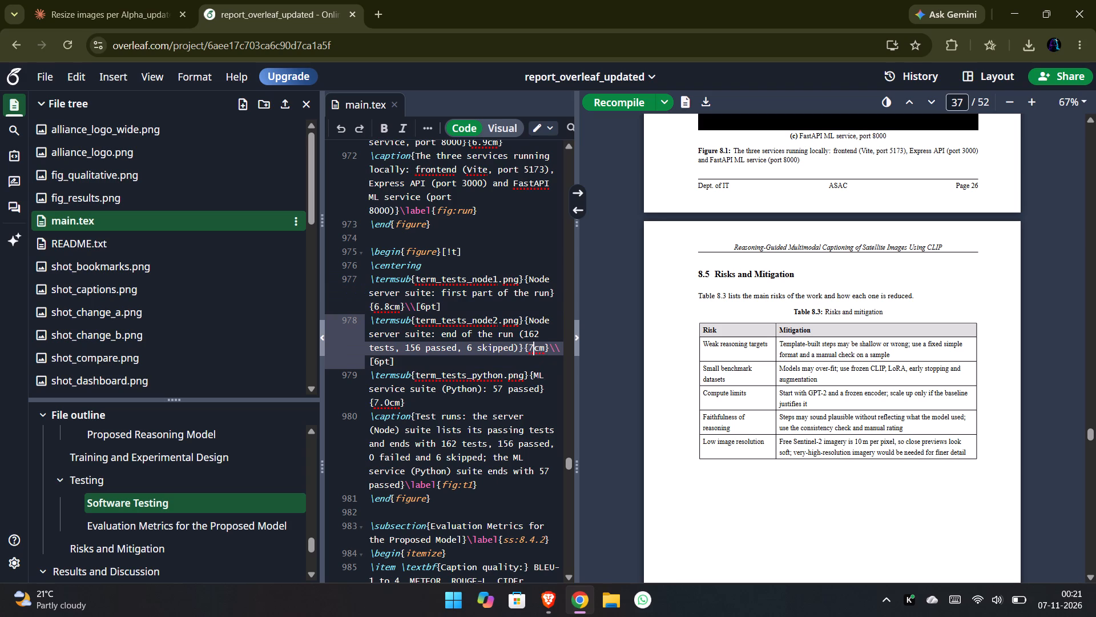
text(6.8)
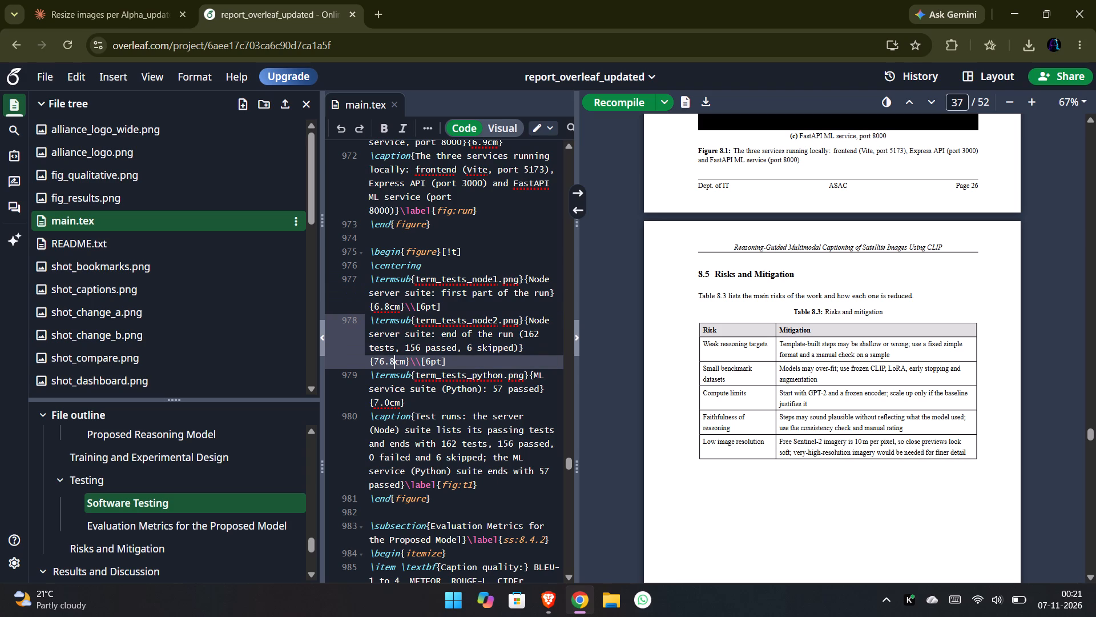
key(Left)
key(Left)
key(Left)
key(BackSpace)
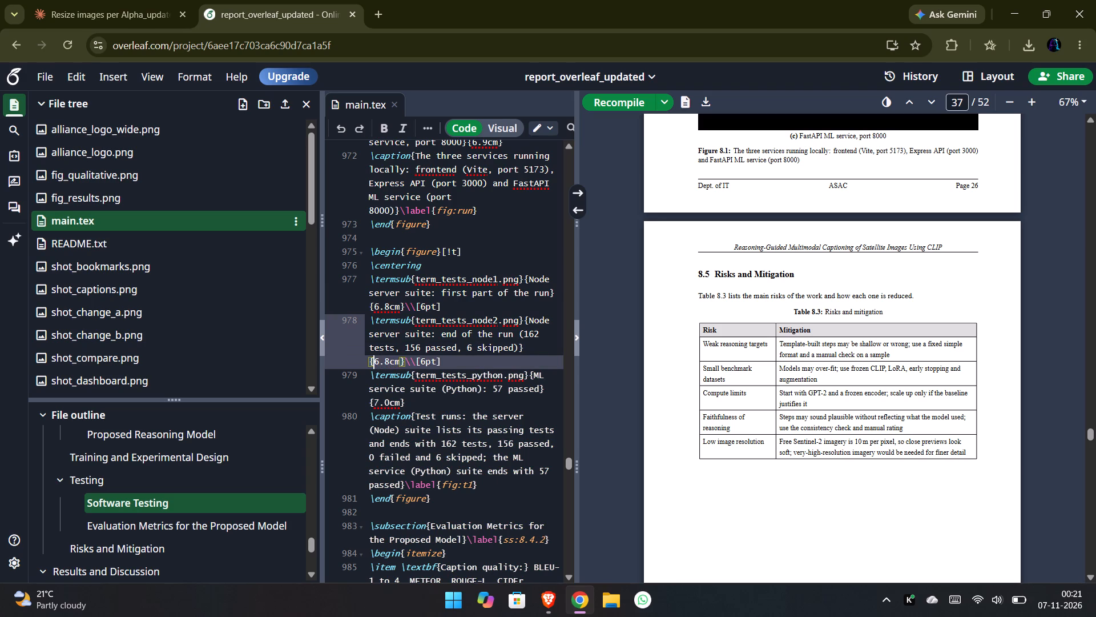
Set the size of term_tests_python.png in the Figure 8.2 code to 6.8cm.
click(389, 403)
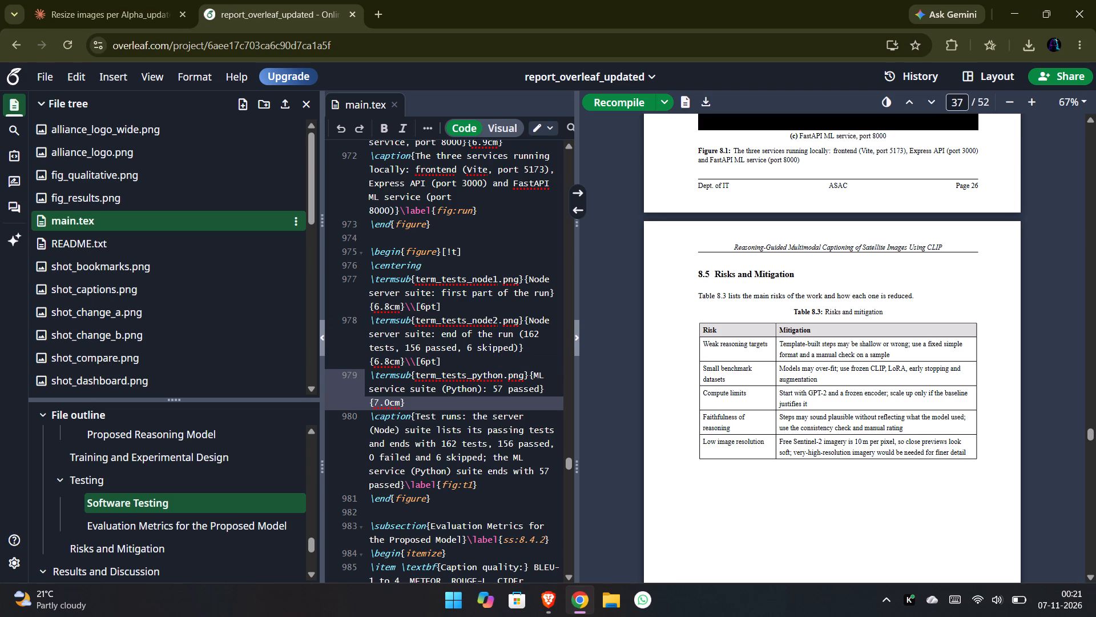
key(BackSpace)
key(BackSpace)
key(BackSpace)
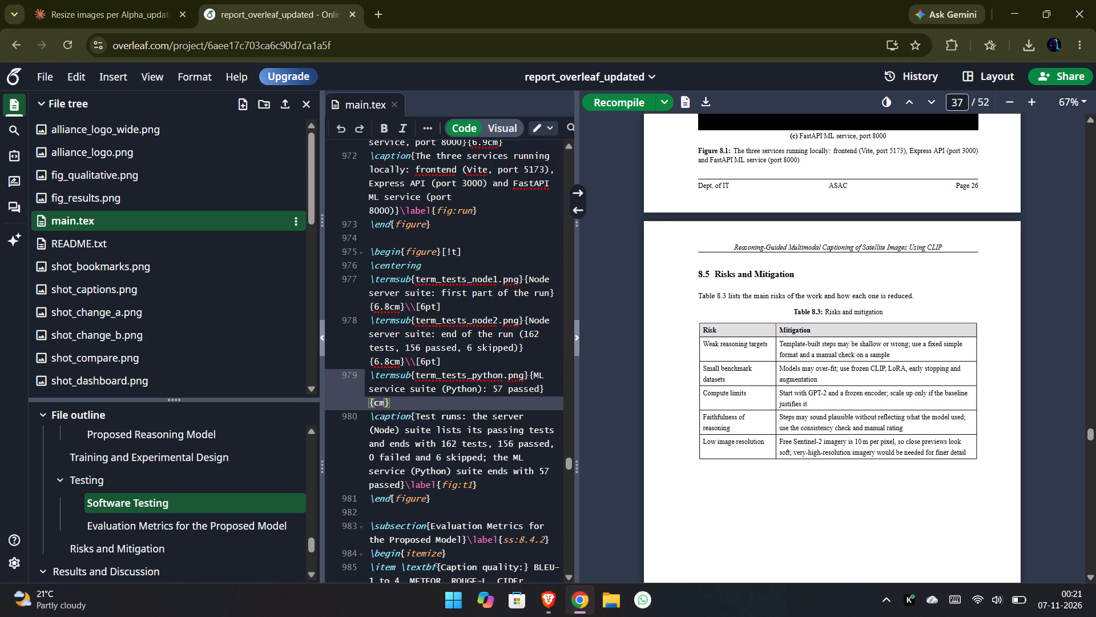
text(6.8)
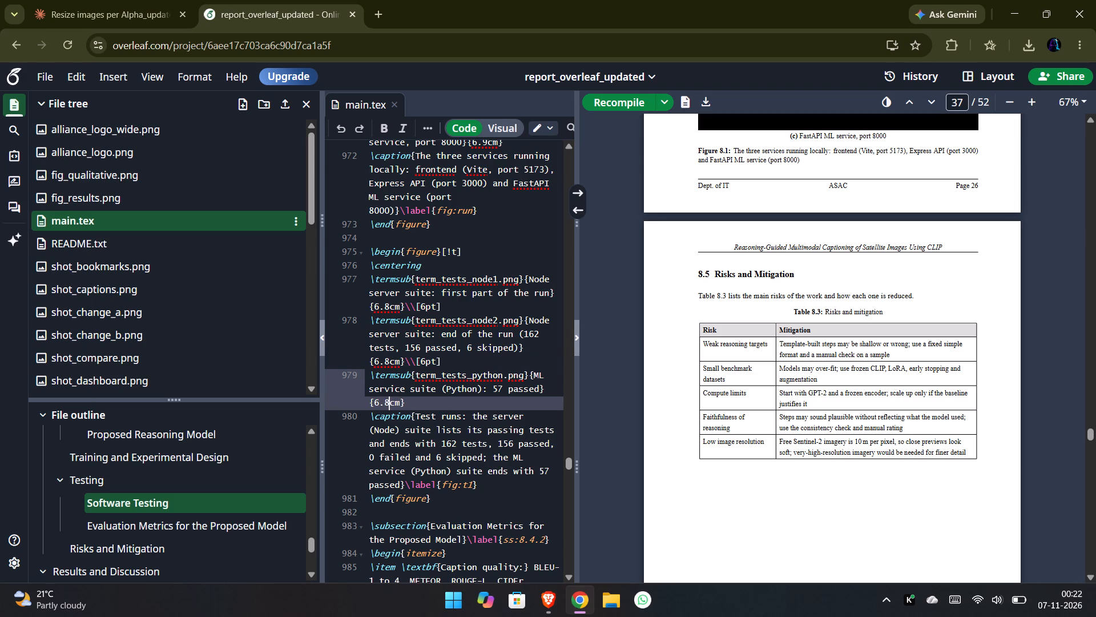
click(424, 394)
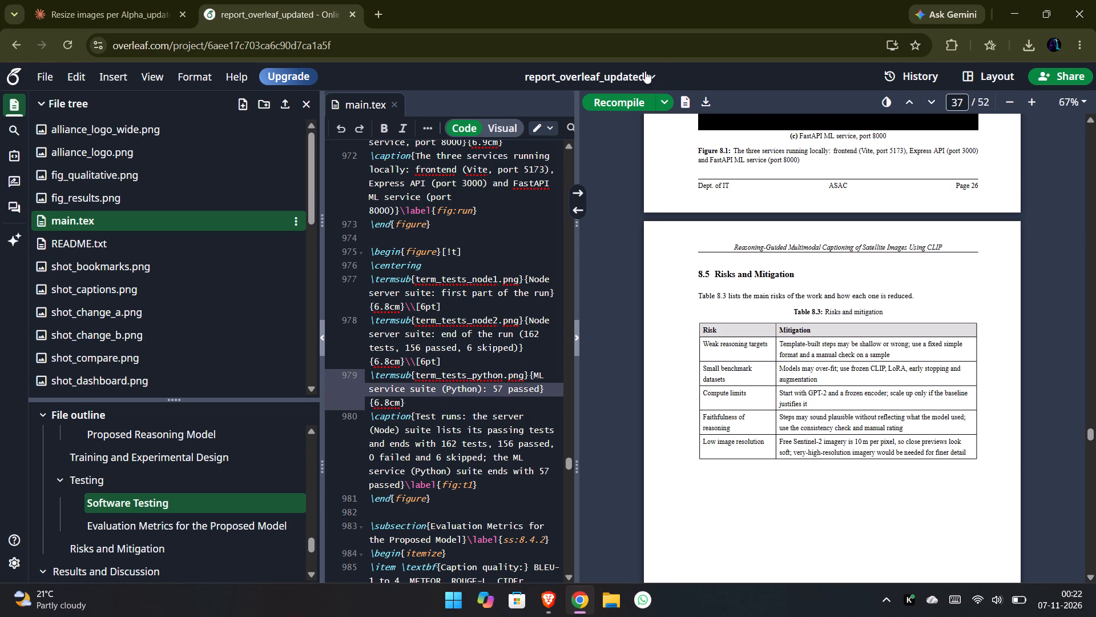
Recompile the report with the new Figure 8.2 image sizes.
click(609, 107)
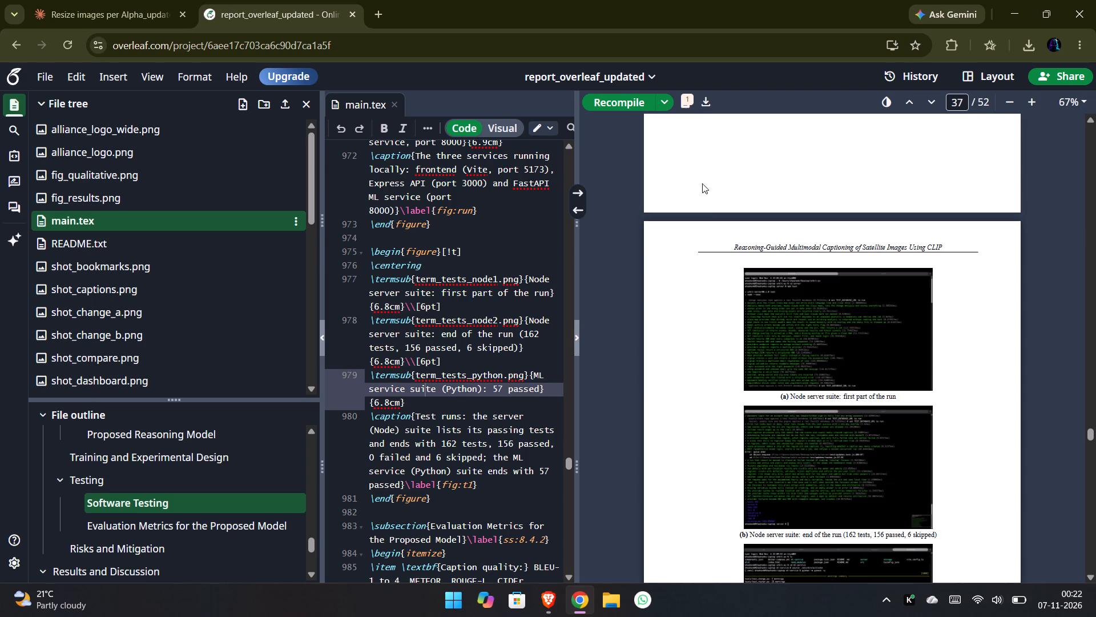
Examine the compiled pages from Section 8.4.2 to the start of Chapter 9, checking Figure 8.2's size and placement.
scroll(709, 209, up, 3)
scroll(709, 209, down, 3)
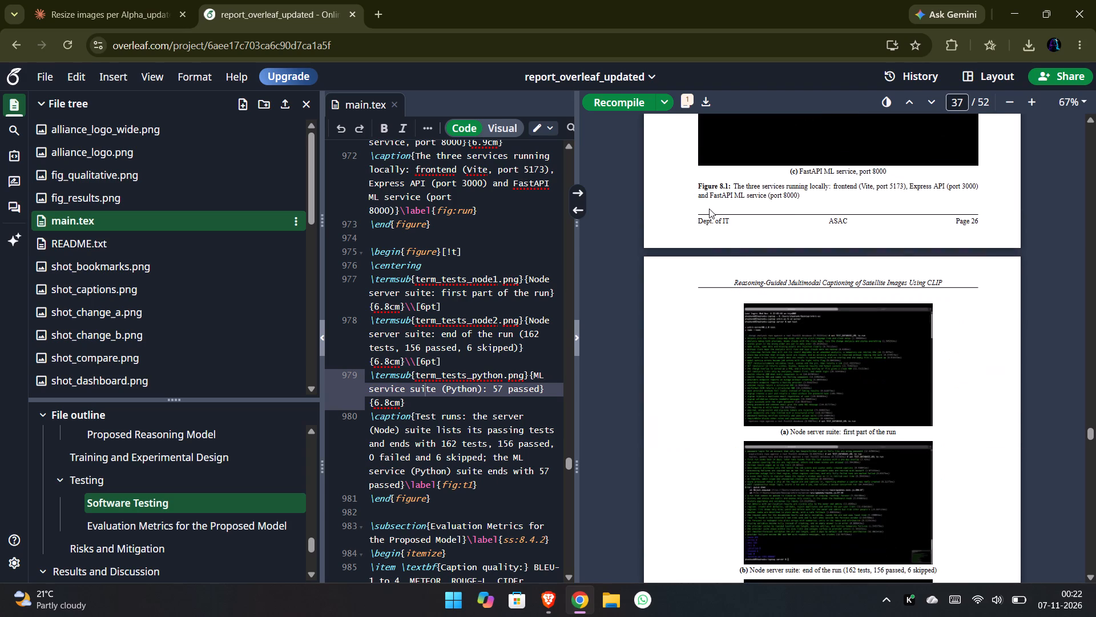
scroll(709, 209, down, 2)
scroll(709, 209, up, 4)
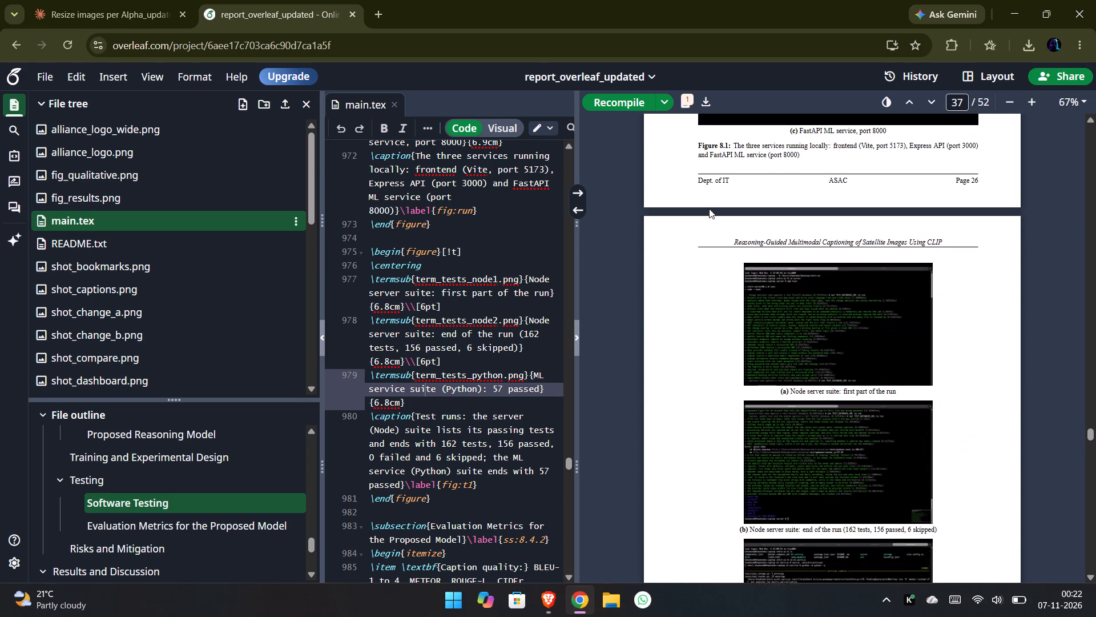
scroll(709, 209, up, 4)
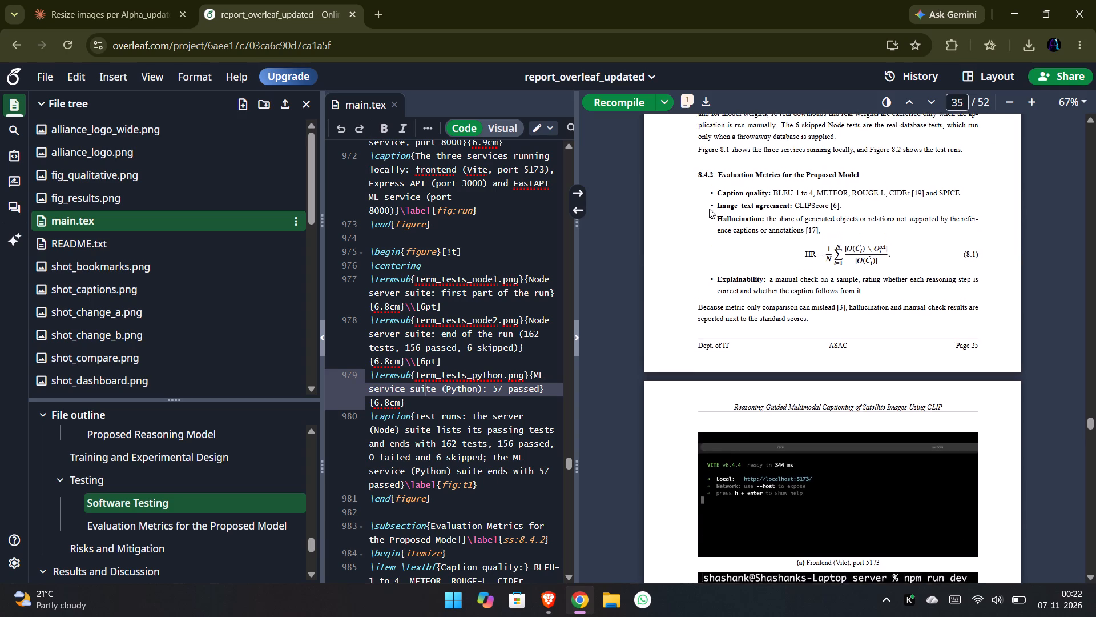
scroll(709, 209, up, 1)
scroll(709, 209, down, 6)
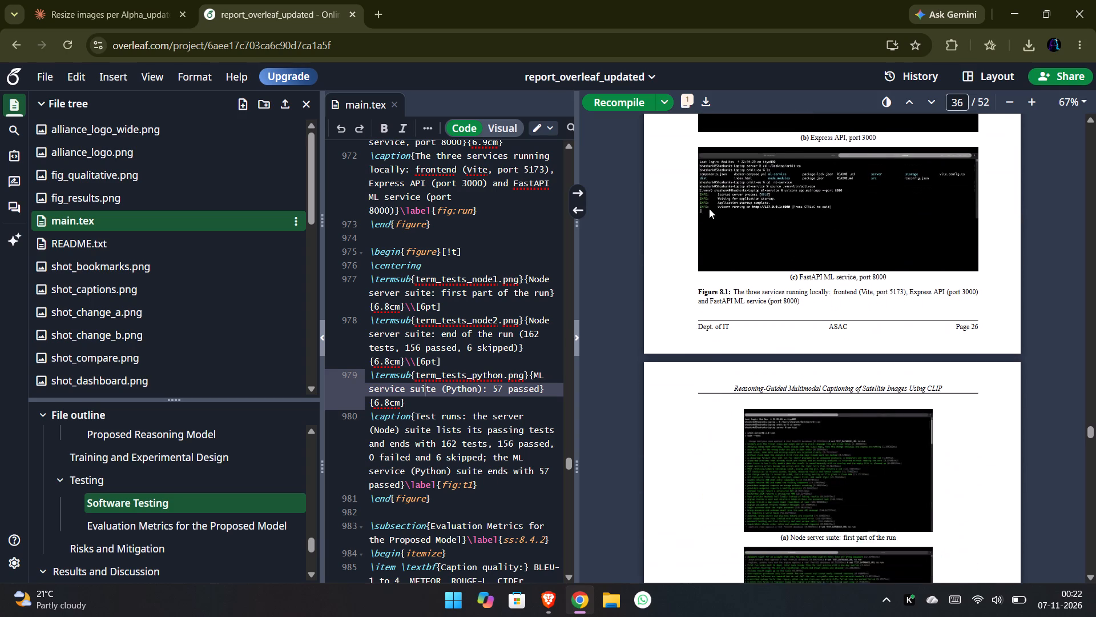
scroll(709, 209, down, 3)
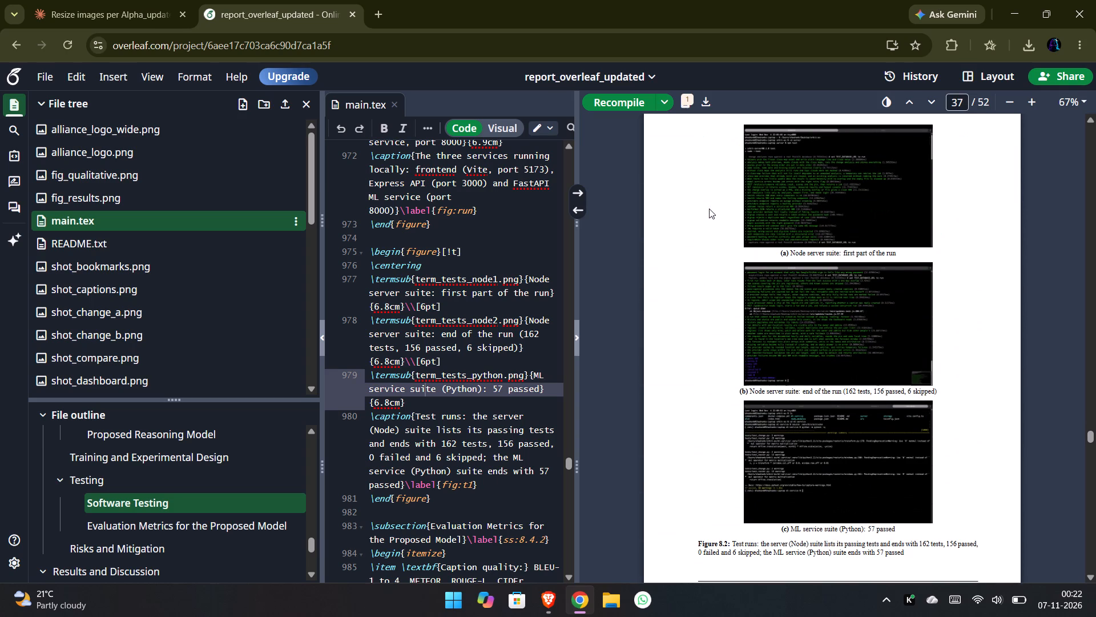
scroll(709, 209, down, 1)
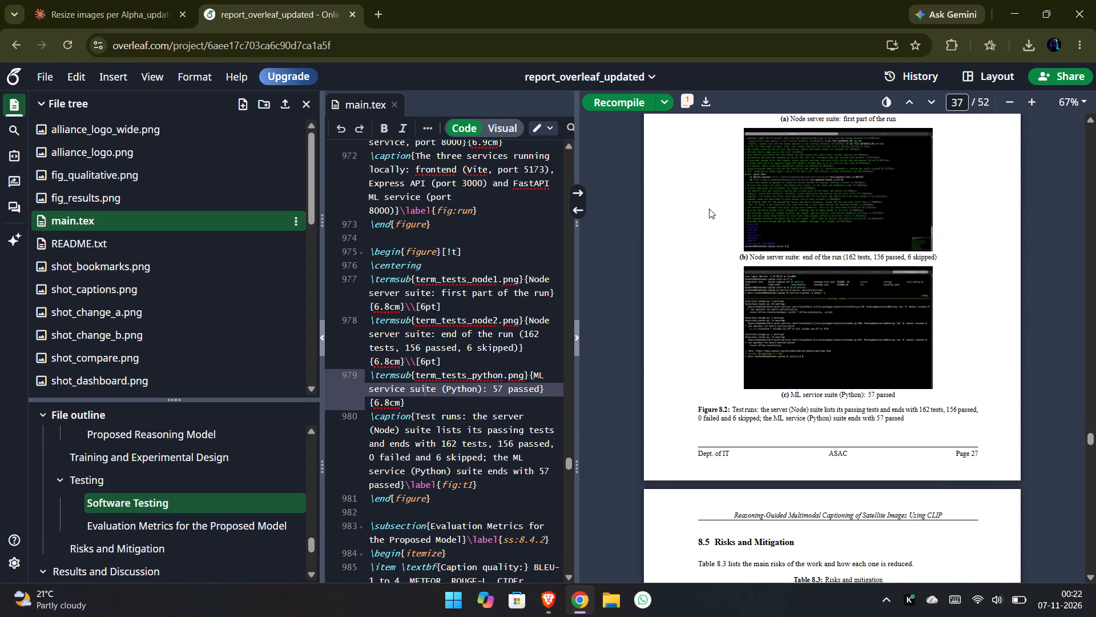
scroll(709, 209, down, 2)
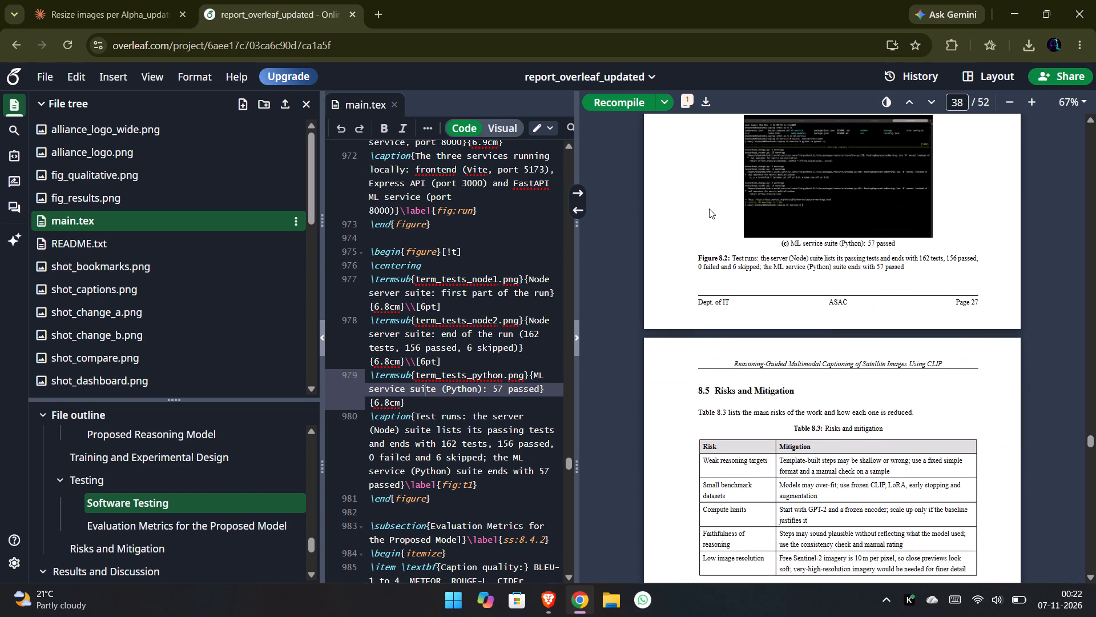
scroll(709, 209, down, 5)
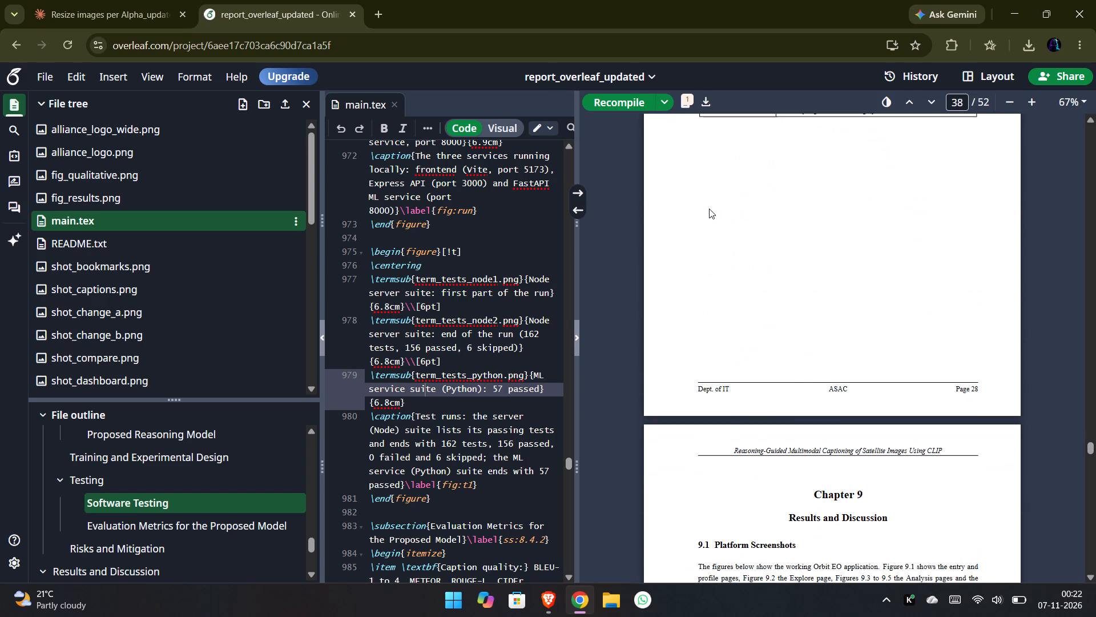
Examine the Chapter 9 pages for page gaps and figure placement, from the platform screenshots to the Discussion section.
scroll(709, 209, down, 6)
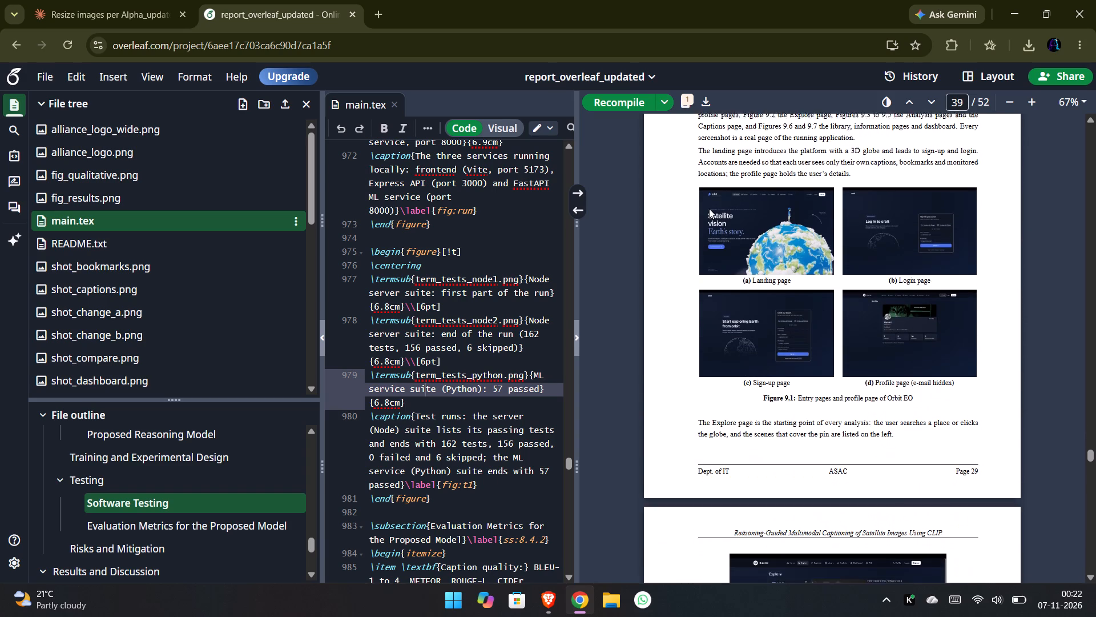
scroll(709, 209, down, 7)
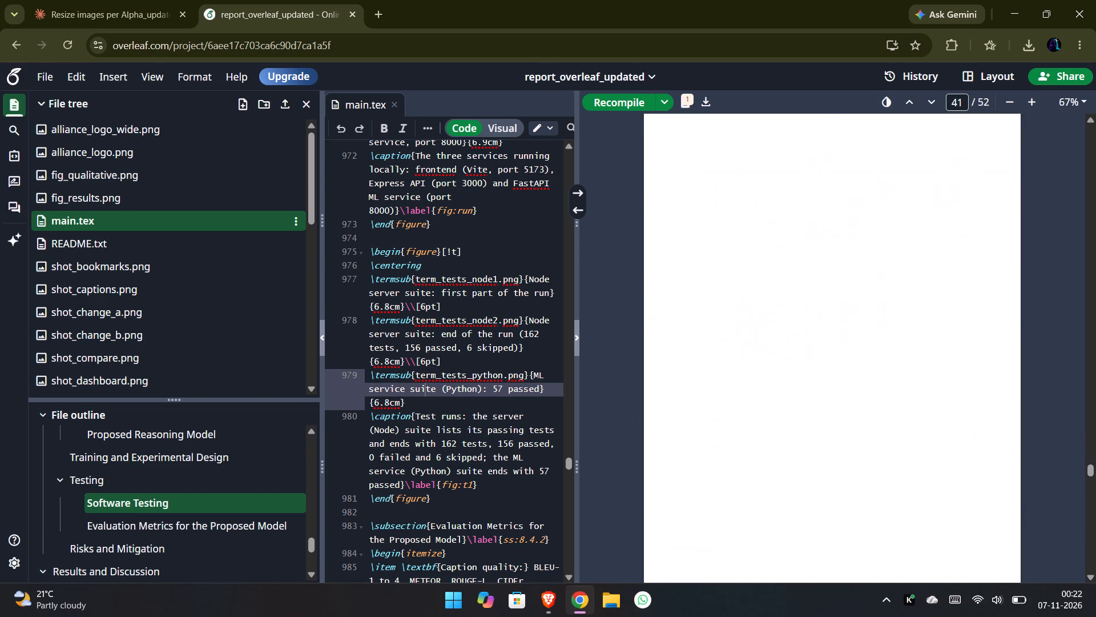
scroll(709, 209, up, 3)
scroll(709, 209, down, 3)
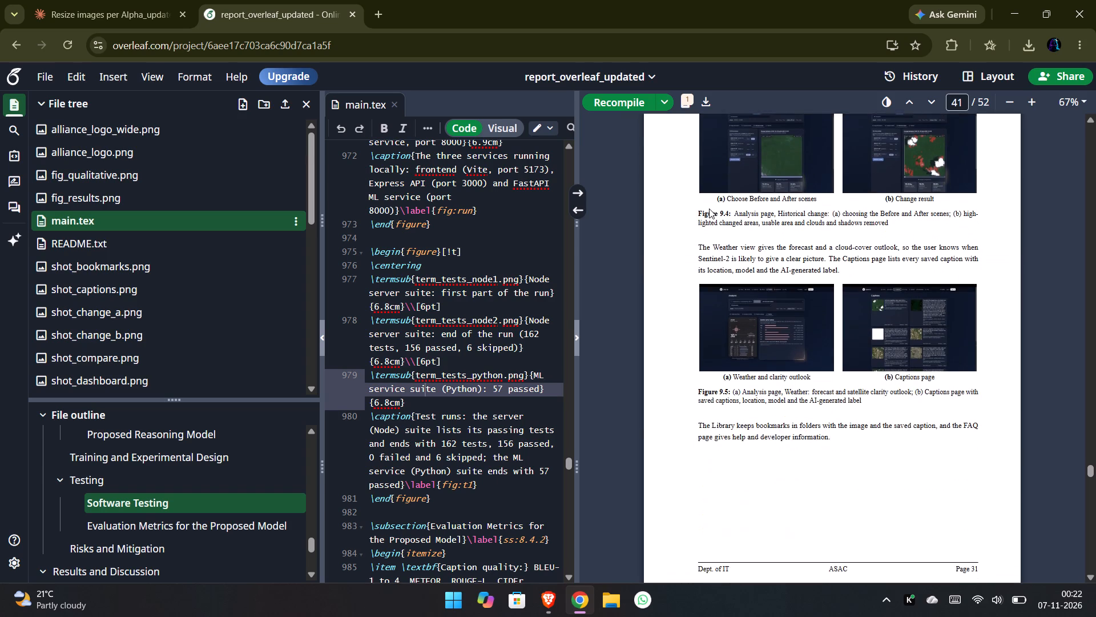
scroll(709, 209, down, 2)
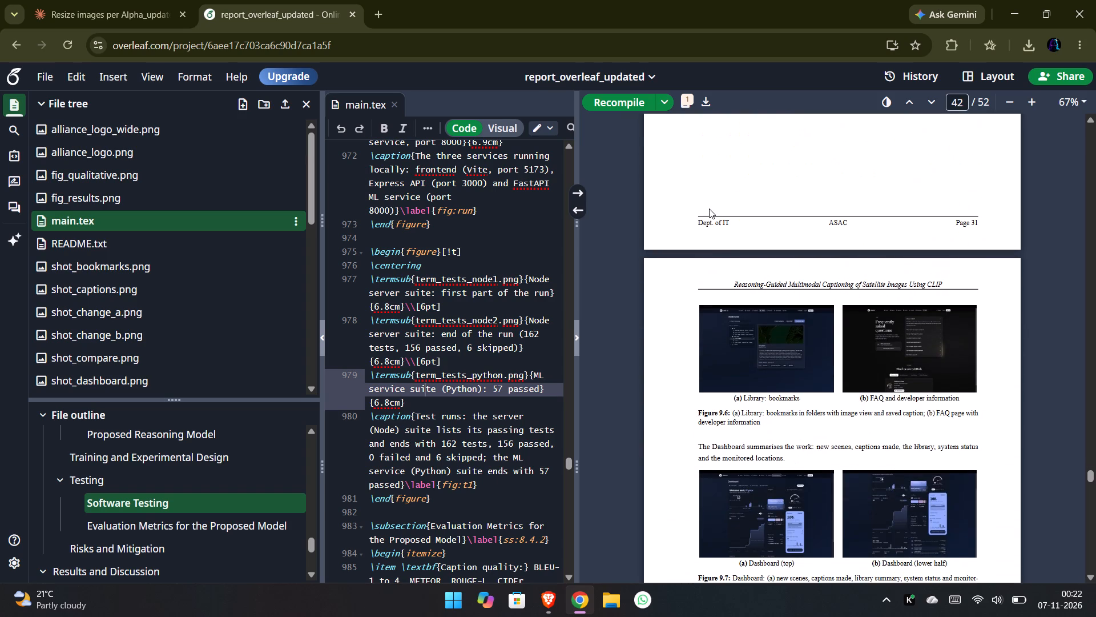
scroll(709, 209, down, 6)
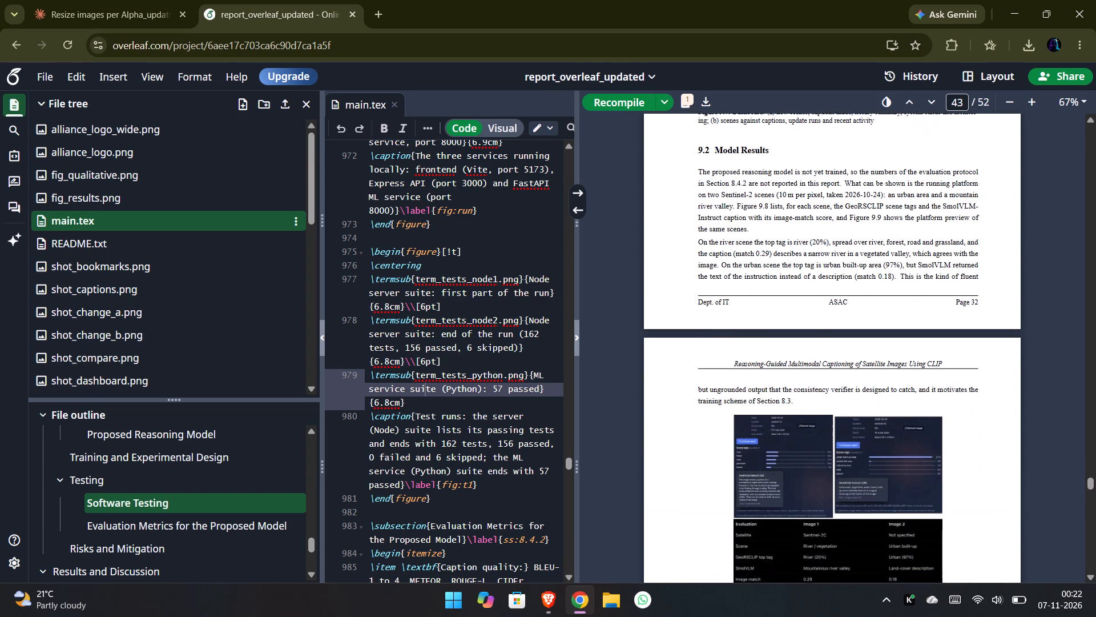
scroll(709, 209, down, 2)
scroll(709, 209, up, 1)
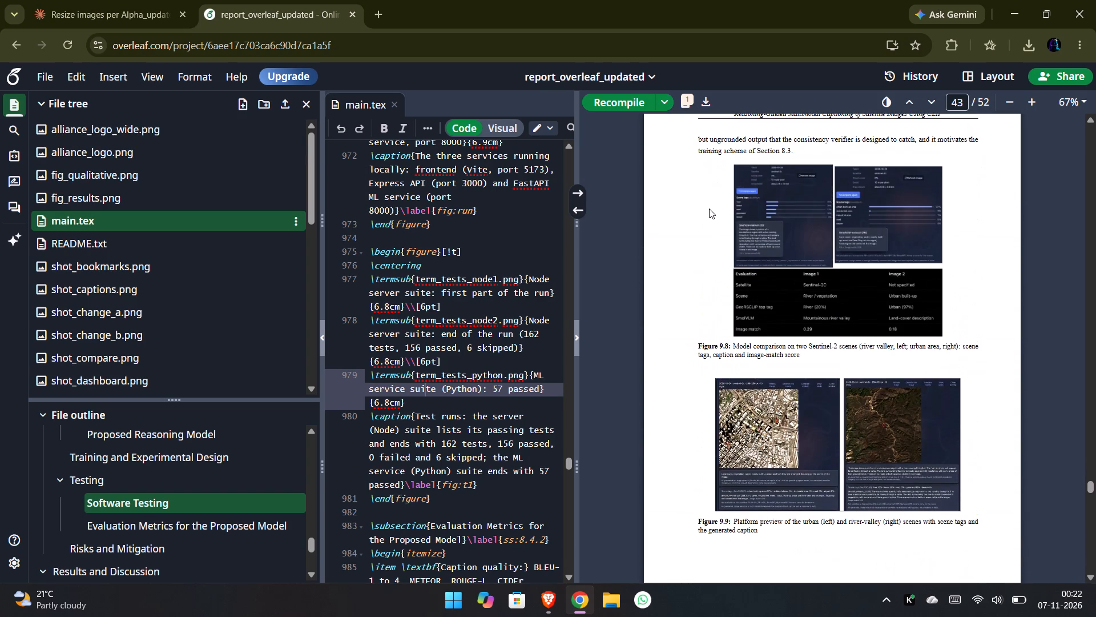
scroll(709, 209, up, 2)
scroll(709, 209, down, 5)
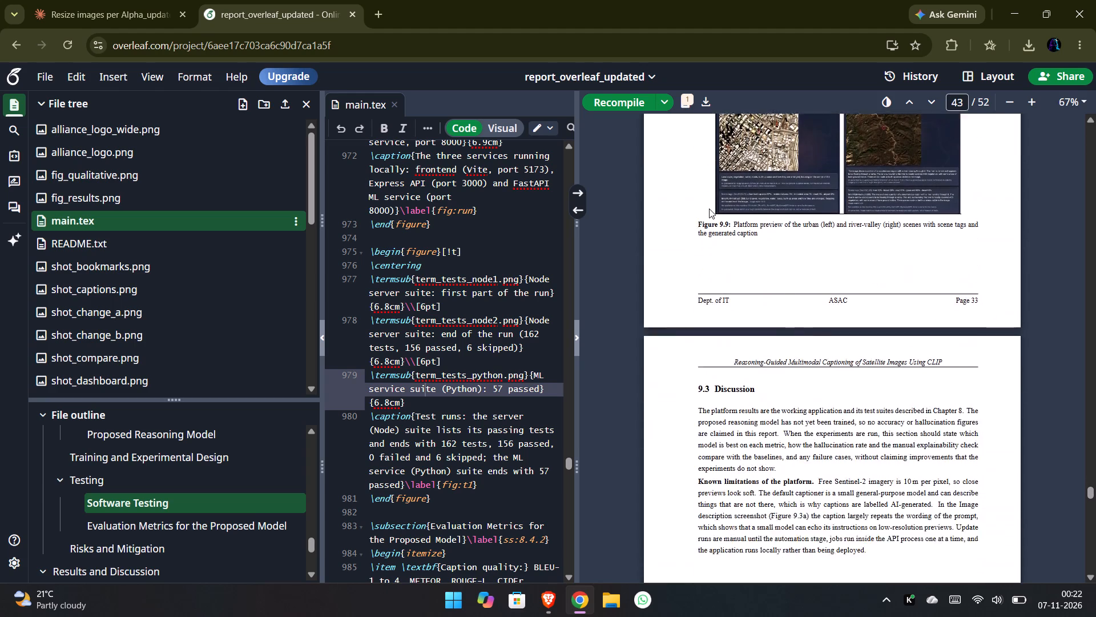
Examine the layout of Chapter 10, the references and the appendices through to the source code pages.
scroll(709, 209, down, 5)
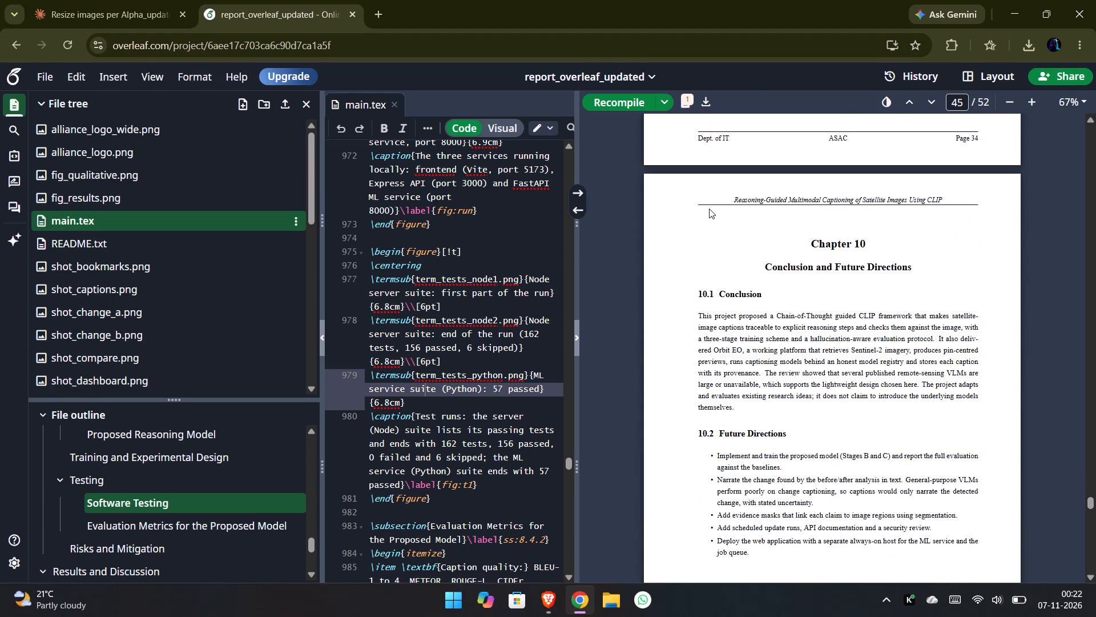
scroll(709, 209, down, 5)
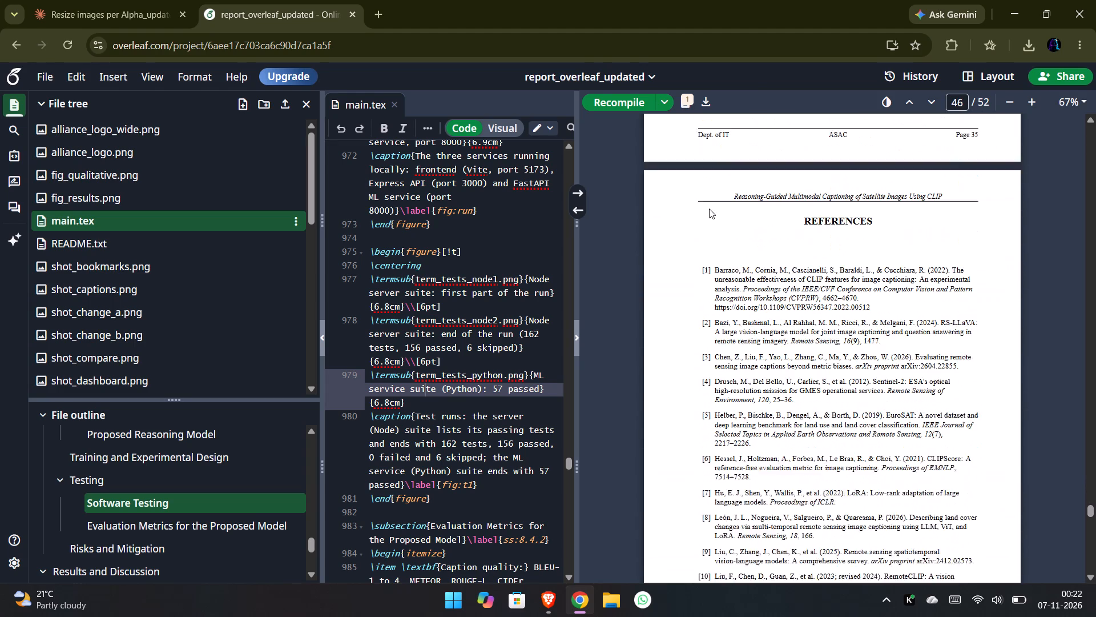
scroll(709, 209, down, 3)
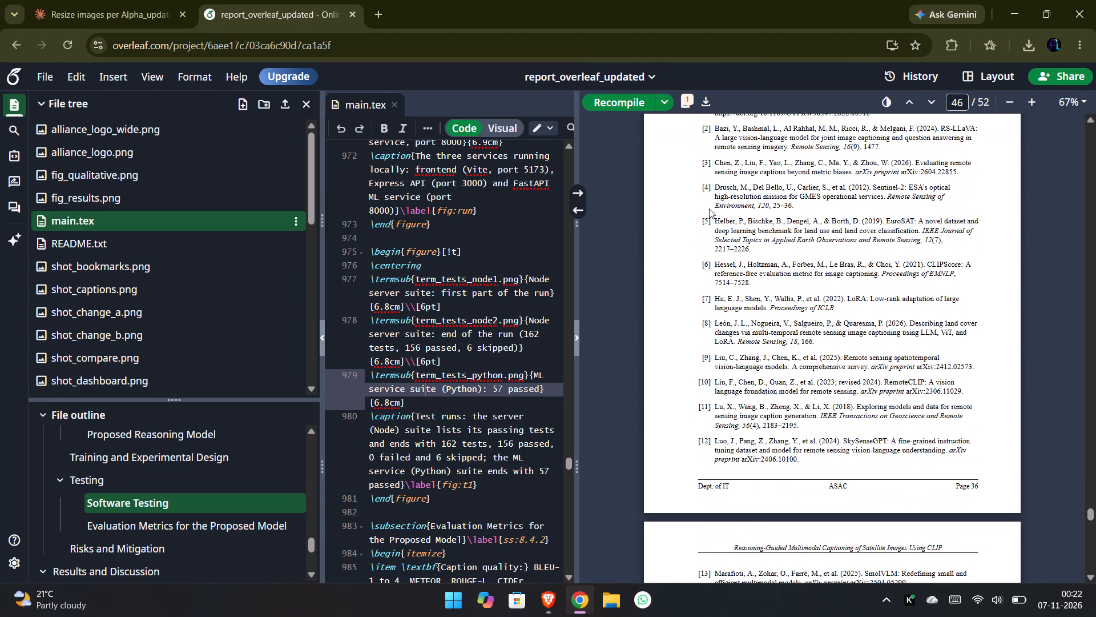
scroll(709, 209, down, 2)
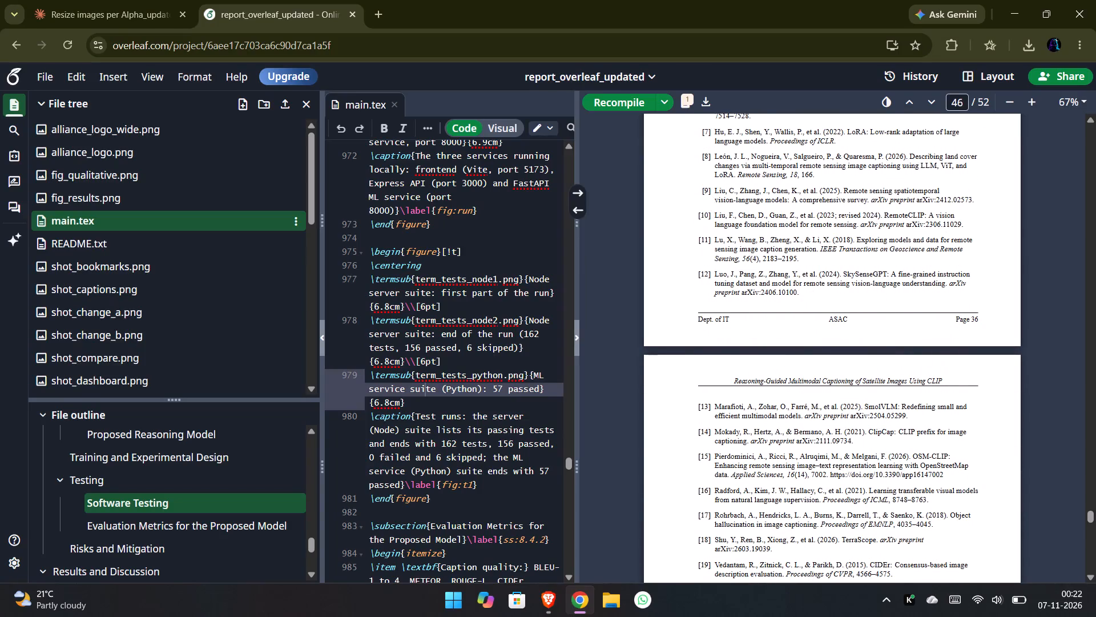
scroll(706, 217, down, 6)
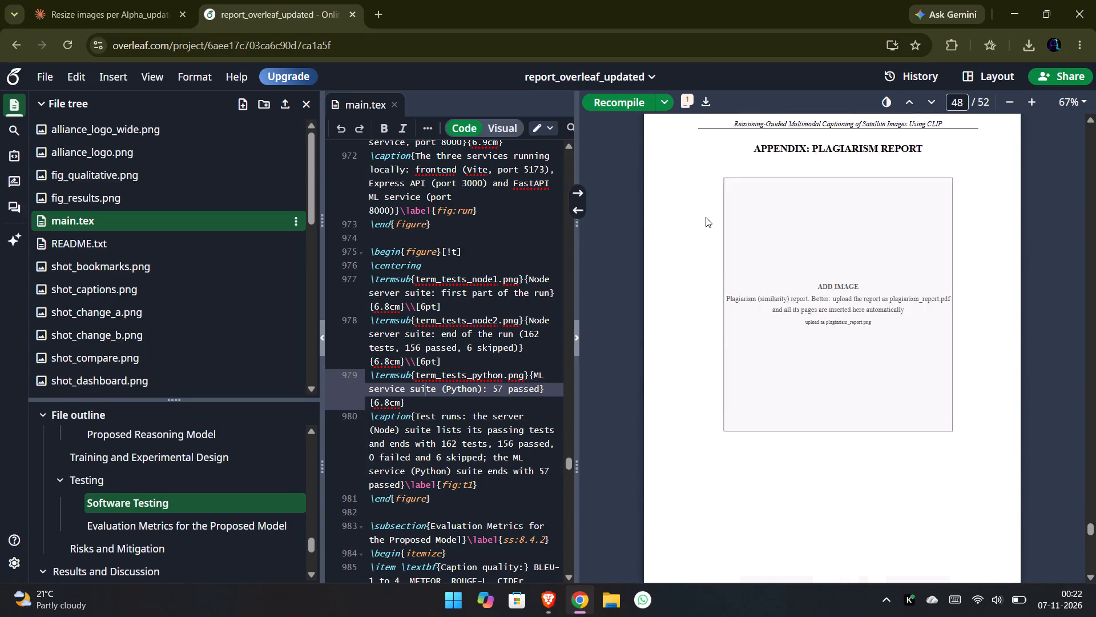
scroll(706, 217, down, 5)
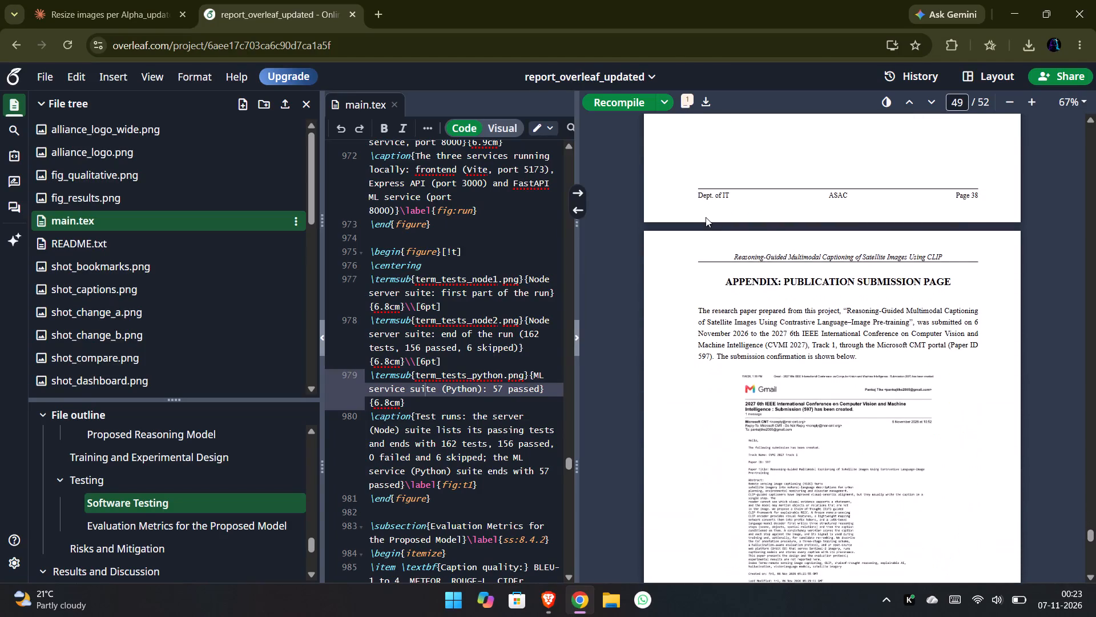
scroll(706, 217, down, 5)
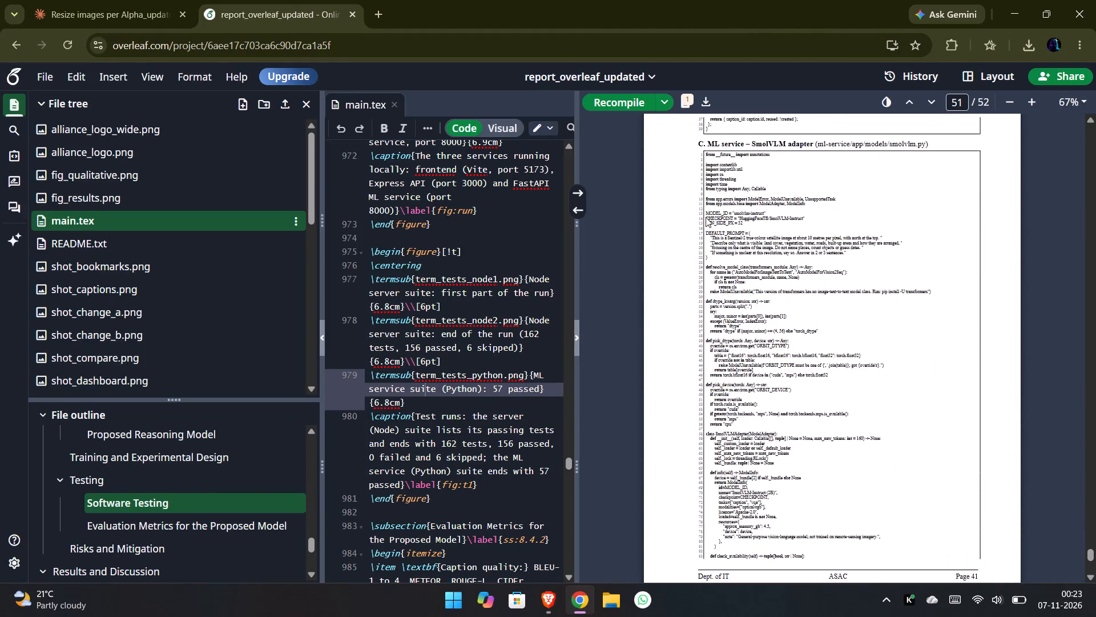
scroll(706, 217, down, 9)
scroll(706, 217, up, 12)
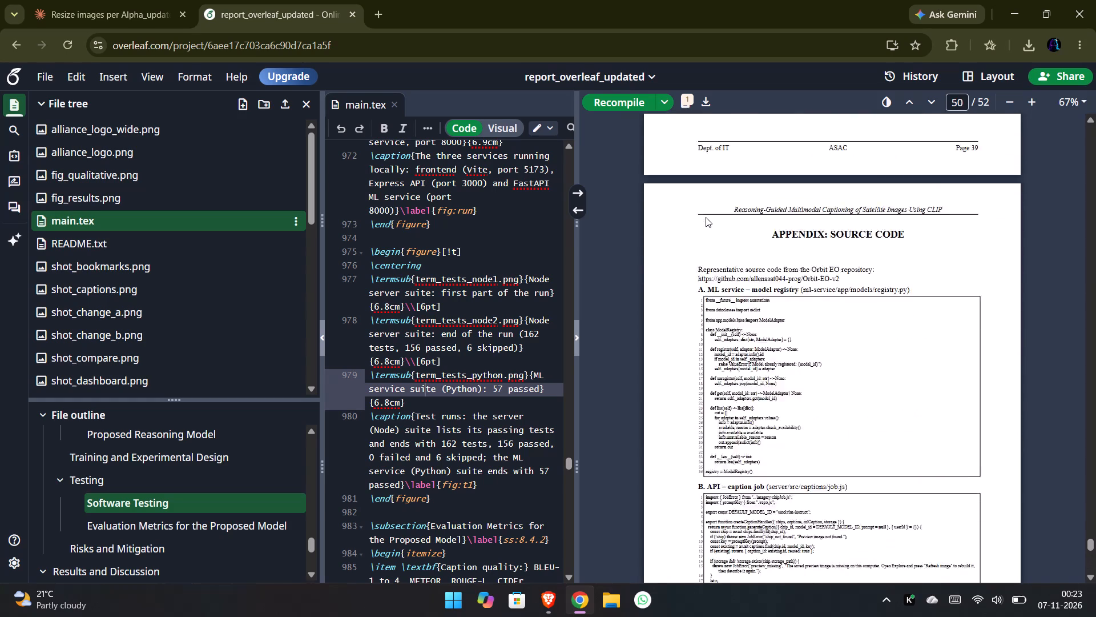
Go back to Chapter 8 and examine the page layout around Figures 8.1 and 8.2 again.
scroll(706, 217, up, 17)
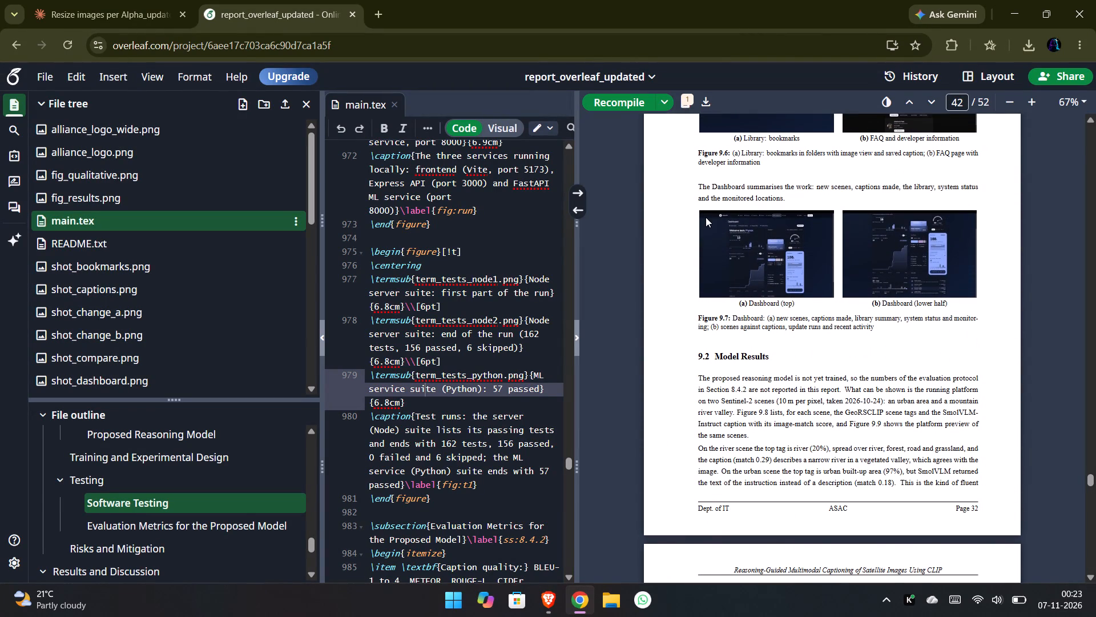
scroll(706, 217, up, 3)
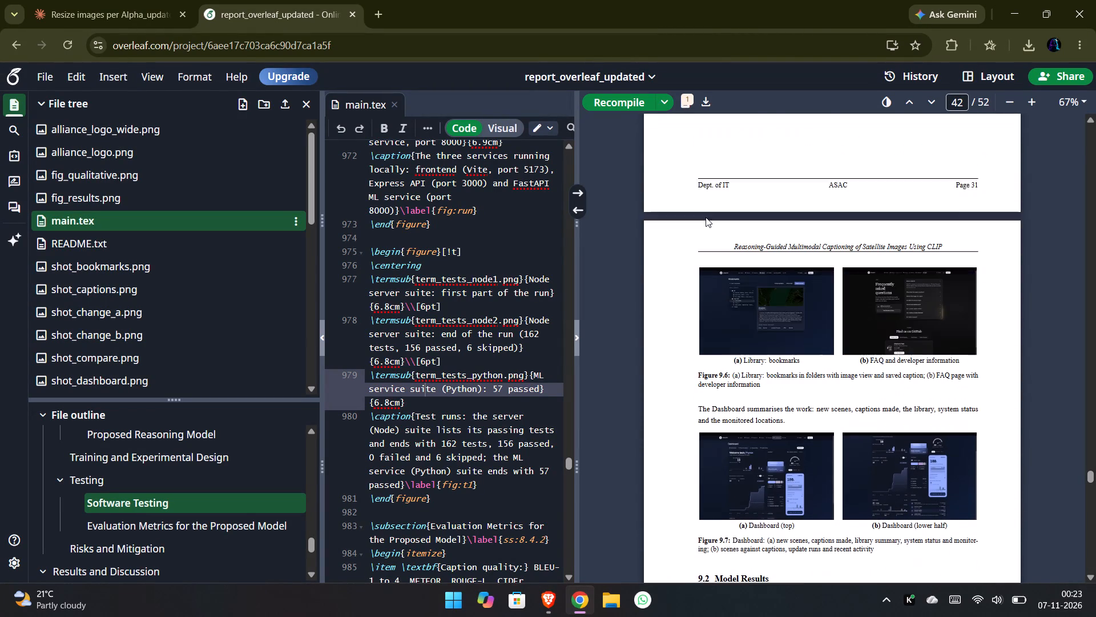
scroll(706, 217, up, 17)
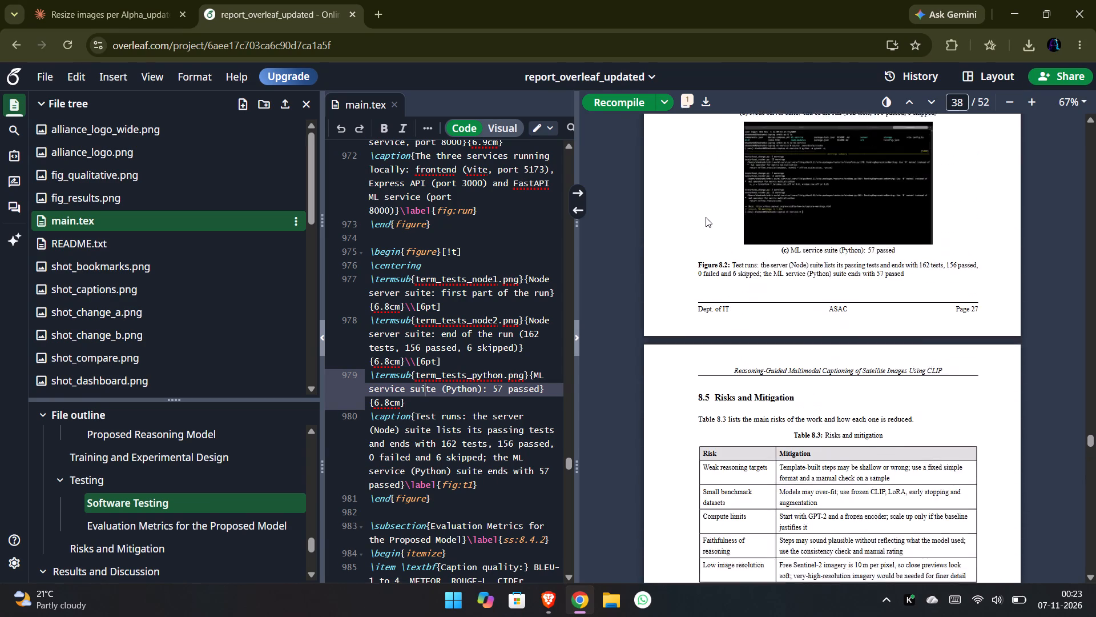
scroll(706, 217, up, 4)
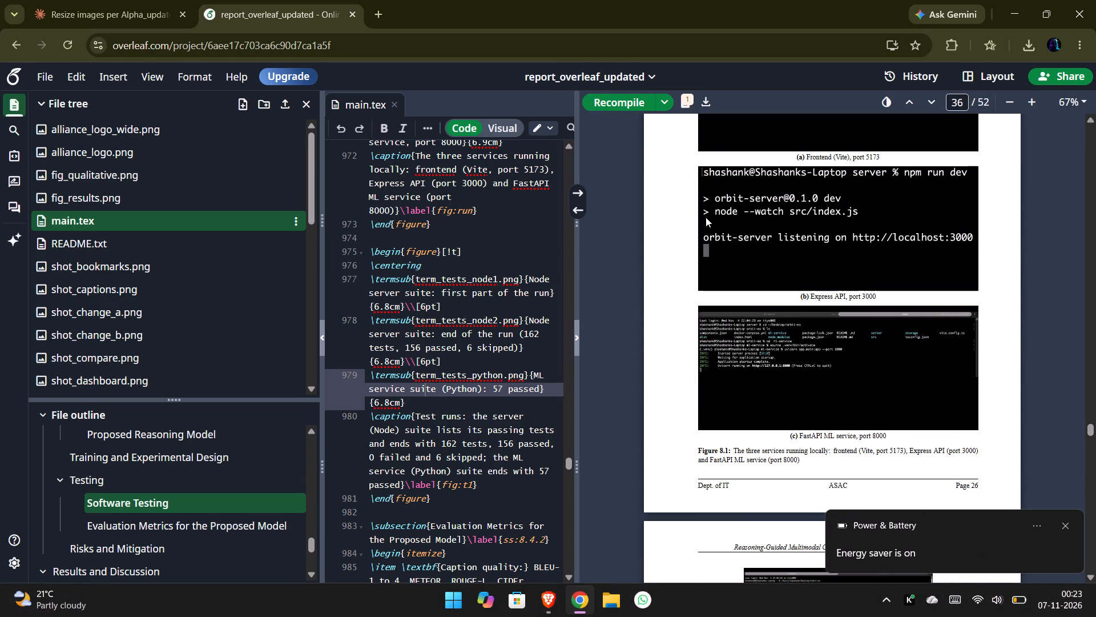
scroll(708, 264, up, 3)
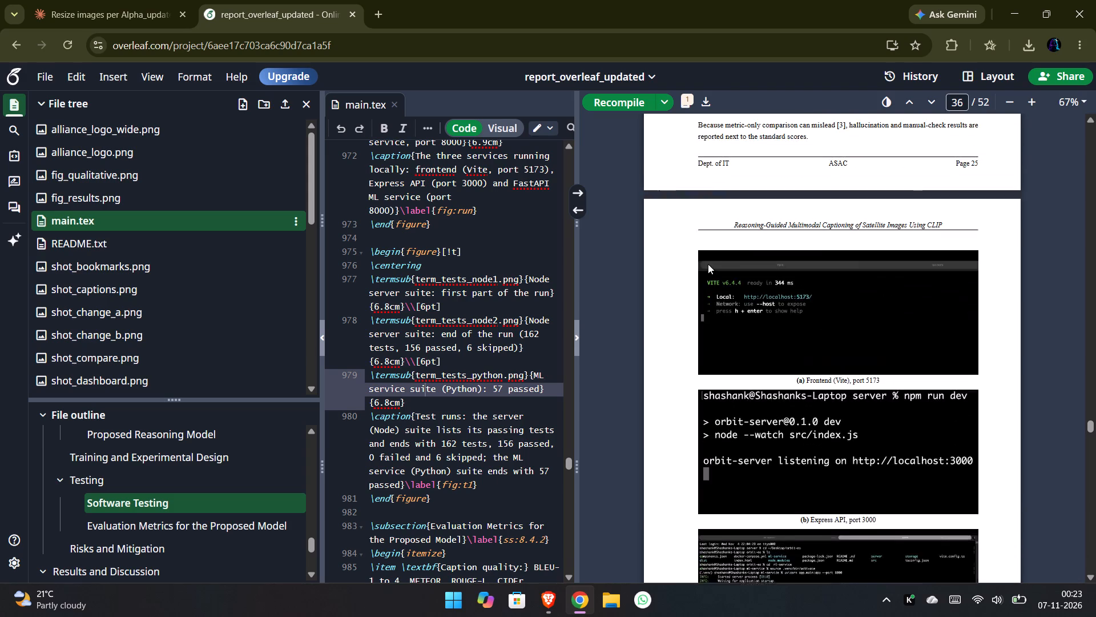
scroll(708, 264, up, 1)
scroll(708, 264, down, 2)
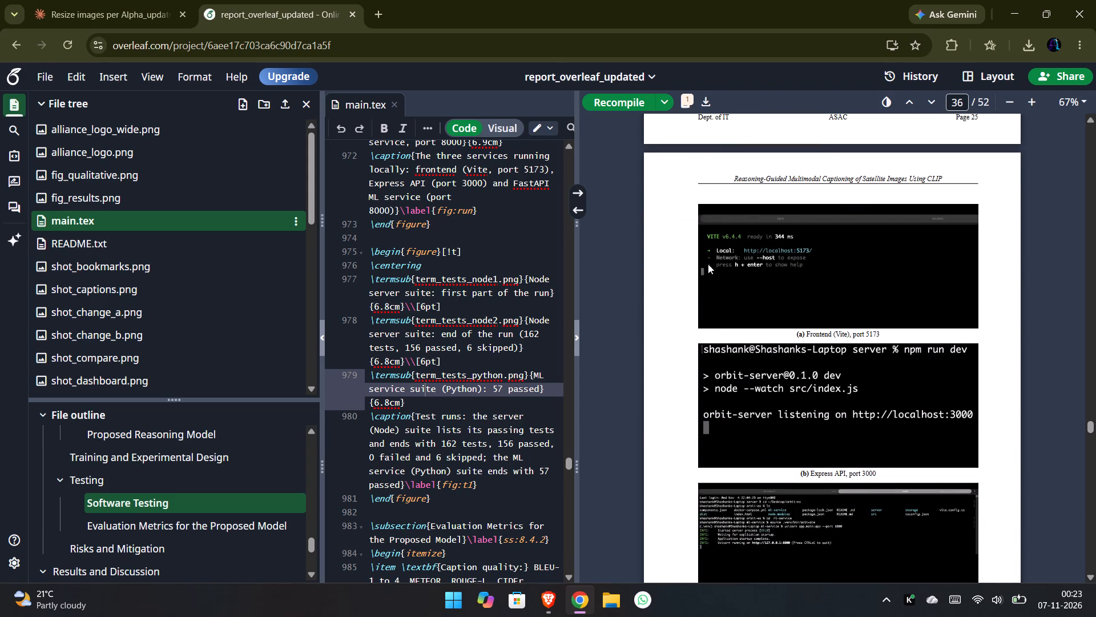
scroll(708, 264, down, 2)
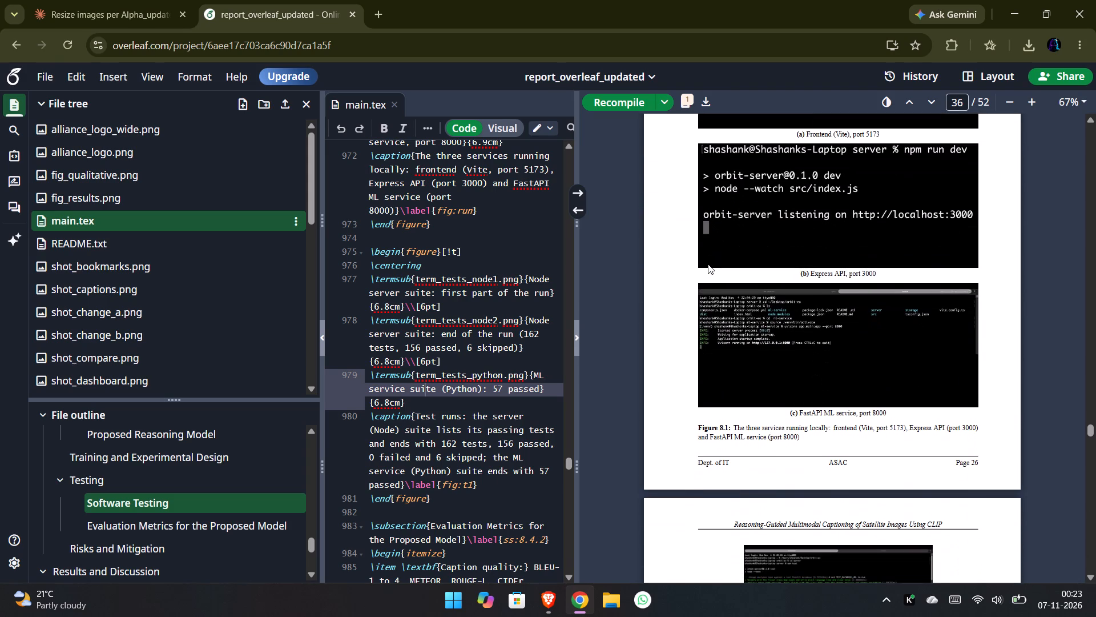
Examine the Chapter 8 pages backwards from Figure 8.1 to the chapter's opening page, checking for page gaps.
scroll(708, 264, up, 3)
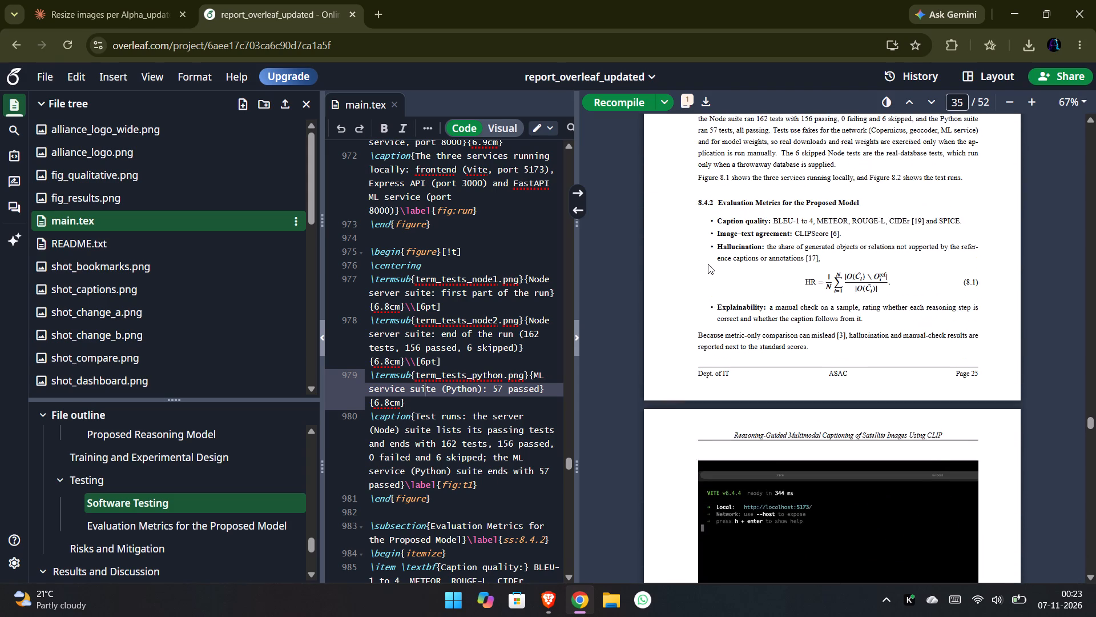
scroll(708, 264, up, 3)
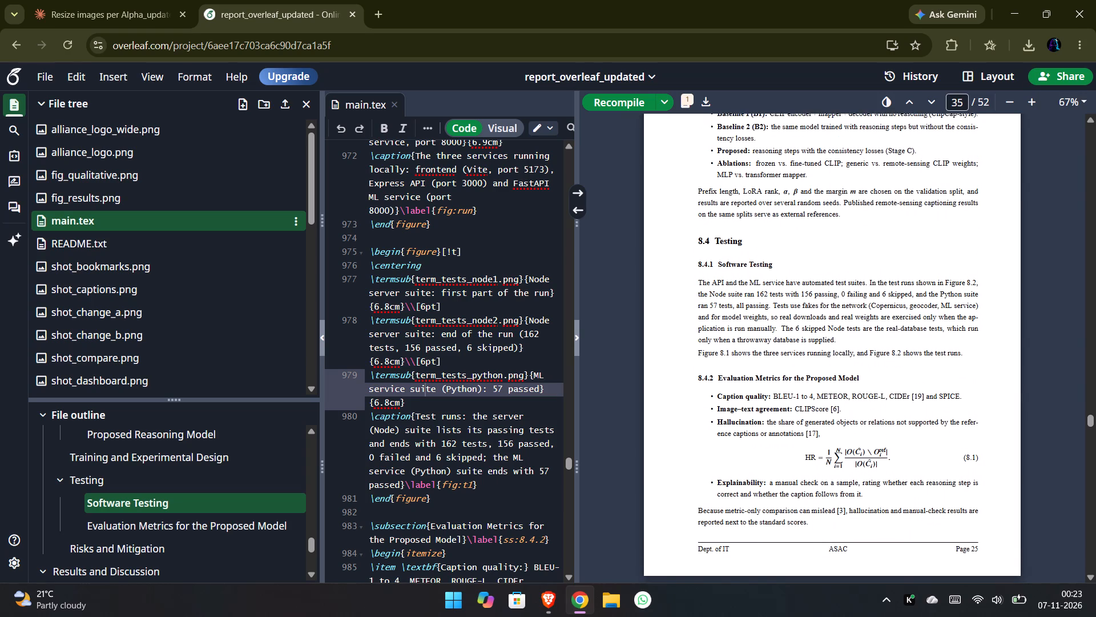
scroll(708, 264, up, 3)
scroll(708, 264, down, 1)
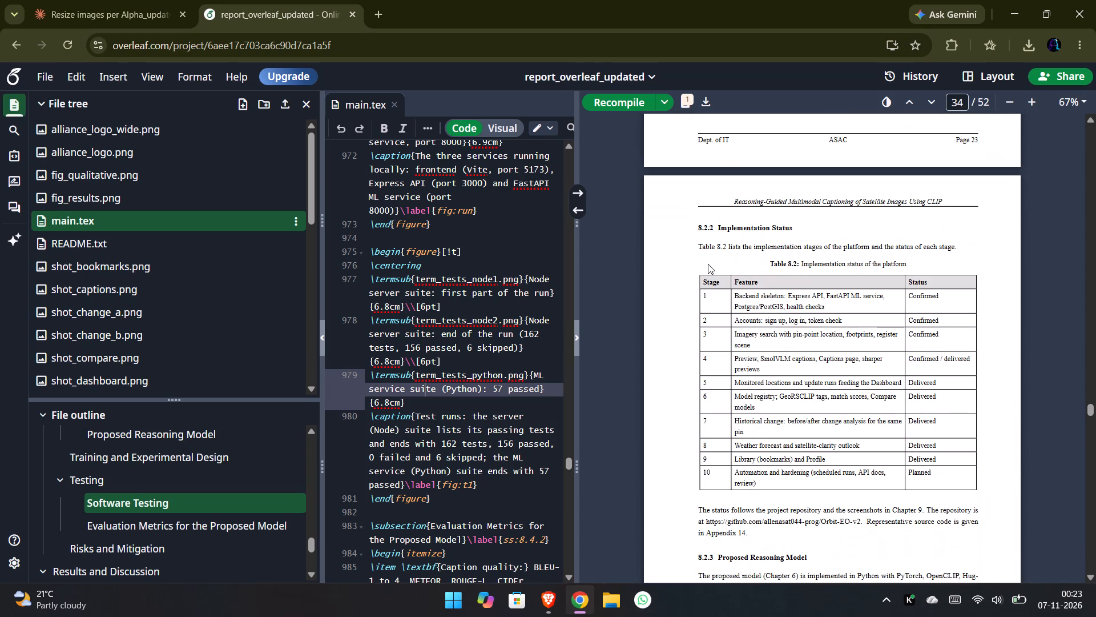
scroll(708, 264, down, 1)
click(722, 243)
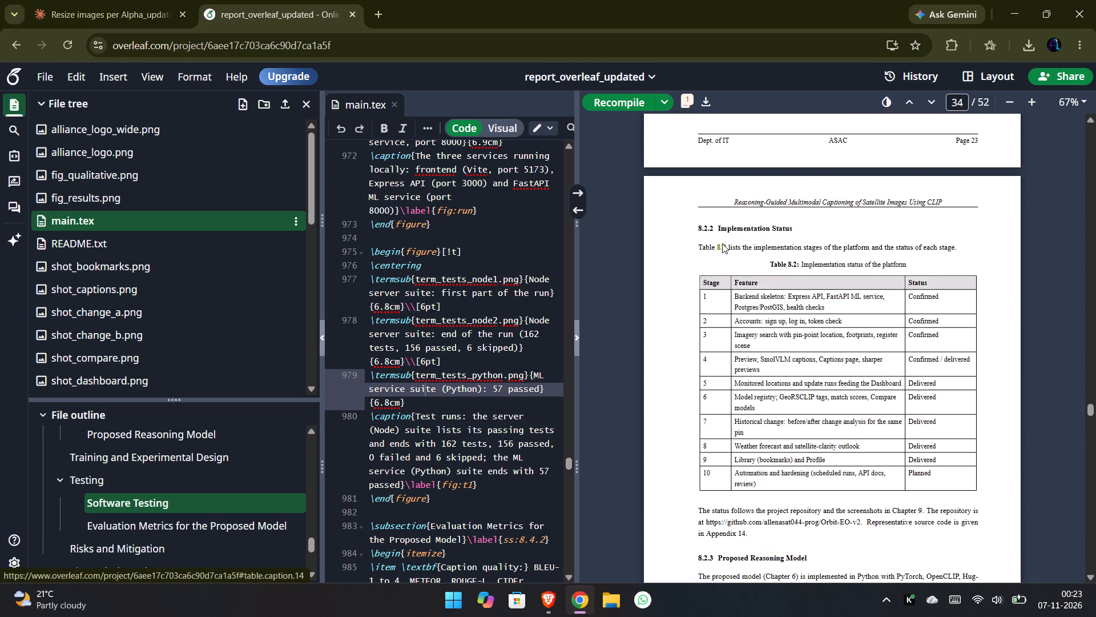
scroll(722, 243, up, 3)
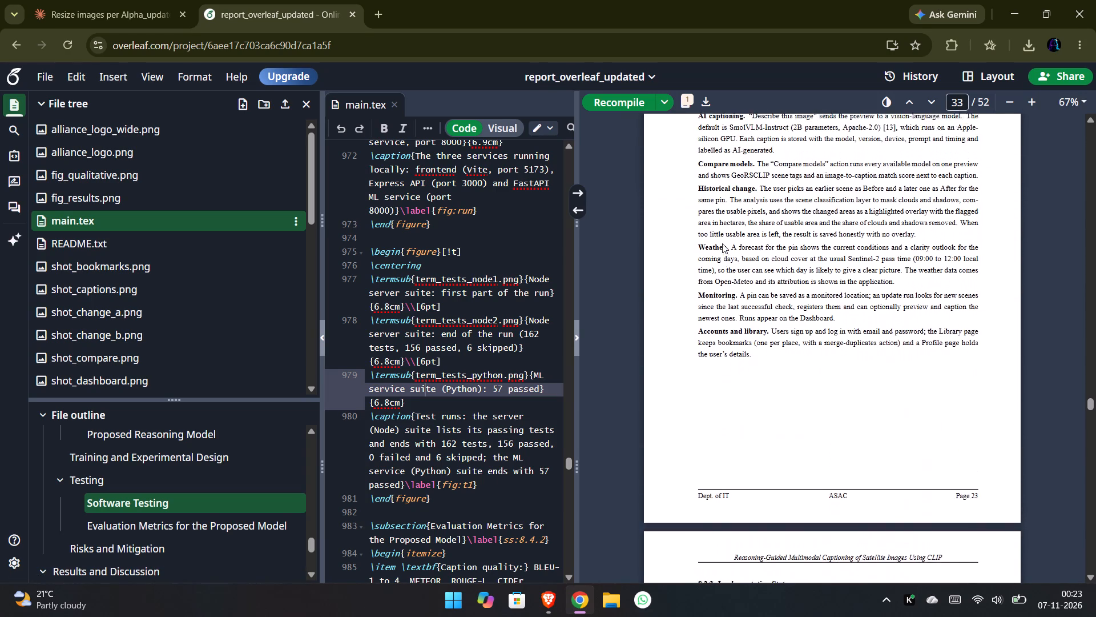
scroll(722, 243, up, 4)
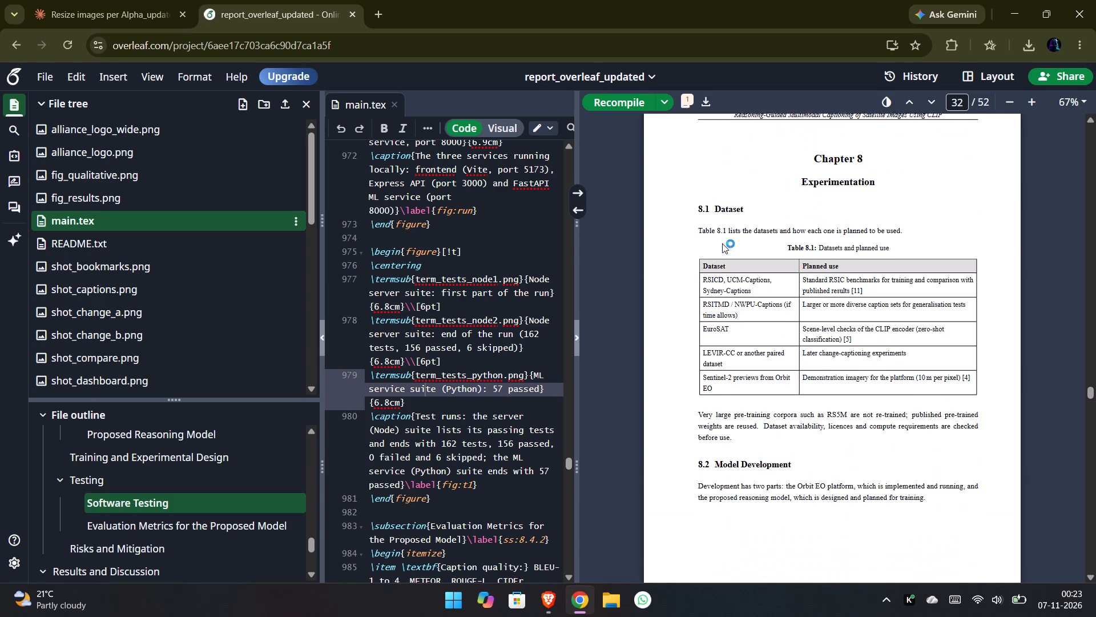
Examine the Chapter 7 pages backwards from Security Design to the system architecture figure, checking page gaps and table placement.
scroll(722, 243, up, 1)
scroll(722, 243, down, 2)
scroll(722, 243, up, 2)
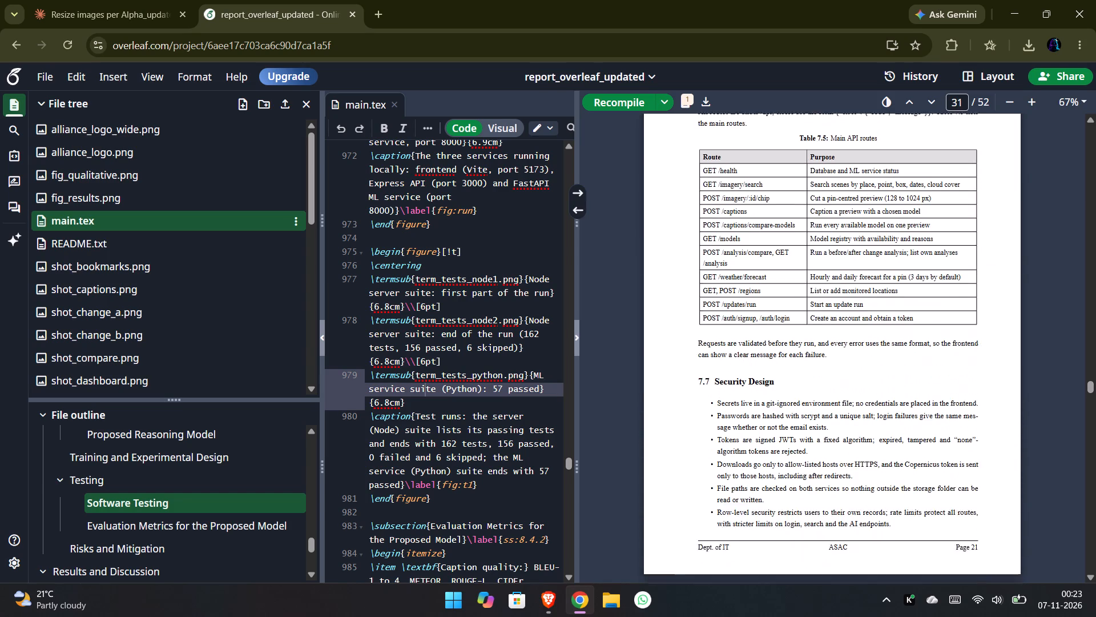
scroll(722, 243, up, 1)
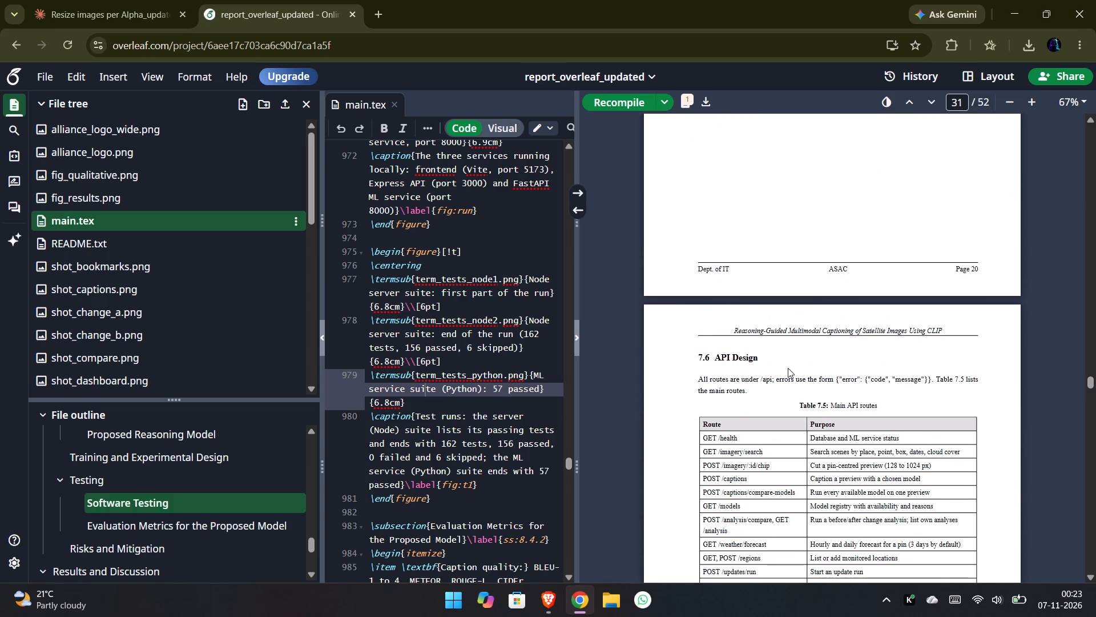
right_click(837, 379)
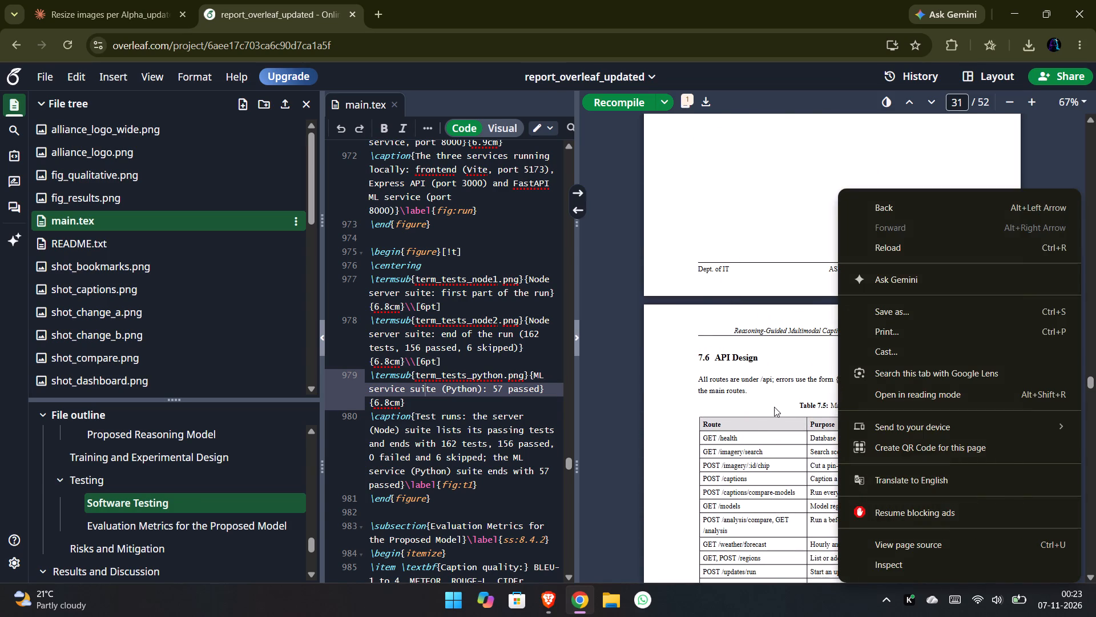
click(773, 407)
scroll(773, 407, down, 2)
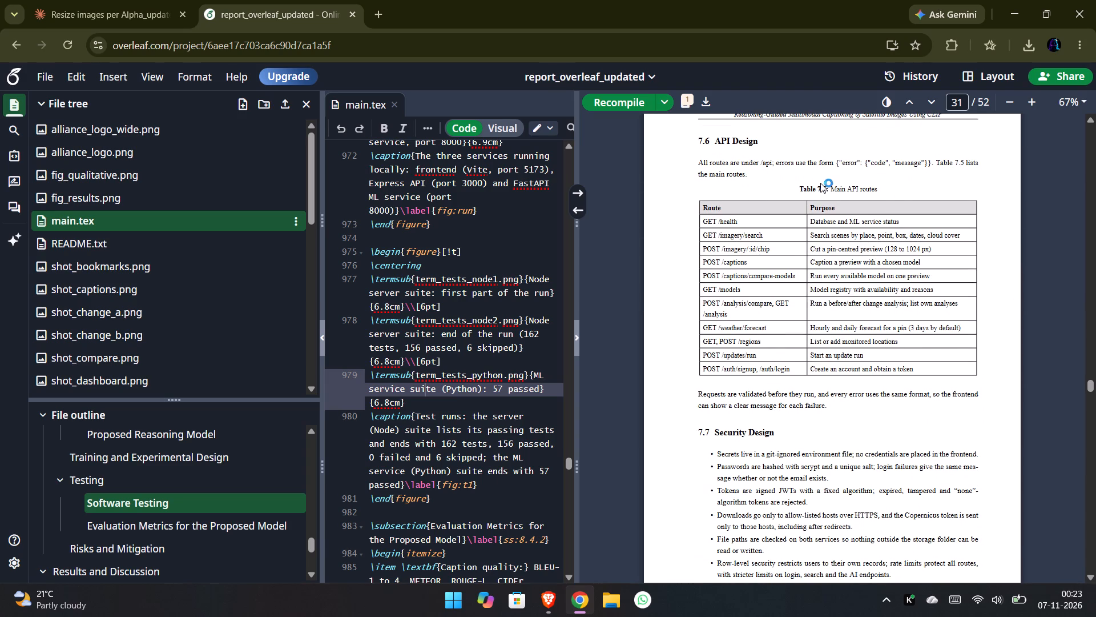
scroll(704, 166, up, 1)
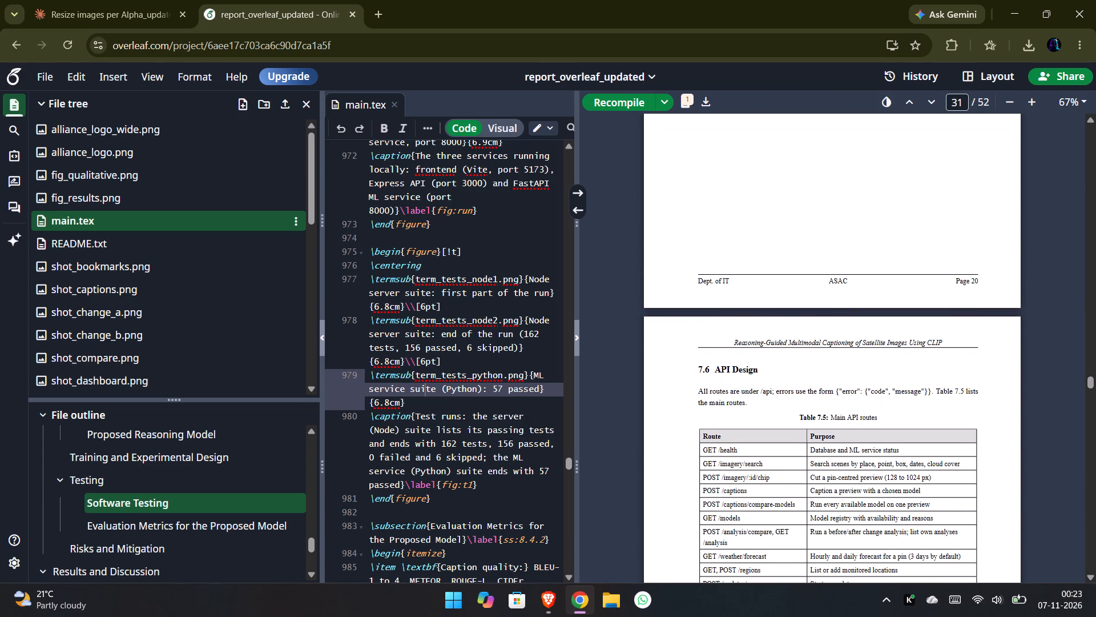
scroll(890, 334, up, 1)
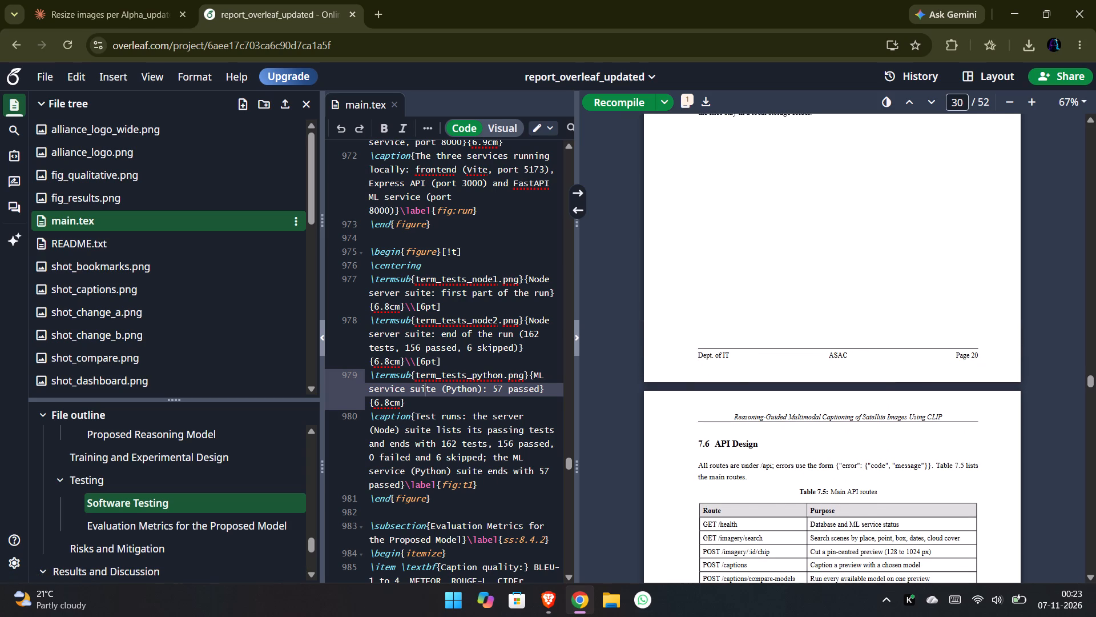
scroll(712, 352, up, 3)
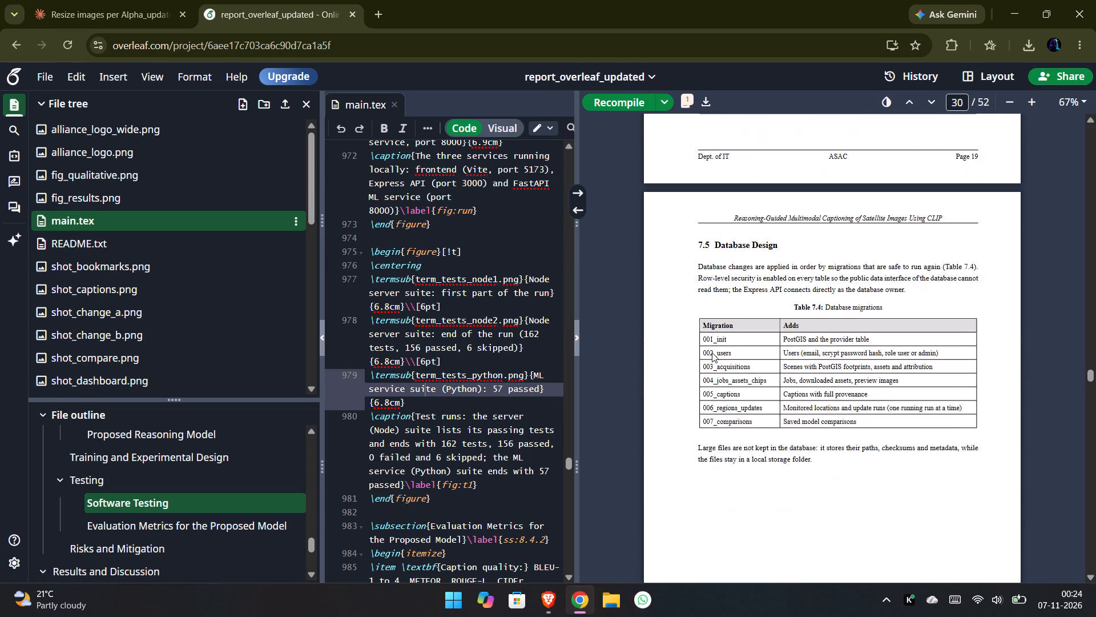
scroll(712, 352, up, 2)
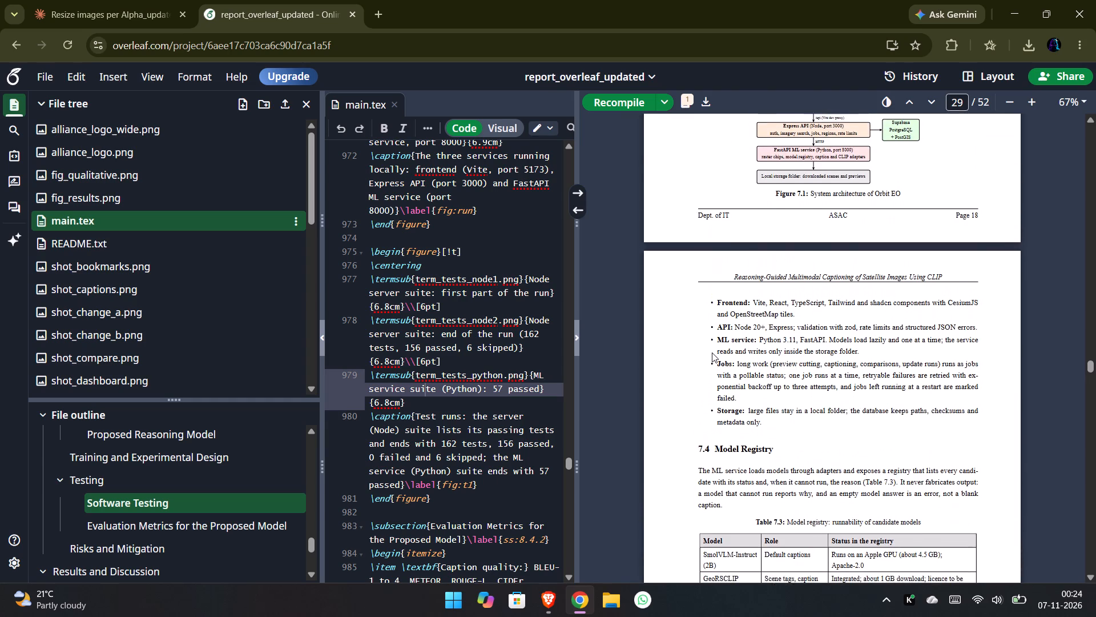
scroll(712, 352, down, 3)
scroll(712, 352, up, 1)
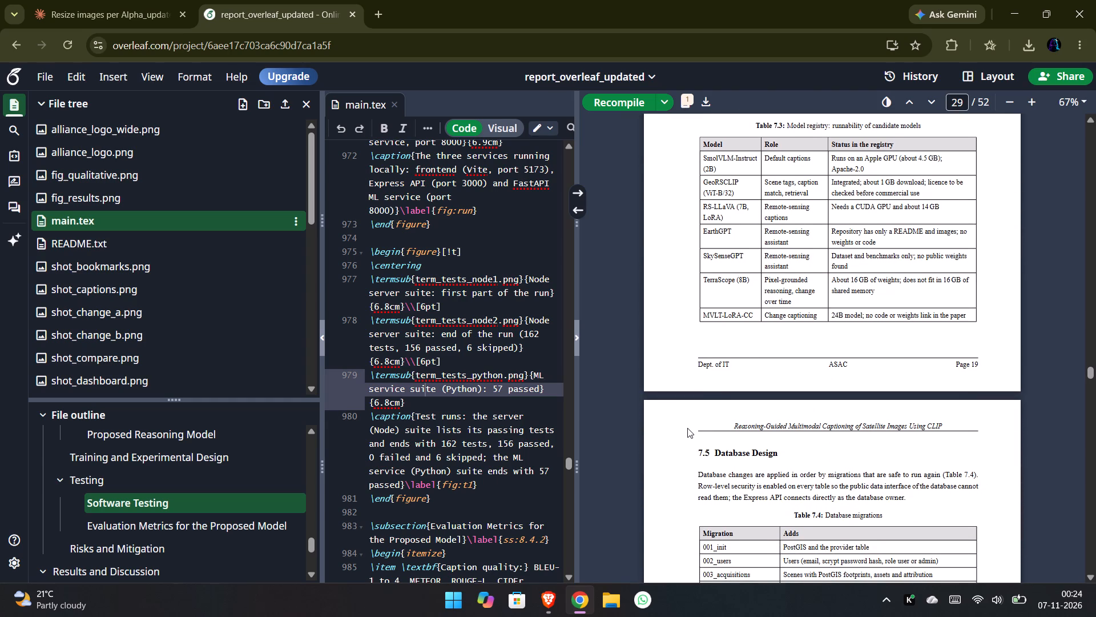
click(849, 248)
scroll(849, 248, up, 4)
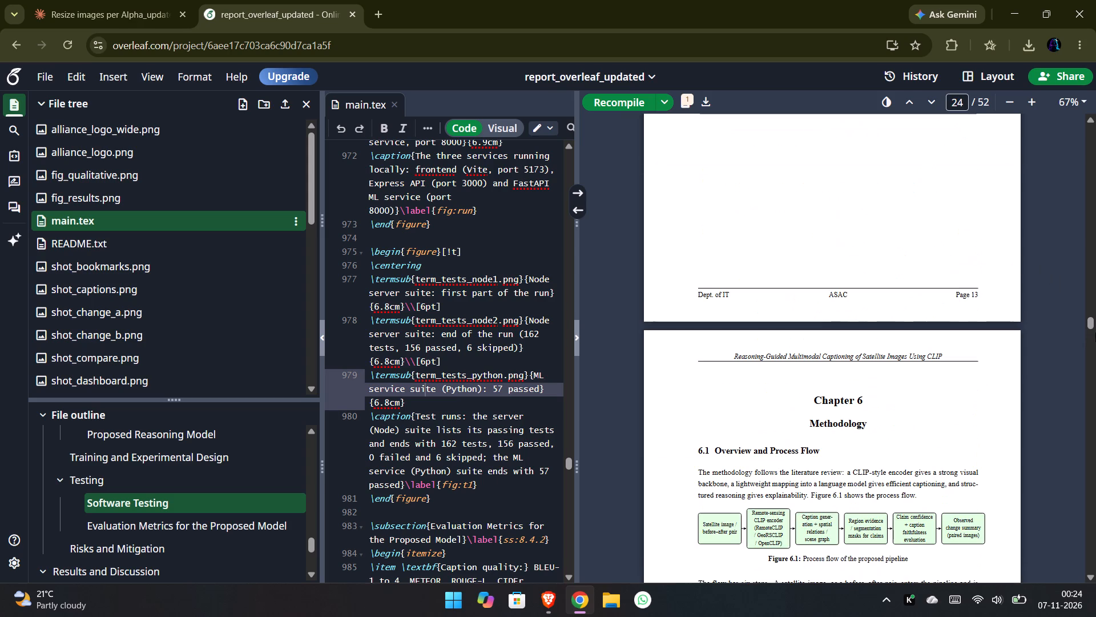
Go to the report's cover page and examine the front matter through the certificate, declaration, acknowledgement and abstract.
drag(1092, 326, 1089, 134)
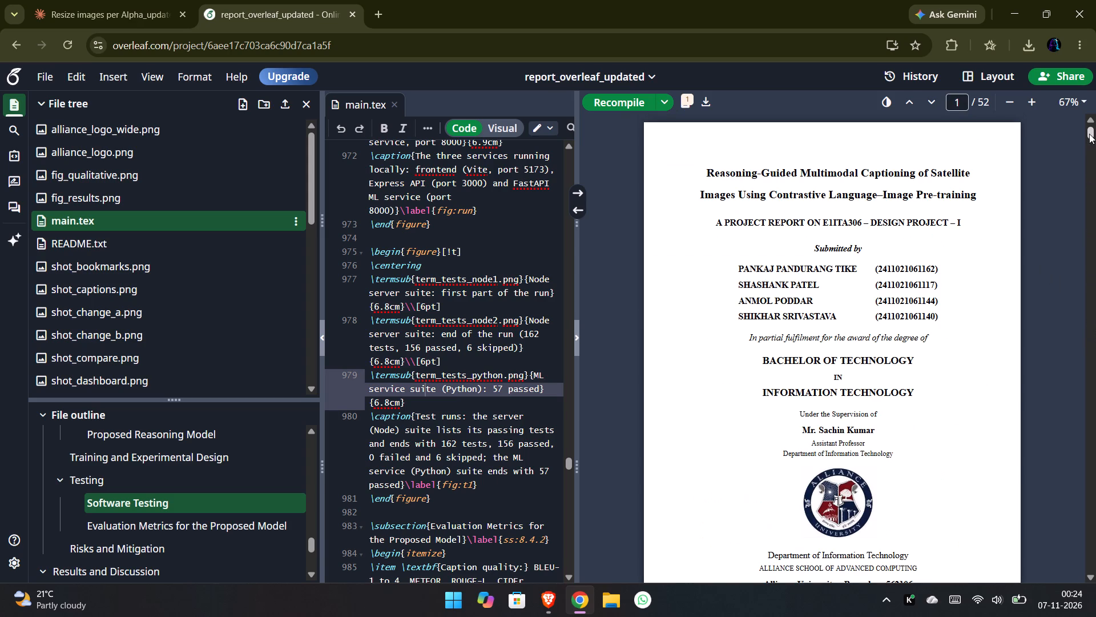
click(907, 275)
scroll(834, 299, down, 1)
scroll(834, 299, up, 2)
scroll(834, 299, down, 2)
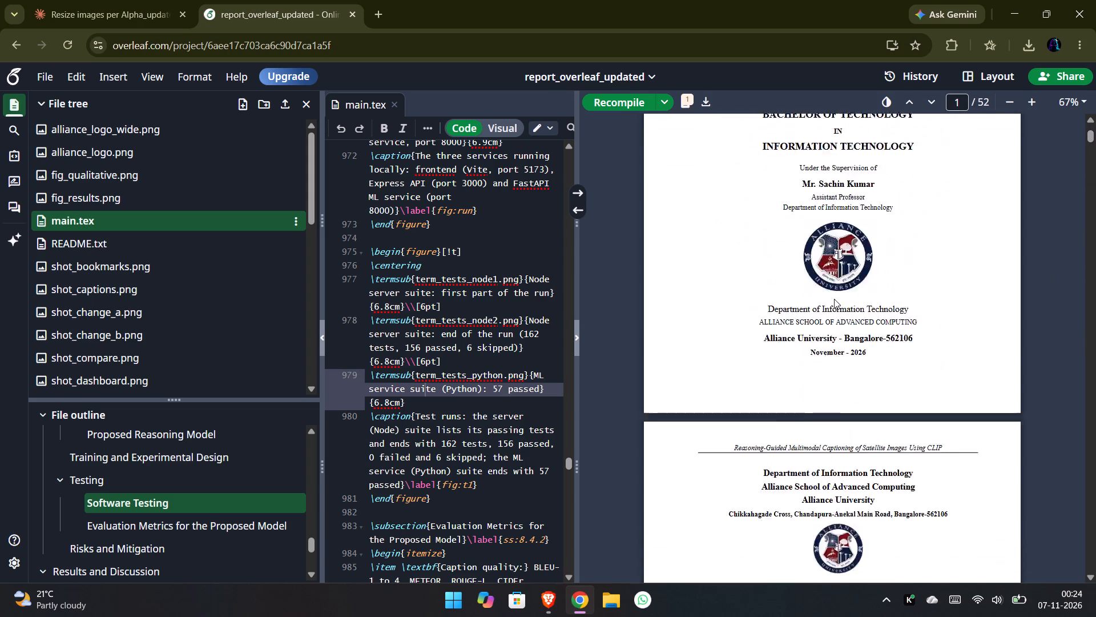
scroll(834, 299, down, 3)
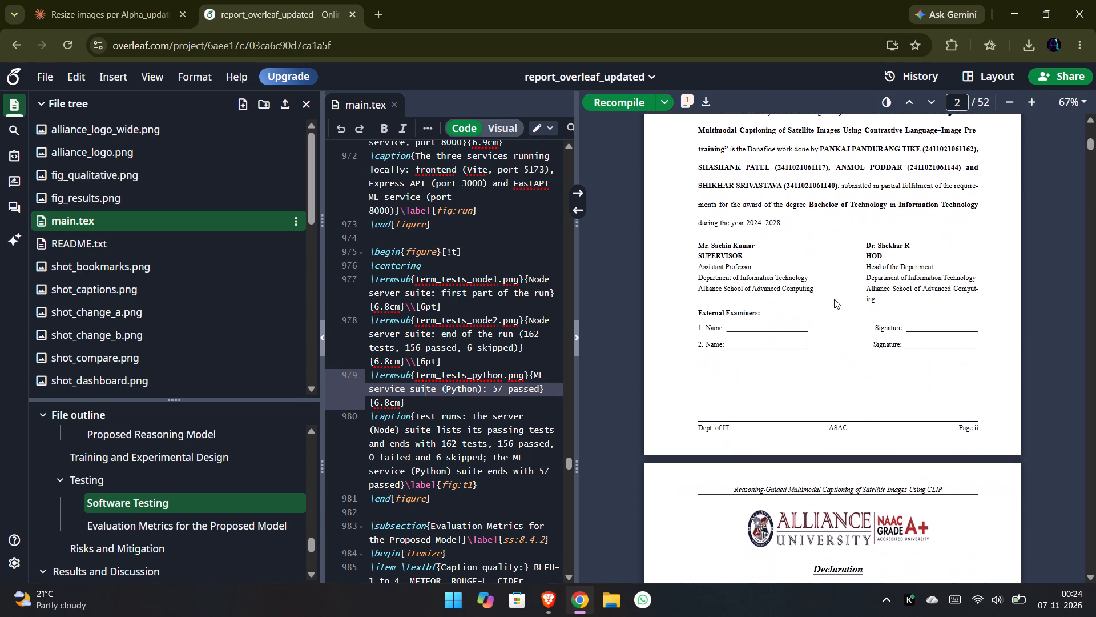
scroll(834, 299, down, 2)
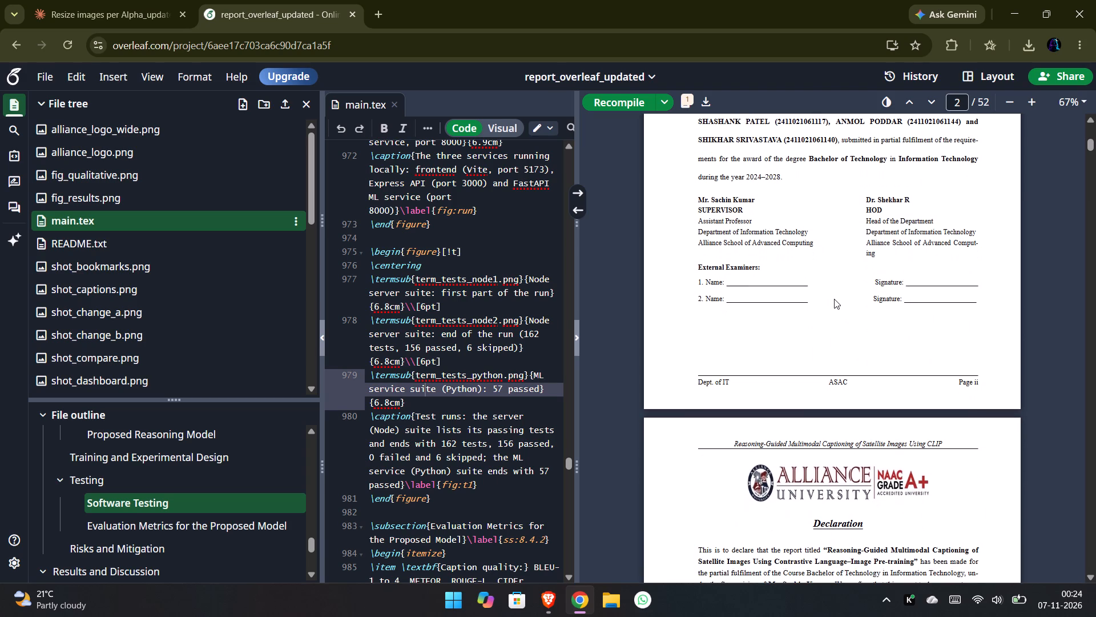
scroll(834, 299, down, 1)
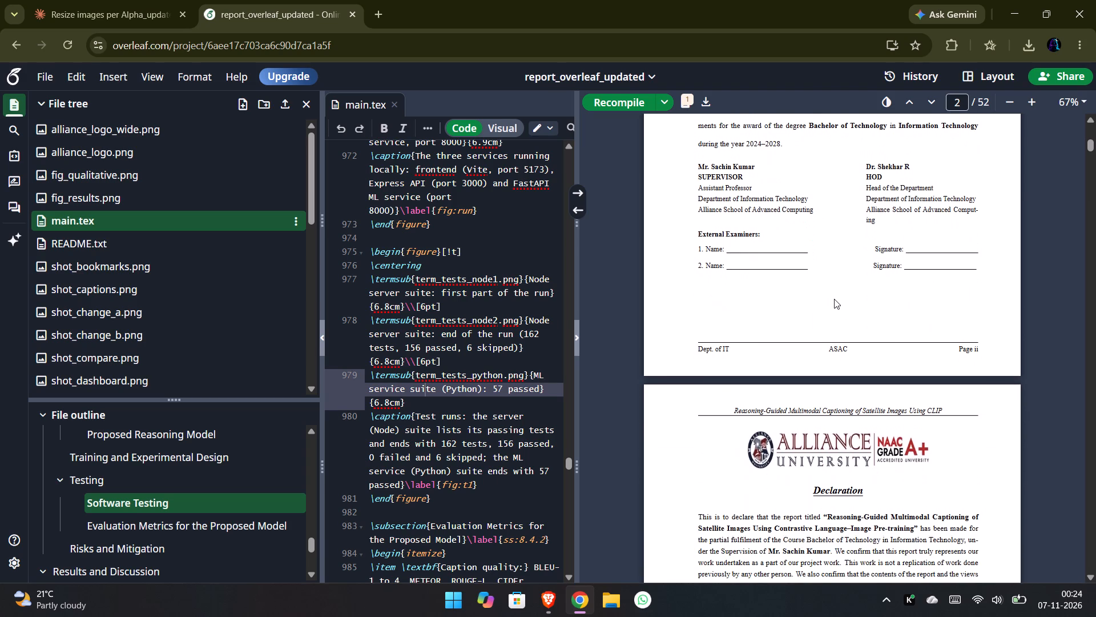
scroll(834, 299, up, 1)
scroll(834, 299, down, 1)
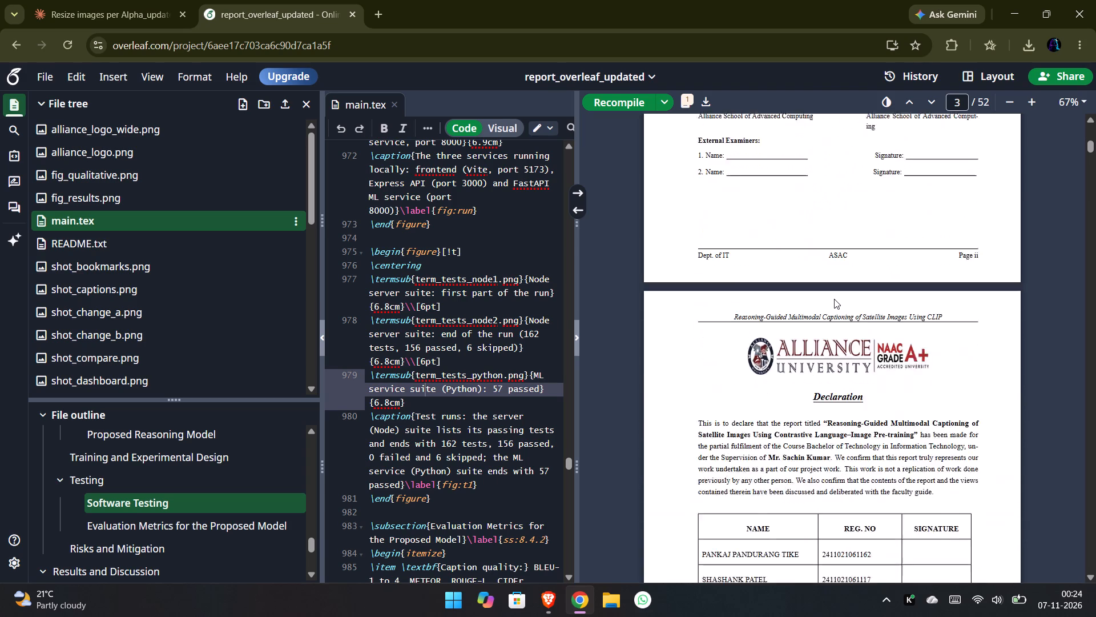
scroll(834, 299, down, 3)
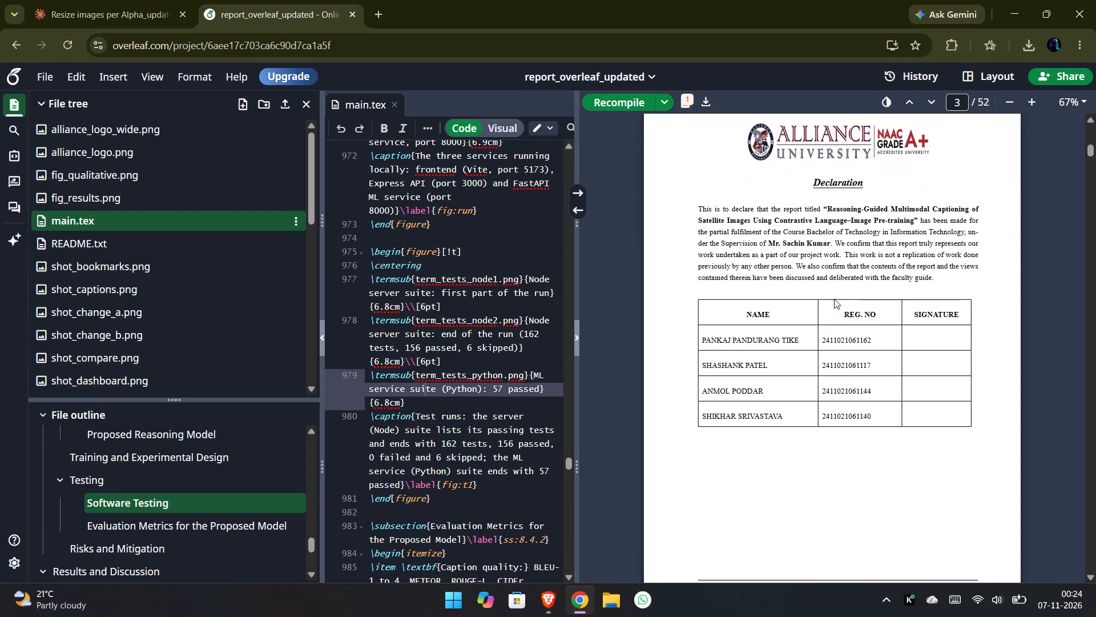
scroll(834, 299, down, 3)
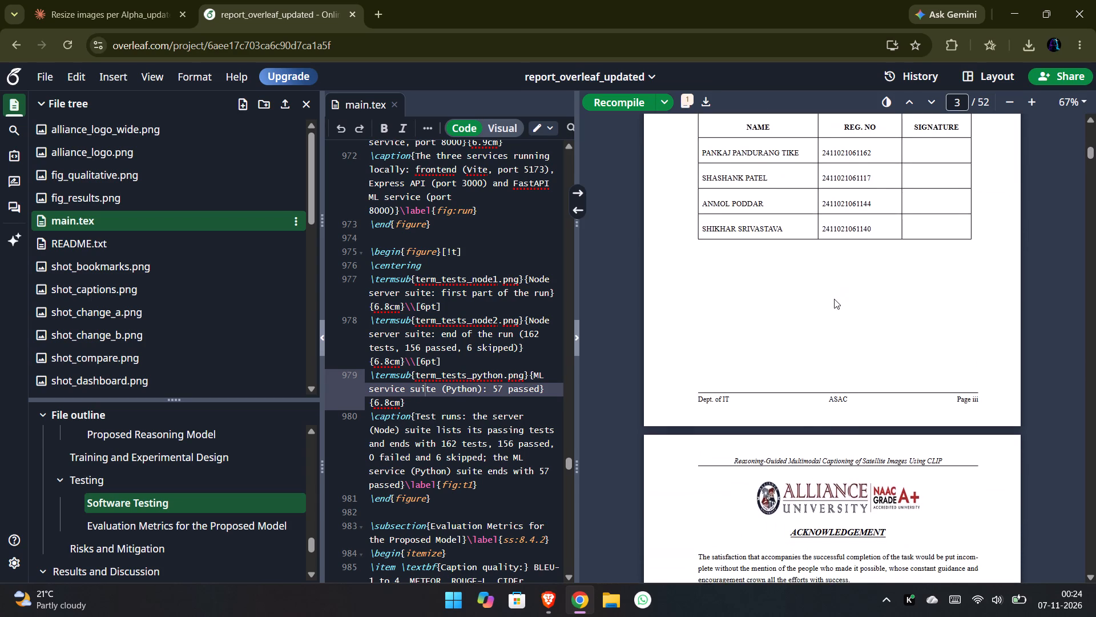
scroll(834, 299, down, 4)
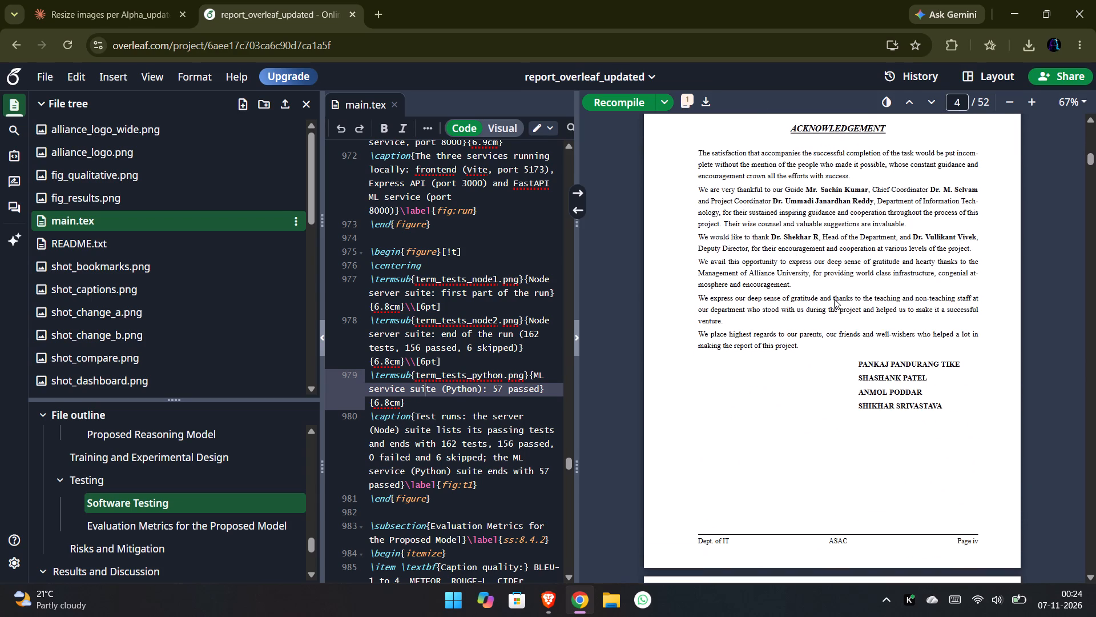
scroll(834, 299, down, 3)
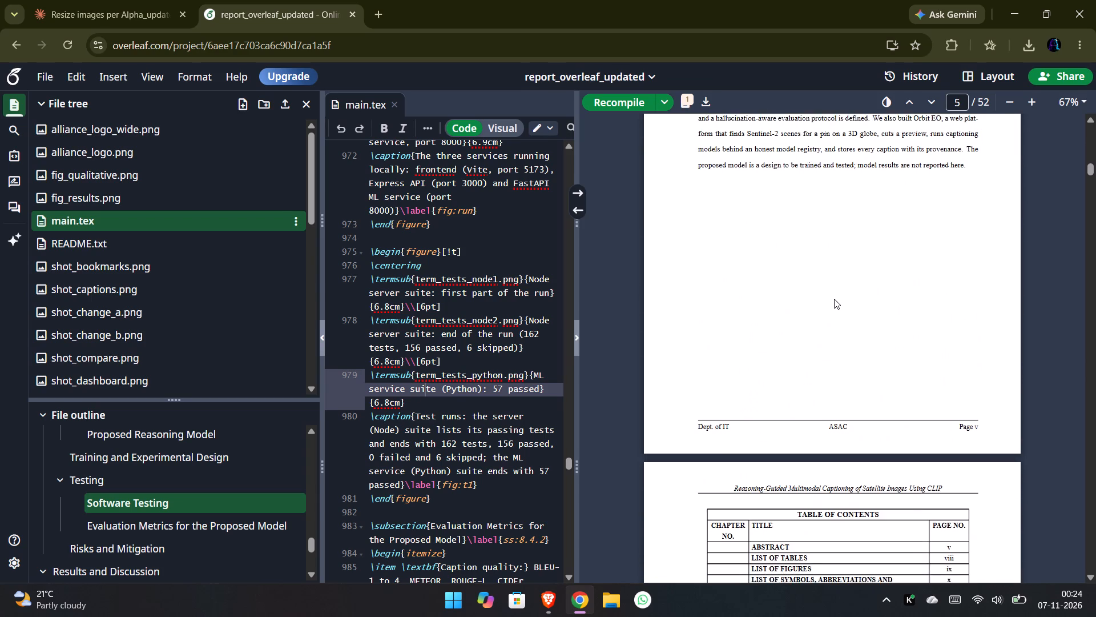
Examine the table of contents, the List of Tables and the List of Figures, including the Chapter 8 entries.
scroll(834, 299, down, 4)
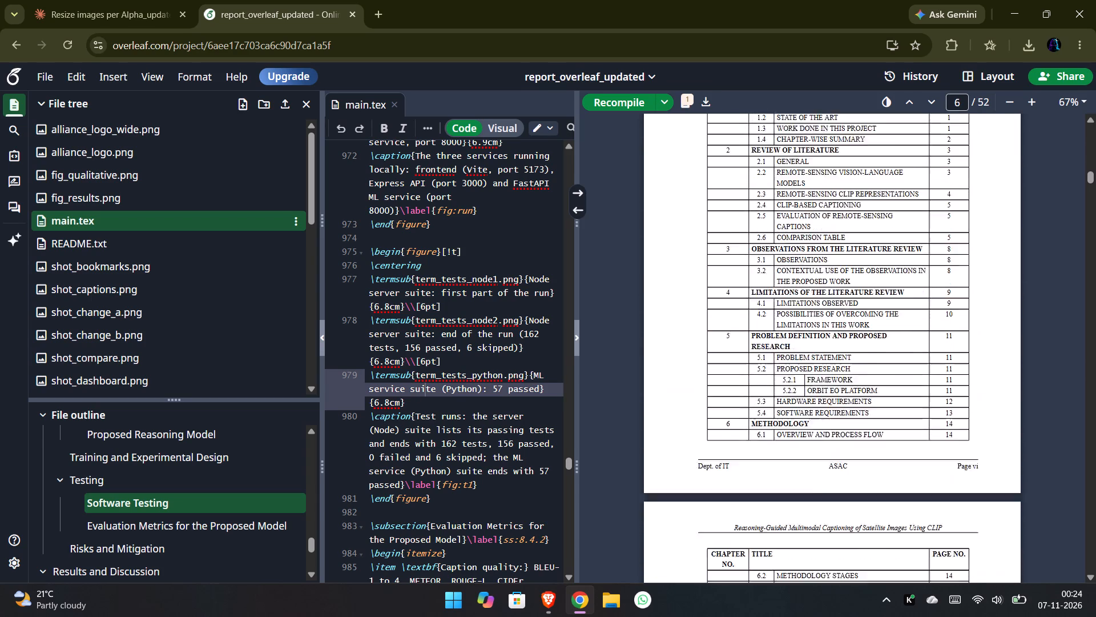
scroll(834, 299, down, 4)
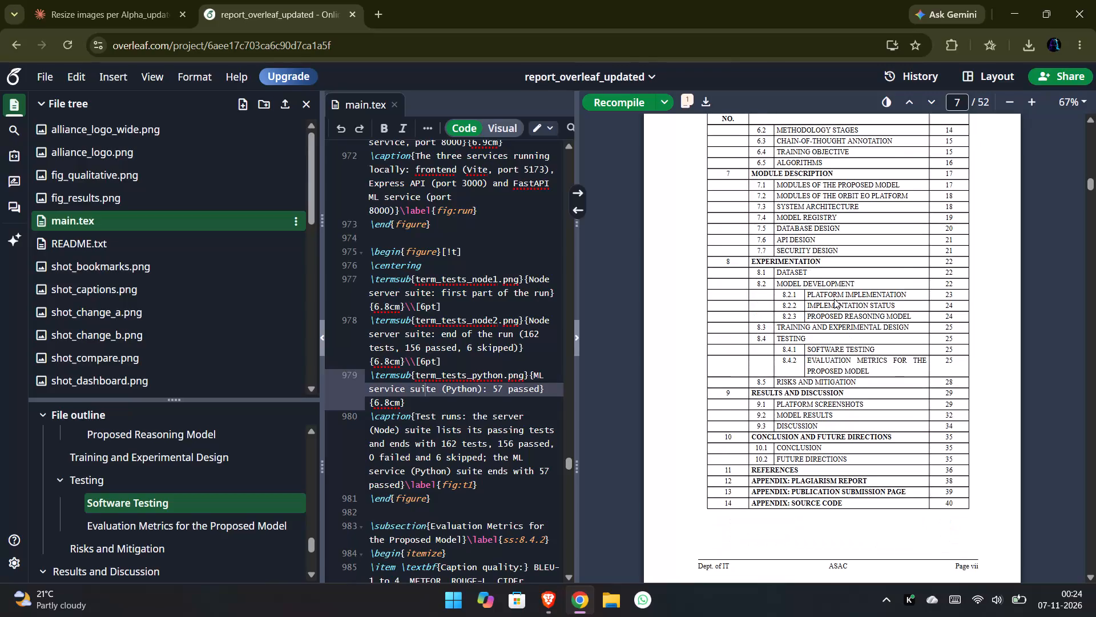
scroll(834, 299, down, 4)
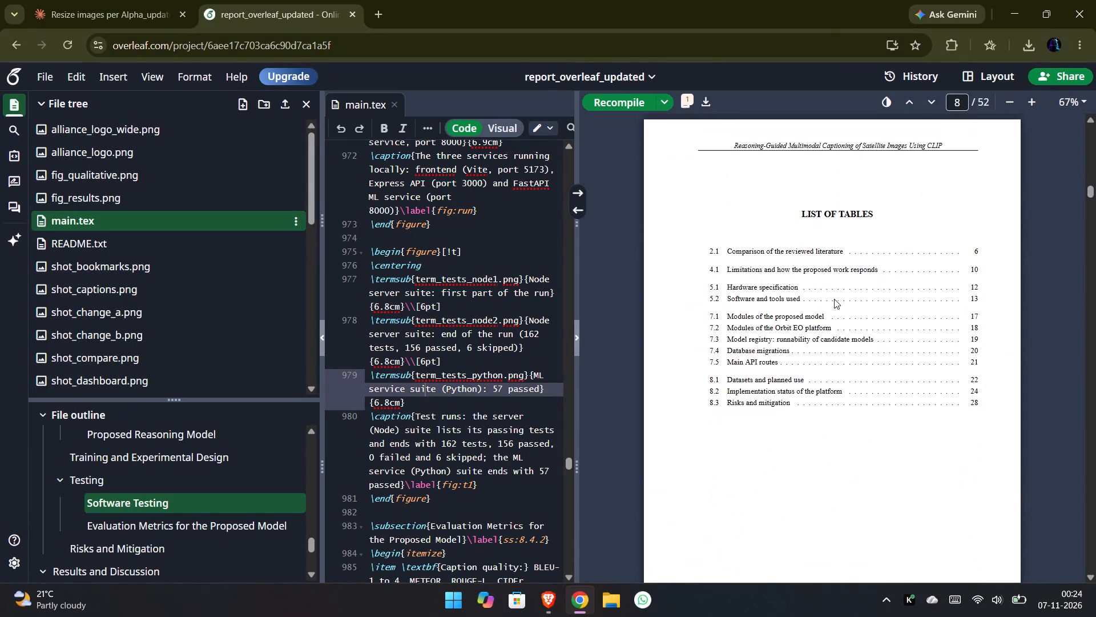
scroll(834, 299, down, 4)
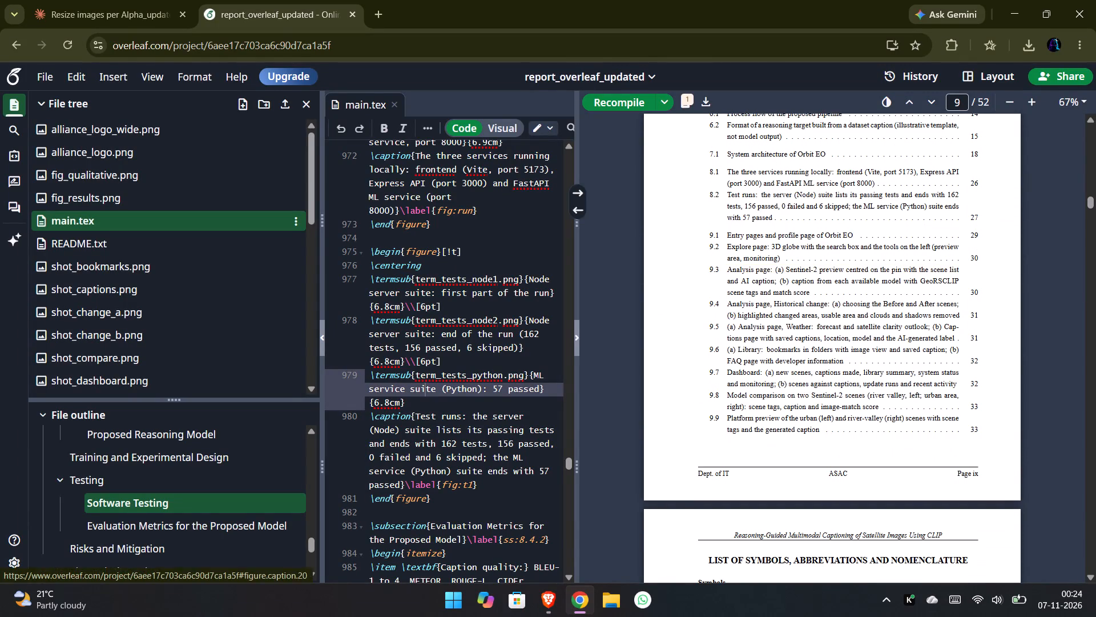
scroll(813, 262, up, 2)
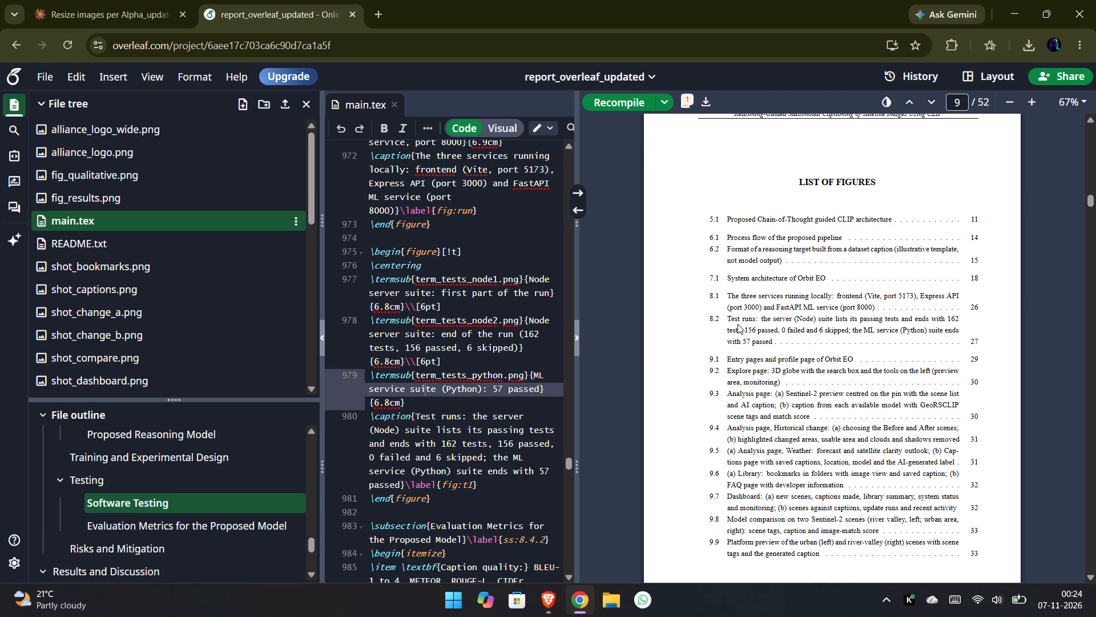
Follow the Figure 8.1 entry in the List of Figures to its page.
click(768, 299)
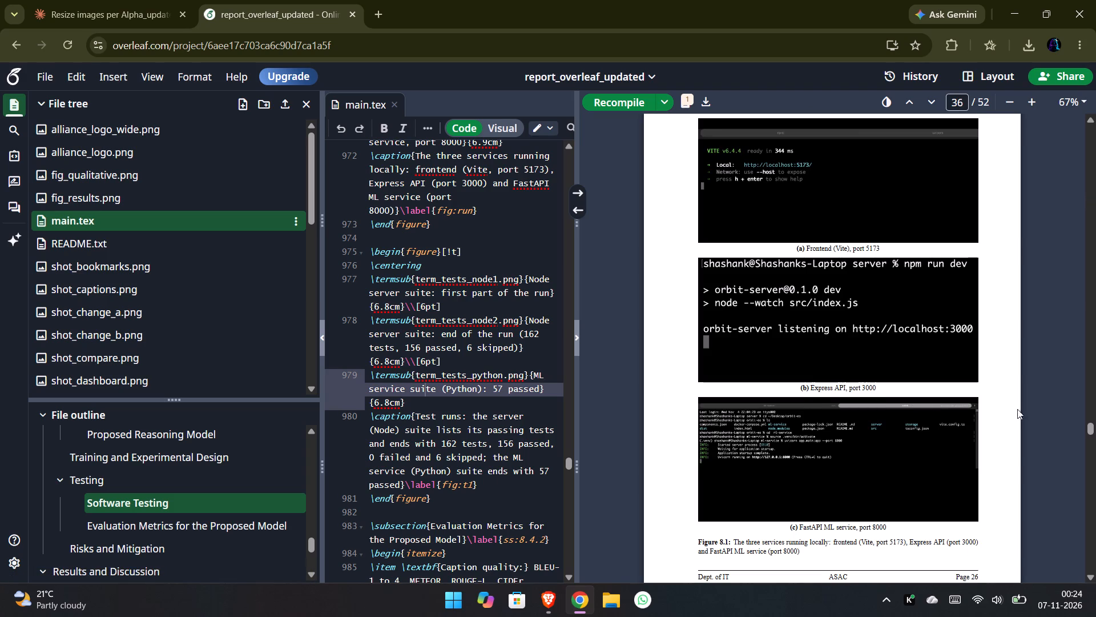
Return to the List of Figures in the compiled report and examine it along with the symbols and abbreviations list.
drag(1091, 426, 1085, 246)
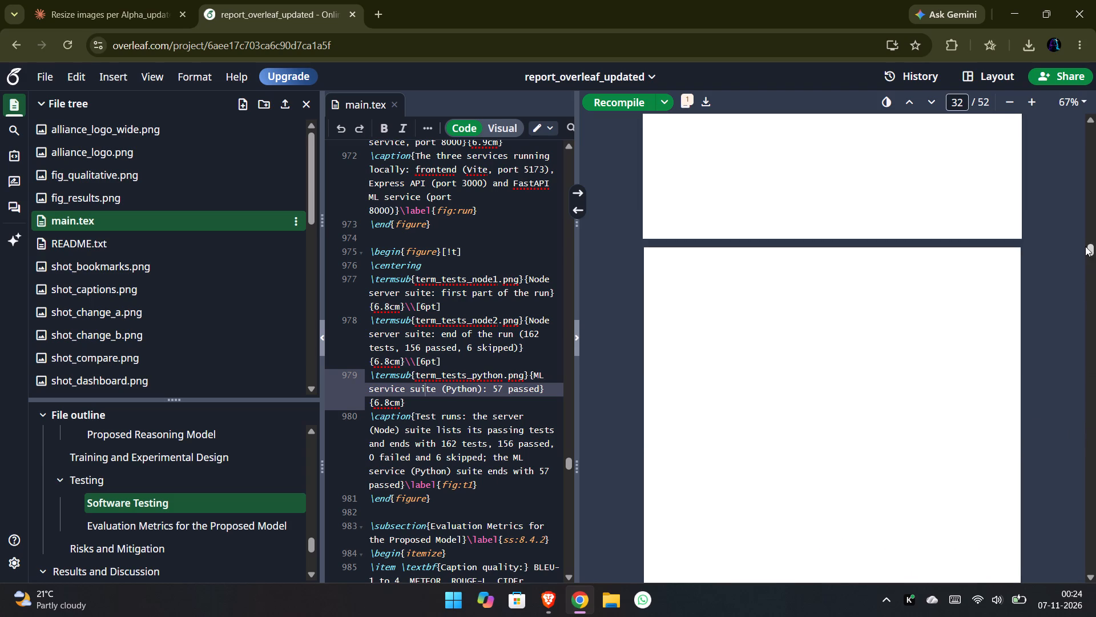
drag(1085, 246, 1080, 213)
scroll(909, 304, up, 2)
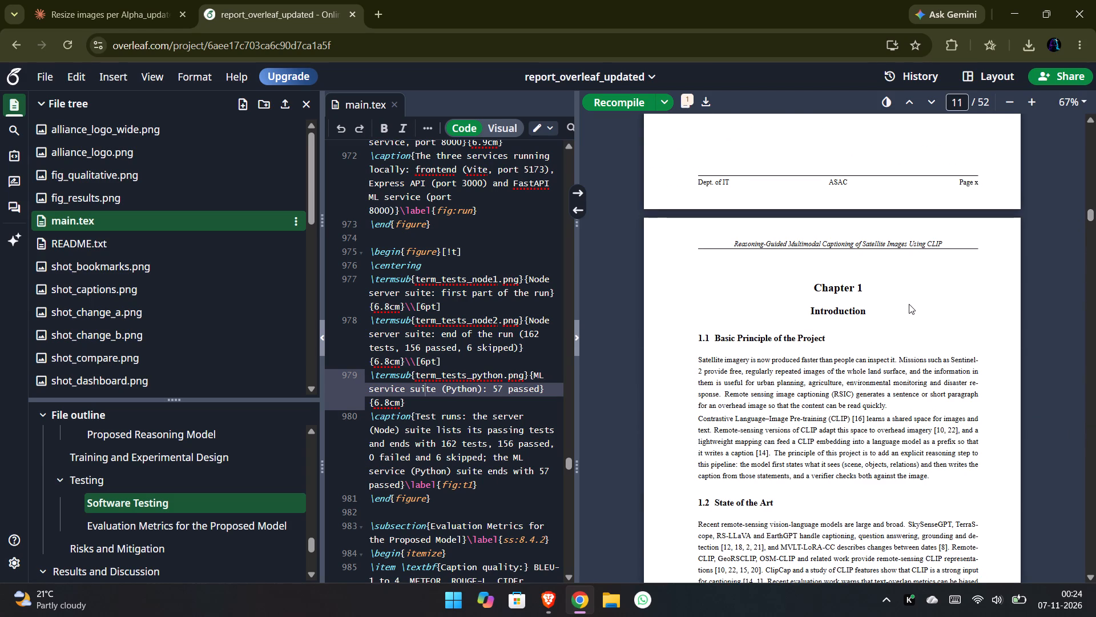
scroll(909, 304, up, 1)
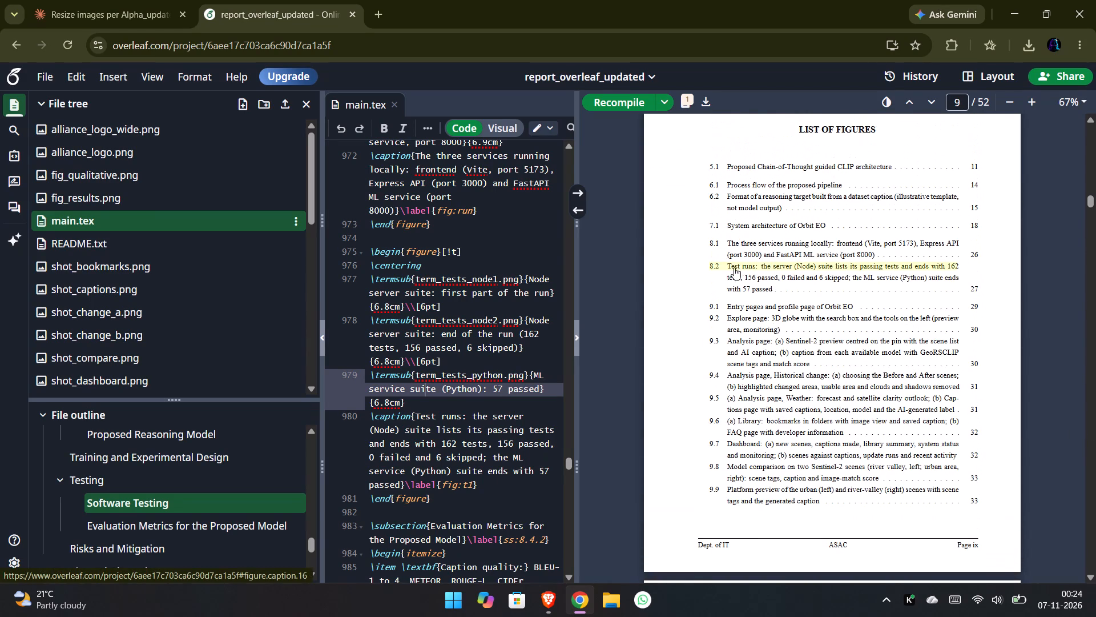
scroll(805, 278, up, 2)
scroll(805, 278, down, 3)
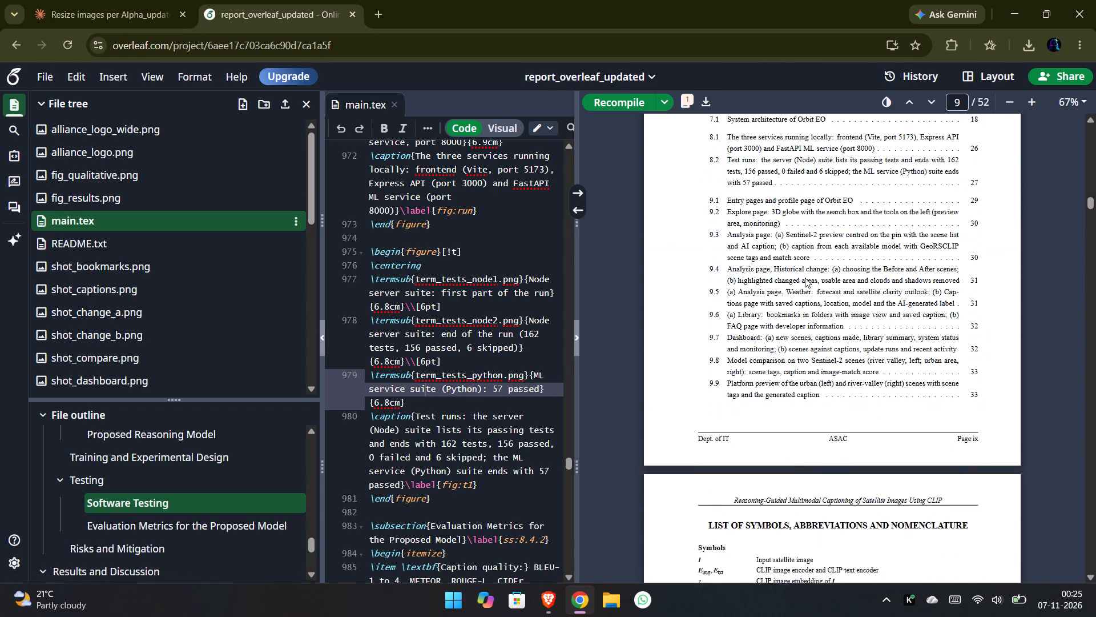
scroll(805, 278, down, 5)
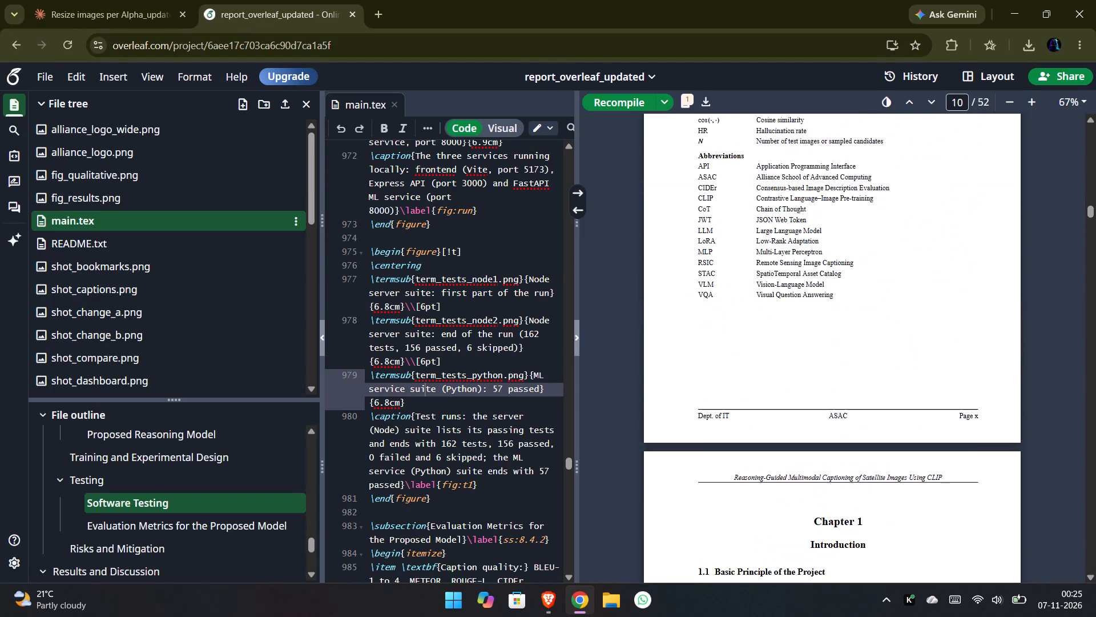
Examine Chapter 1, Introduction, through the Chapter-wise Summary, checking the page layout.
scroll(805, 278, down, 2)
scroll(805, 278, up, 2)
scroll(805, 278, down, 3)
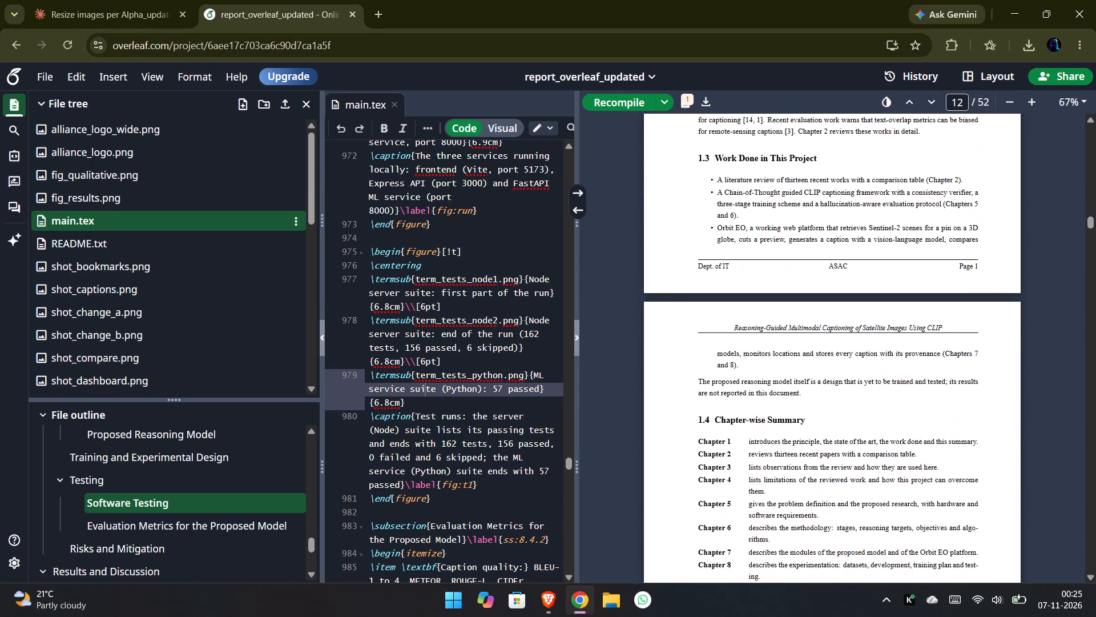
scroll(805, 278, down, 6)
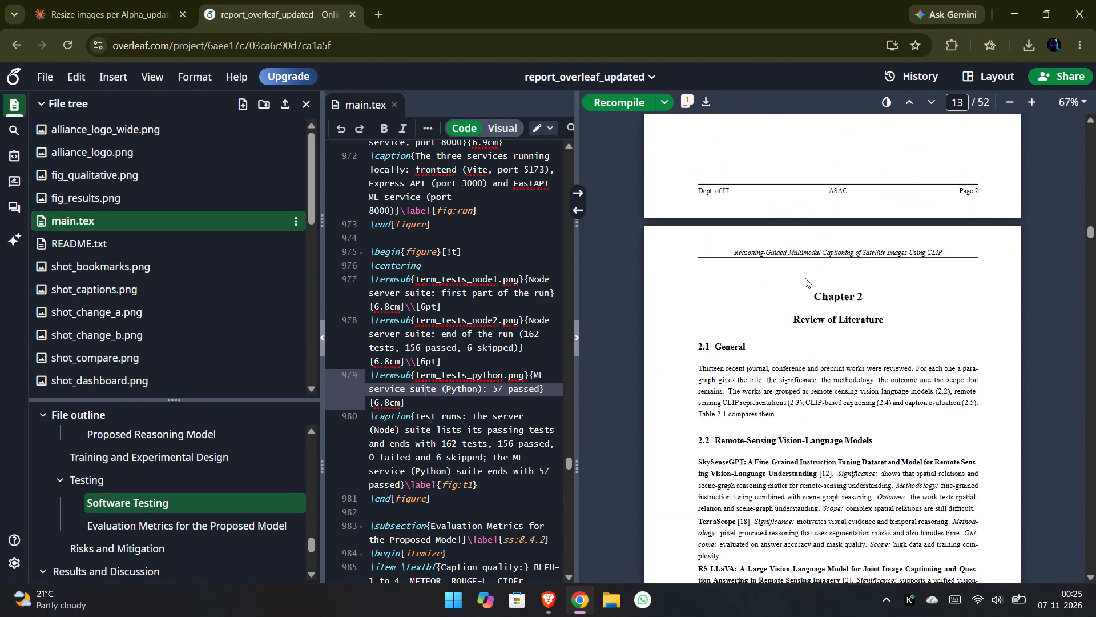
scroll(805, 278, up, 4)
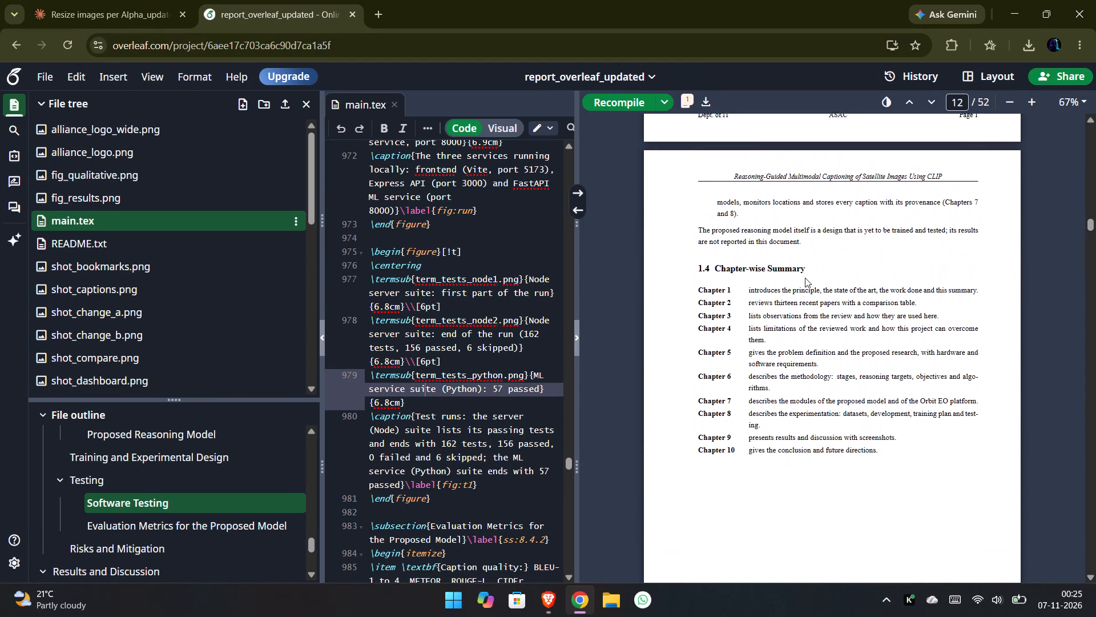
scroll(805, 278, up, 2)
scroll(805, 278, down, 2)
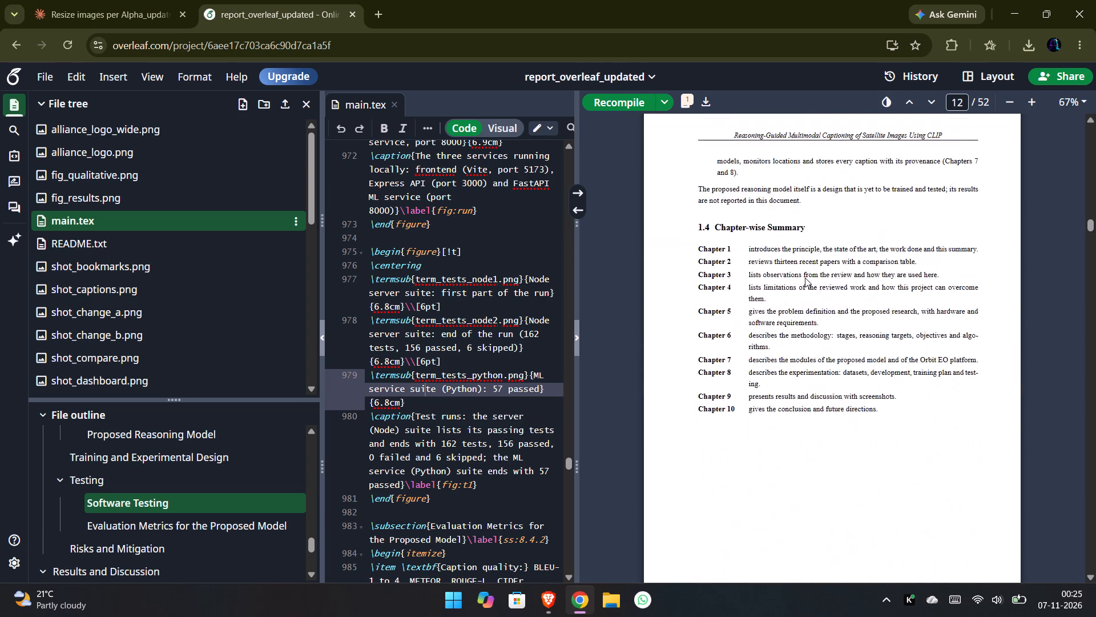
scroll(805, 278, down, 2)
Examine Chapter 2, Review of Literature, through the comparison in Table 2.1, checking page gaps and table placement.
scroll(805, 278, down, 4)
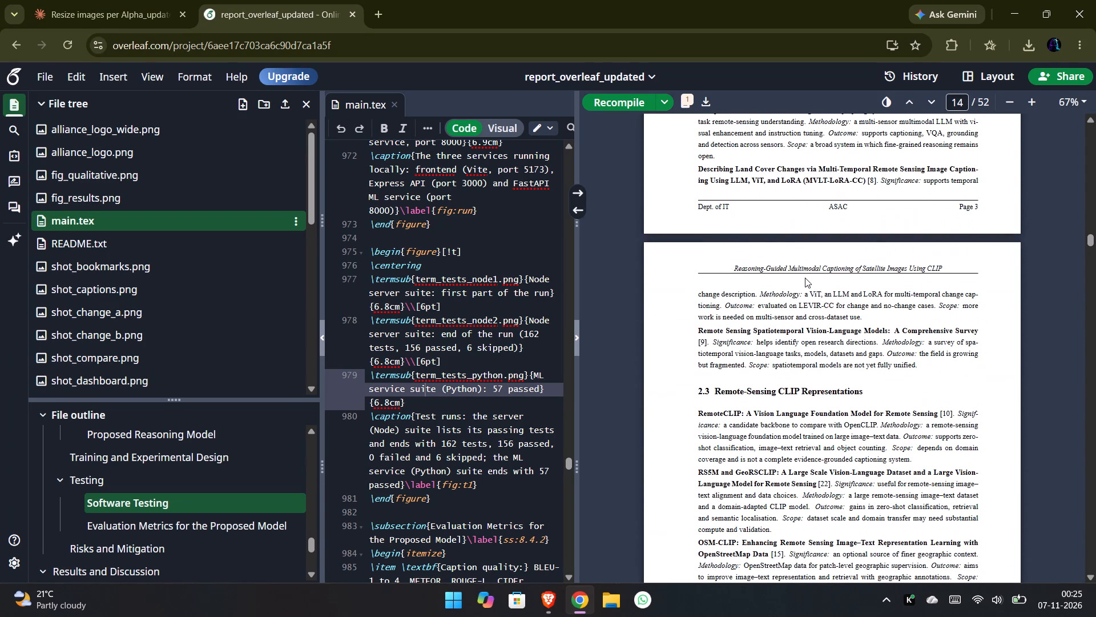
scroll(805, 278, down, 4)
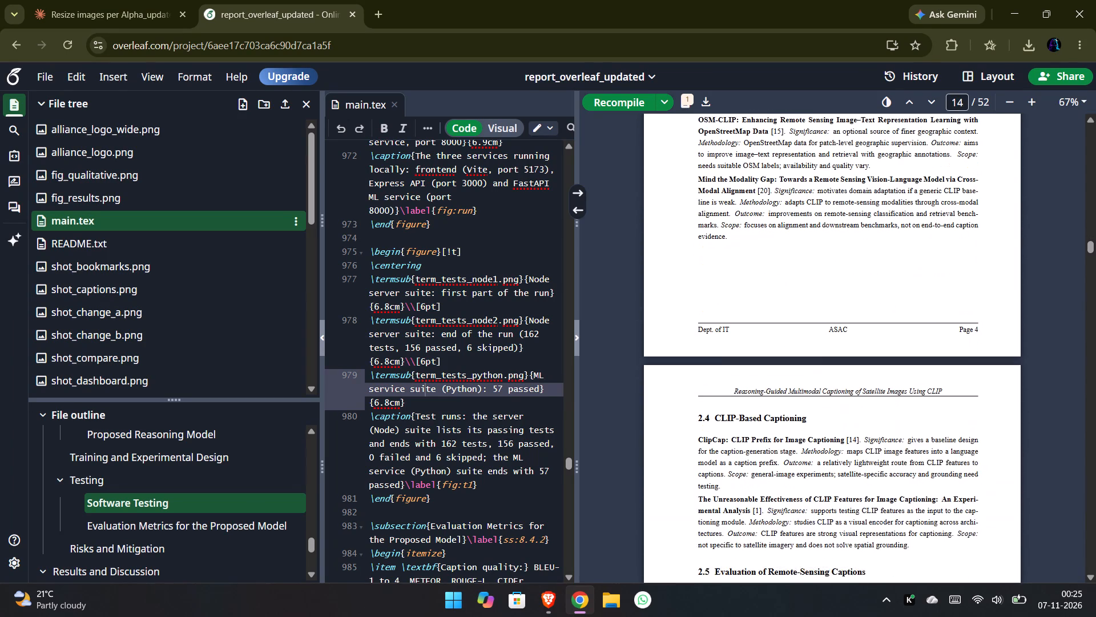
scroll(805, 278, down, 5)
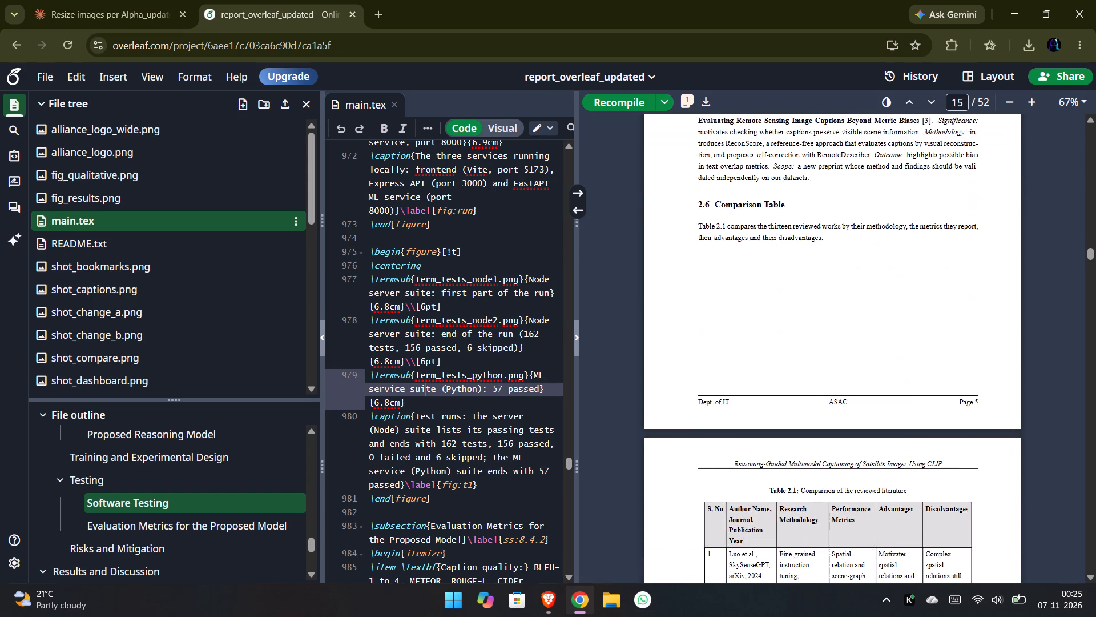
scroll(805, 278, down, 4)
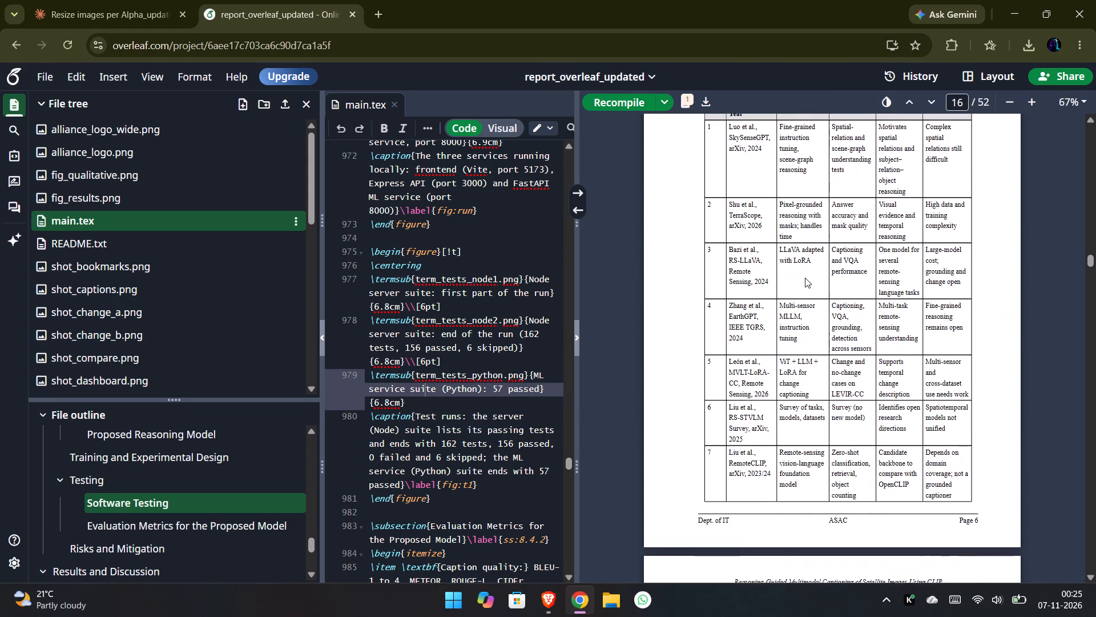
scroll(805, 278, down, 4)
Examine Chapters 3 to 5, from the literature observations through Figure 5.1 and the software requirements table.
scroll(805, 278, down, 3)
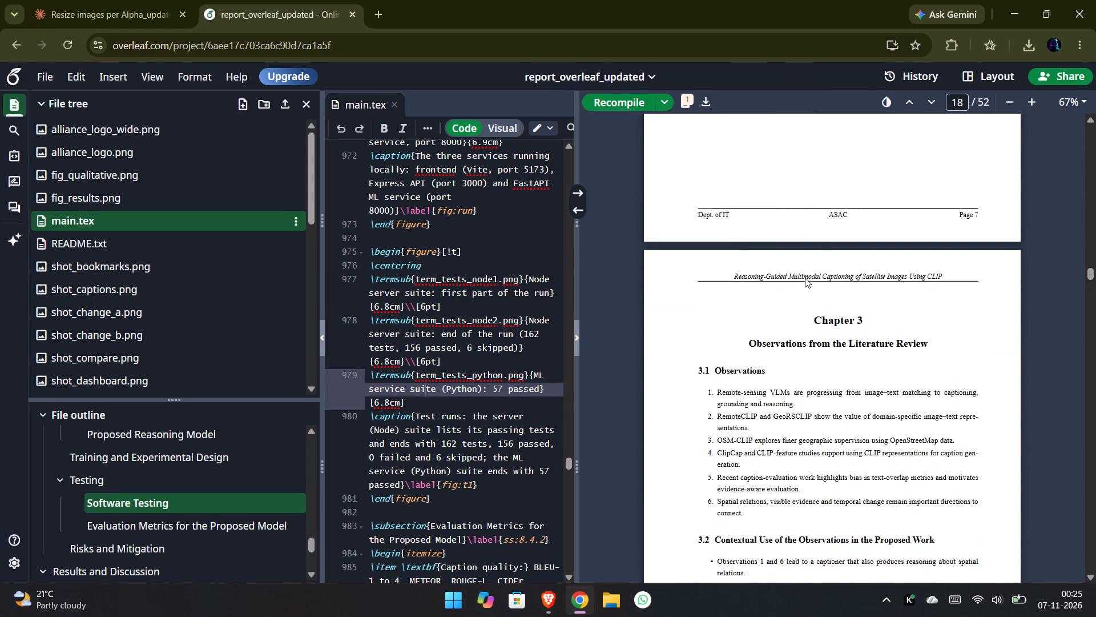
scroll(805, 278, down, 5)
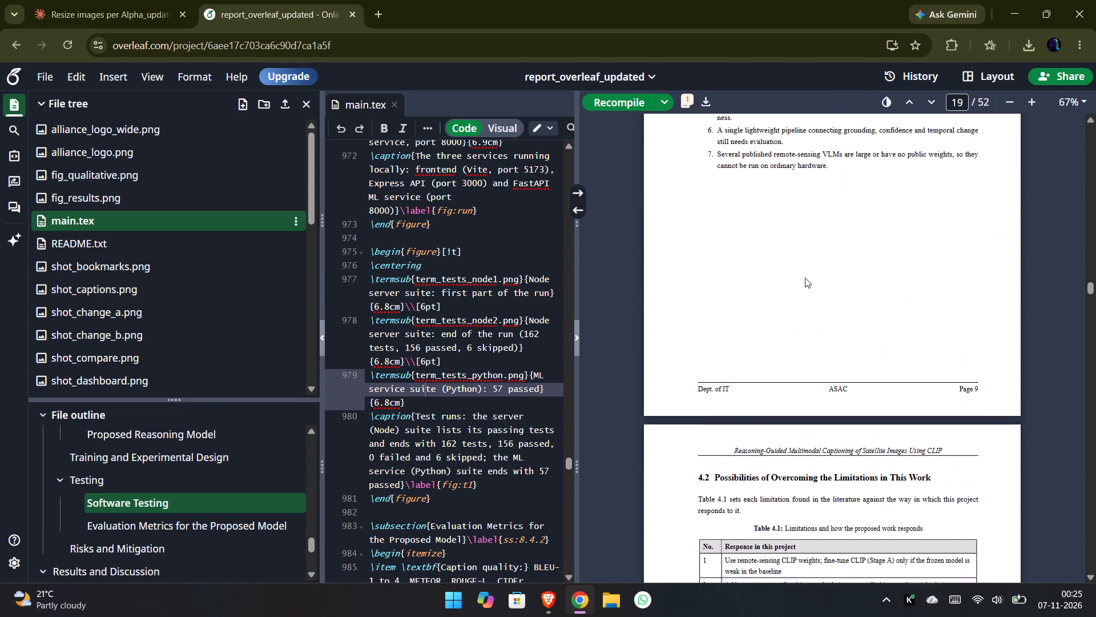
scroll(805, 278, down, 5)
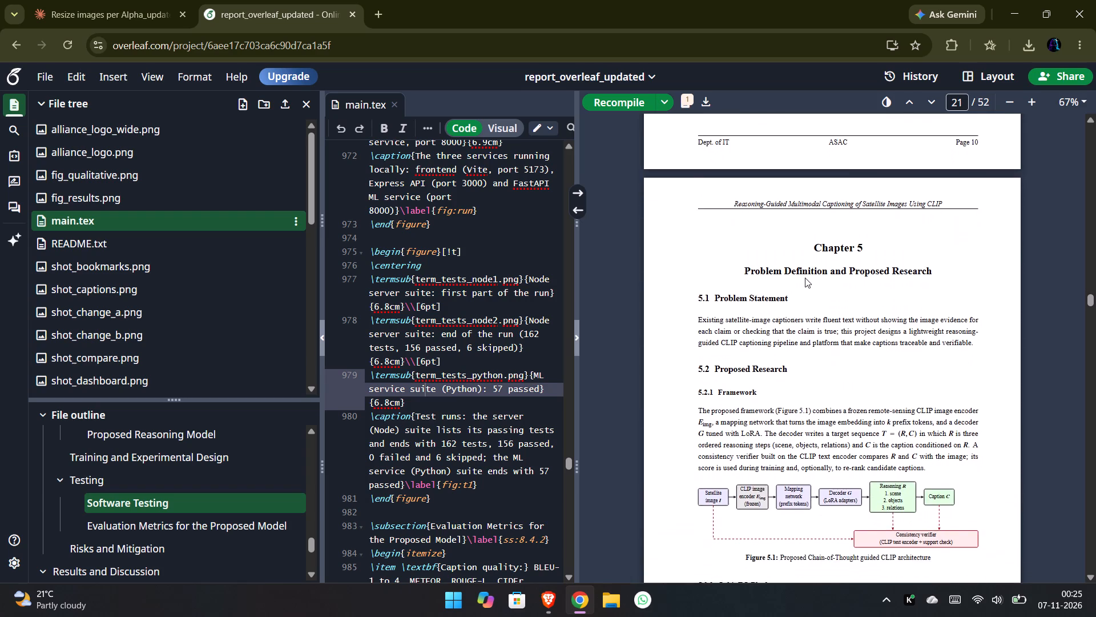
scroll(805, 278, down, 5)
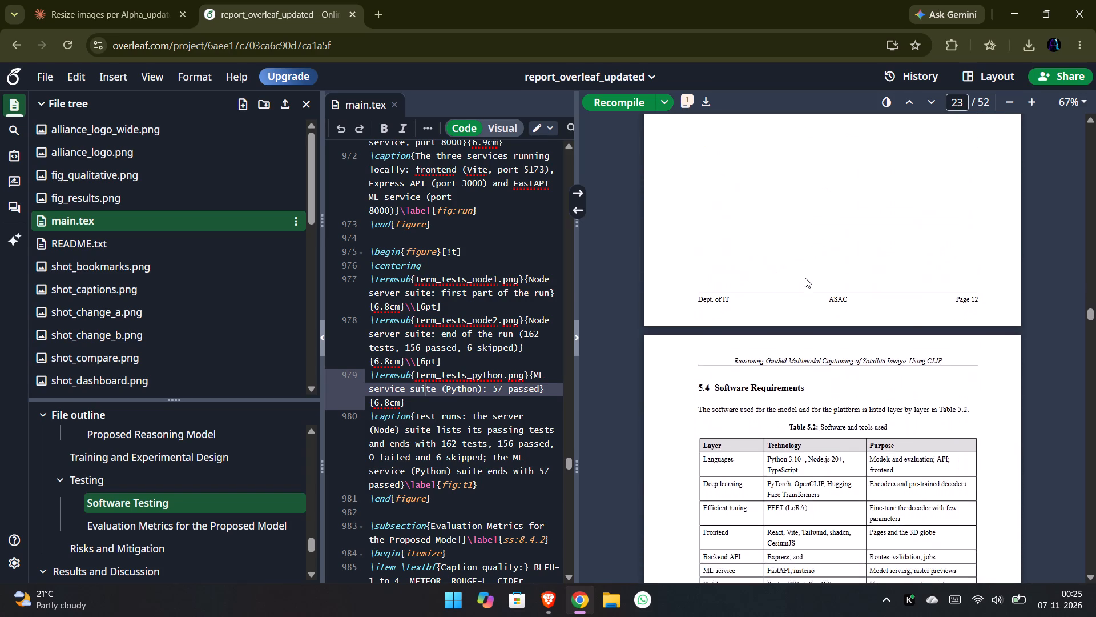
scroll(805, 278, down, 1)
Examine the Chapter 6 pages, including the loss equations and the Algorithms section, up to the start of Chapter 7.
scroll(805, 278, down, 4)
scroll(805, 278, up, 2)
scroll(805, 278, down, 1)
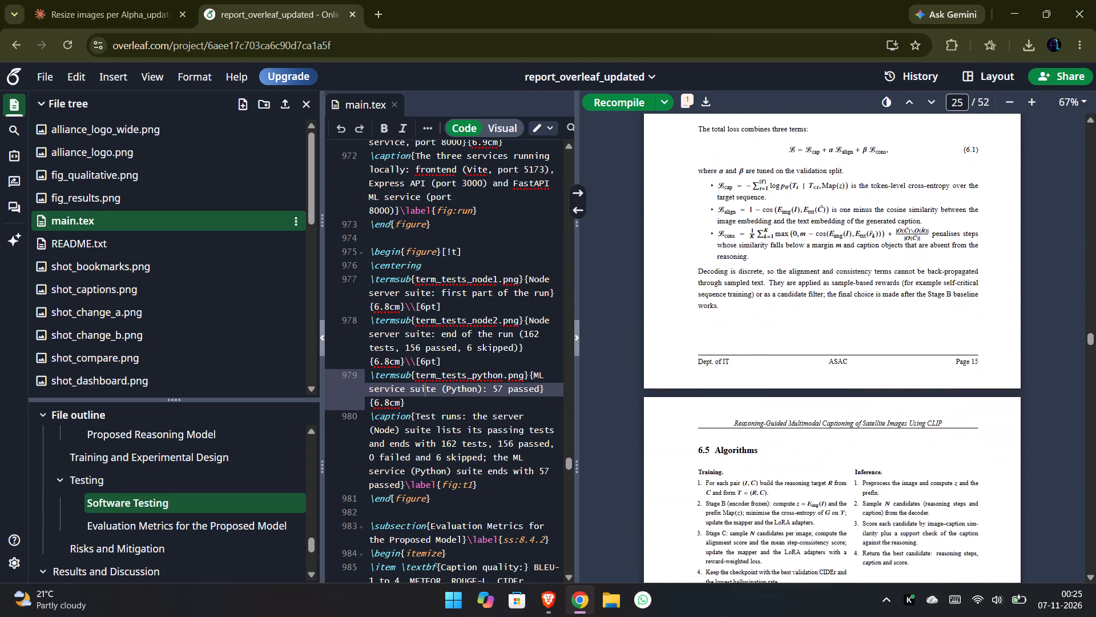
scroll(805, 278, down, 5)
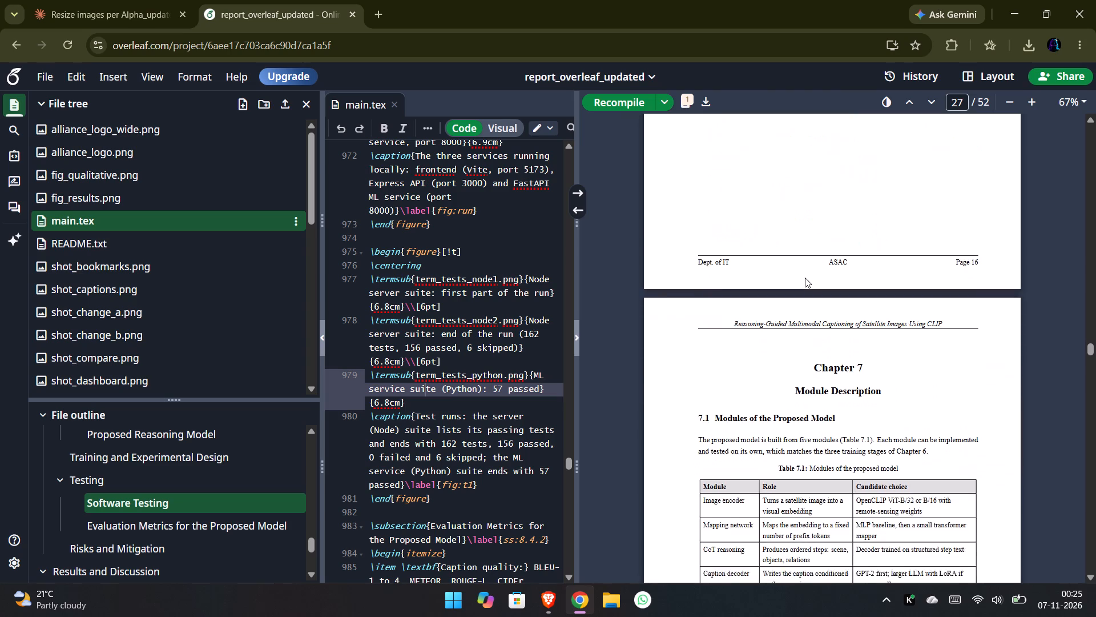
Examine Chapter 7, Module Description, from the system architecture figure through API Design and Security Design.
scroll(805, 278, down, 6)
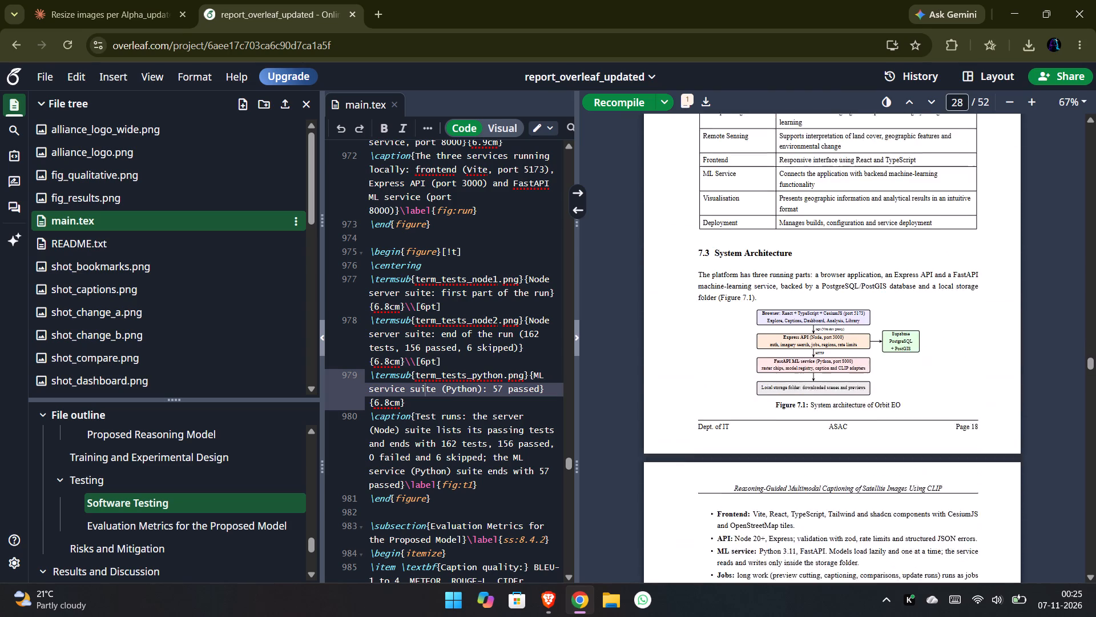
scroll(805, 278, down, 3)
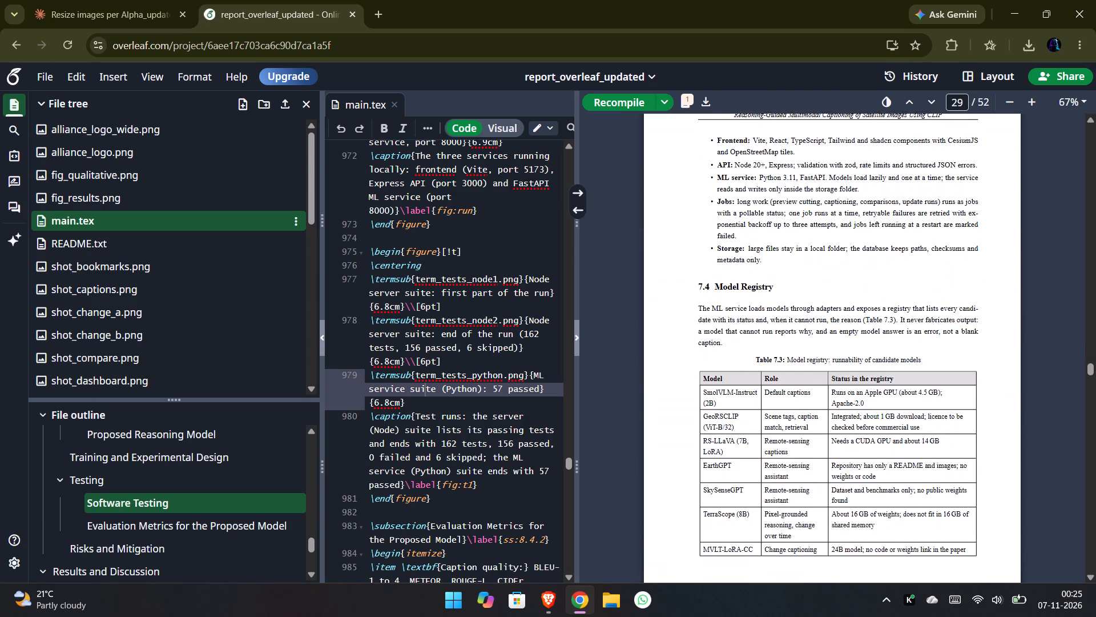
scroll(805, 278, down, 6)
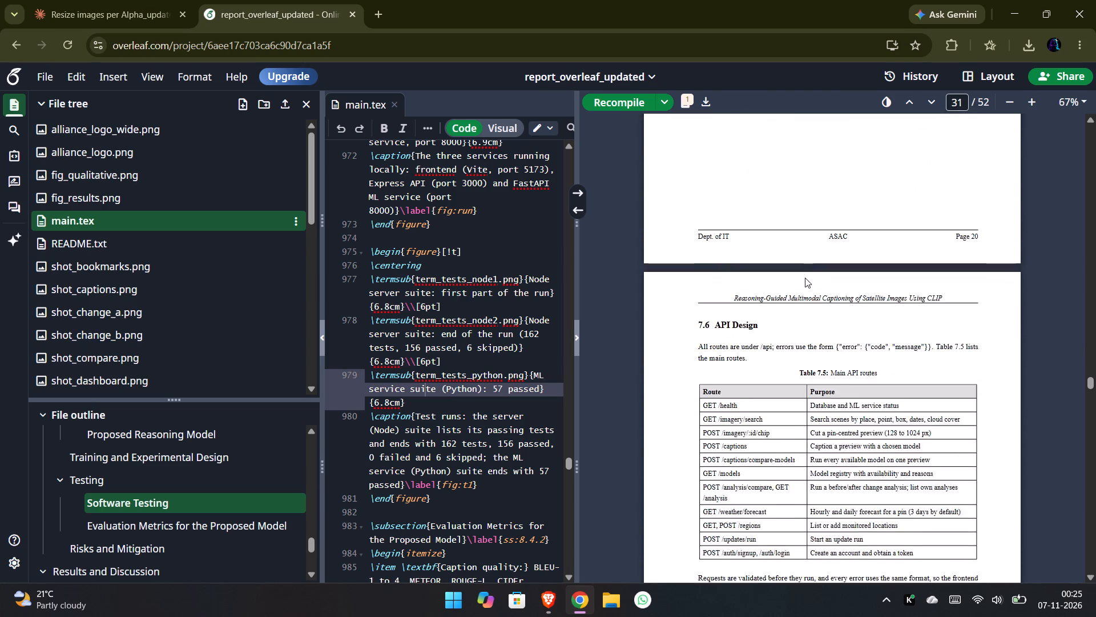
scroll(805, 278, down, 4)
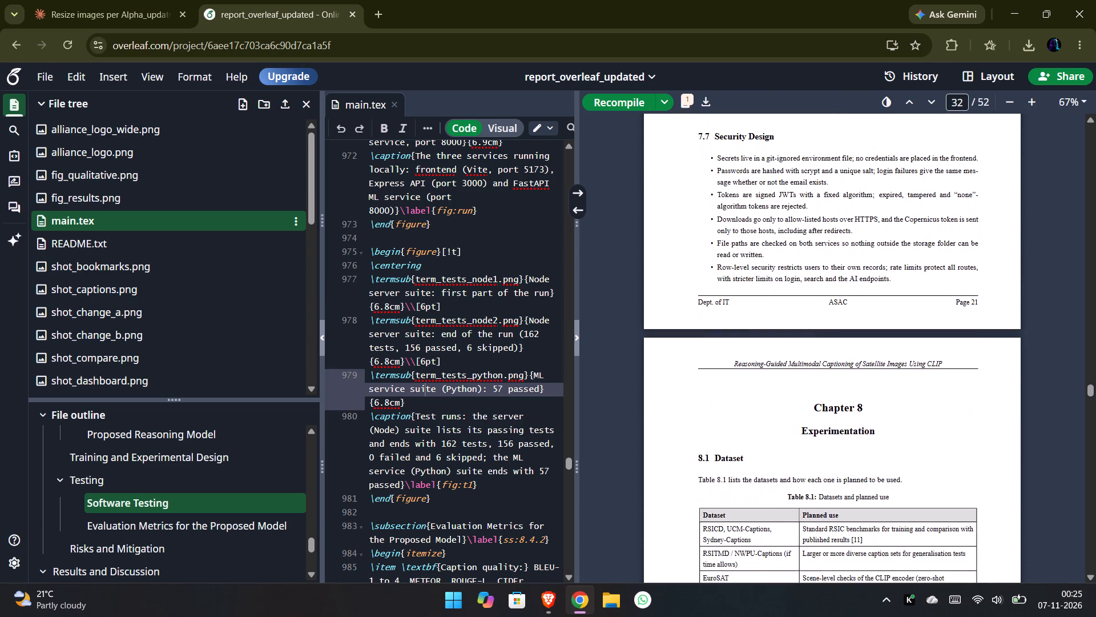
Examine the Chapter 8 text from Dataset through Software Testing and the evaluation metrics, checking page gaps.
scroll(805, 278, down, 4)
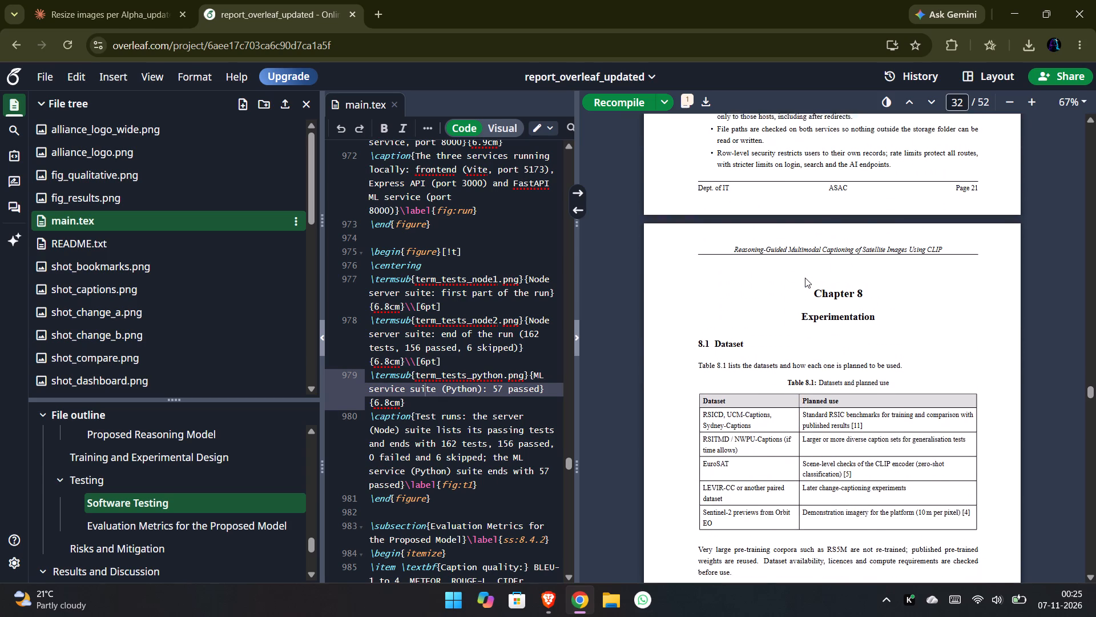
scroll(805, 278, down, 3)
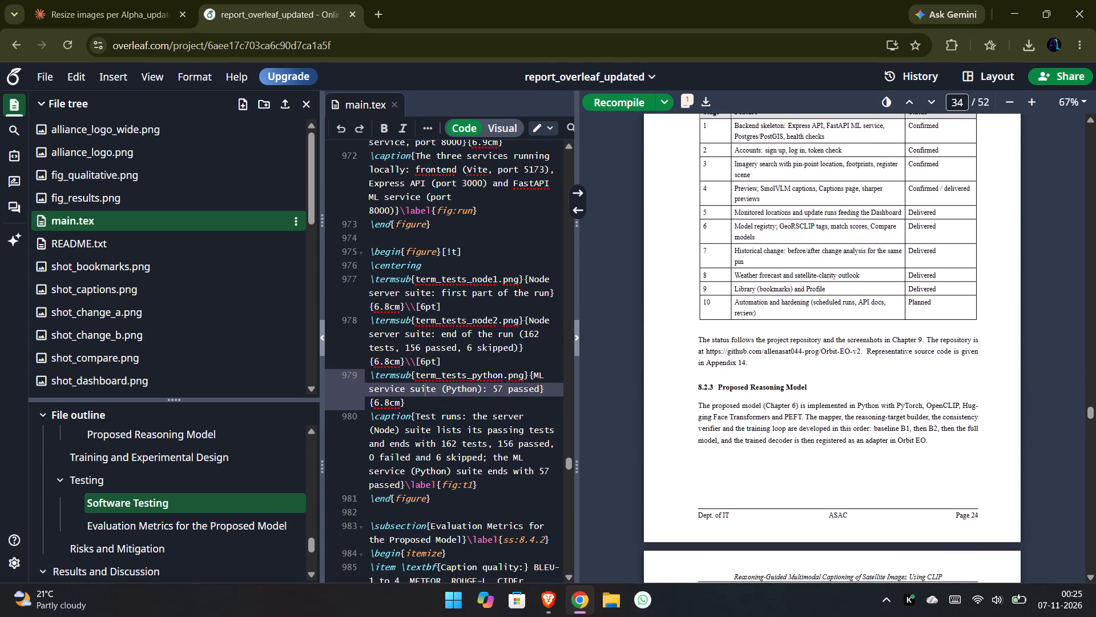
scroll(805, 278, down, 4)
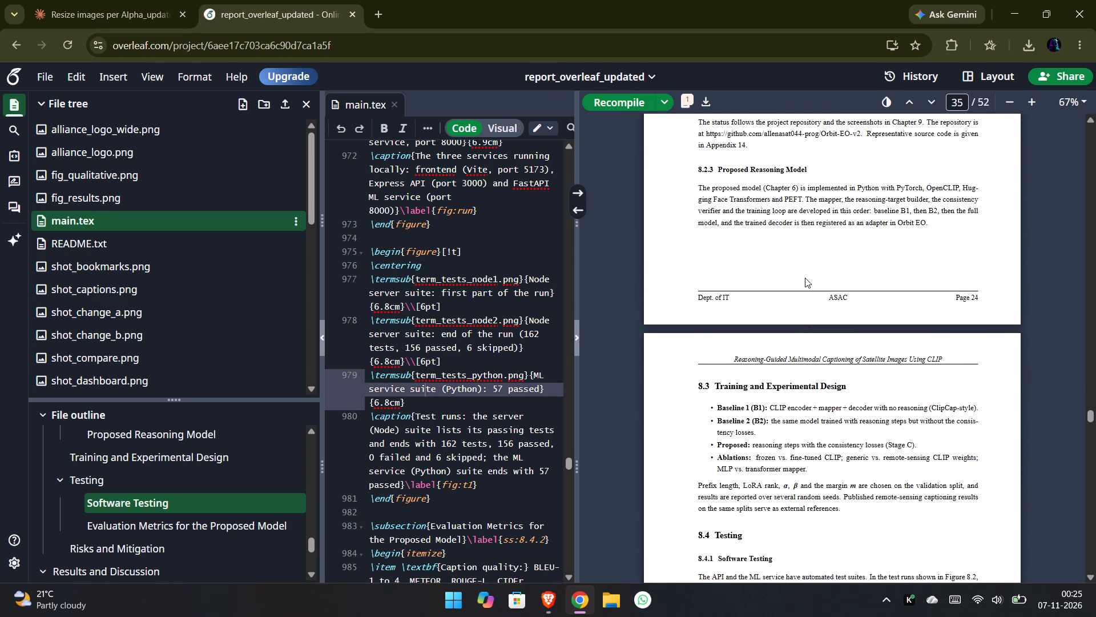
scroll(805, 278, down, 3)
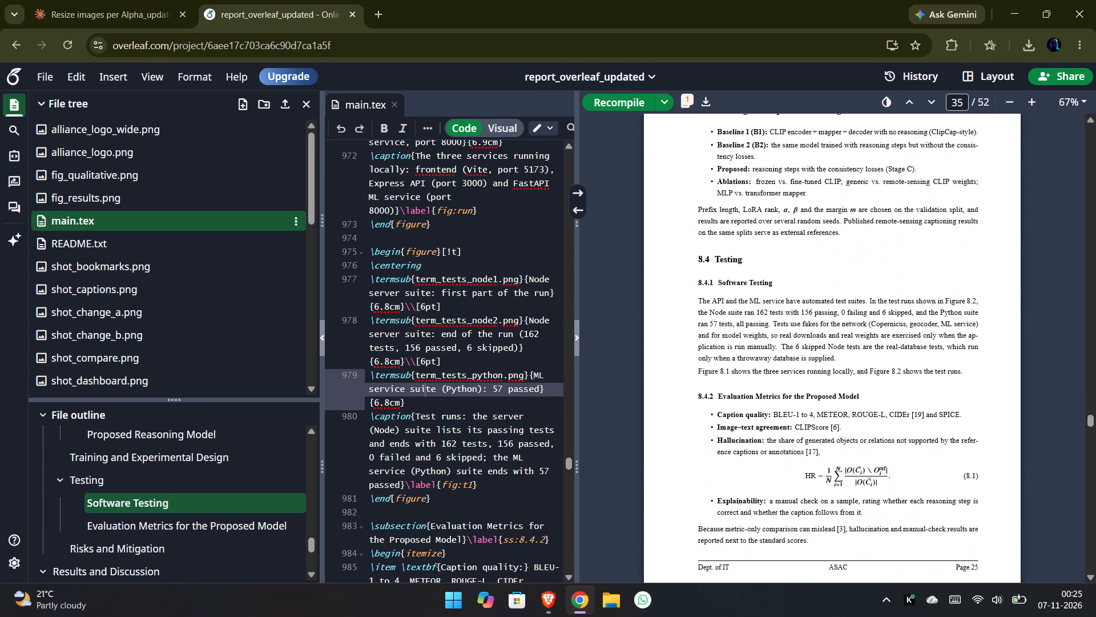
scroll(805, 278, down, 3)
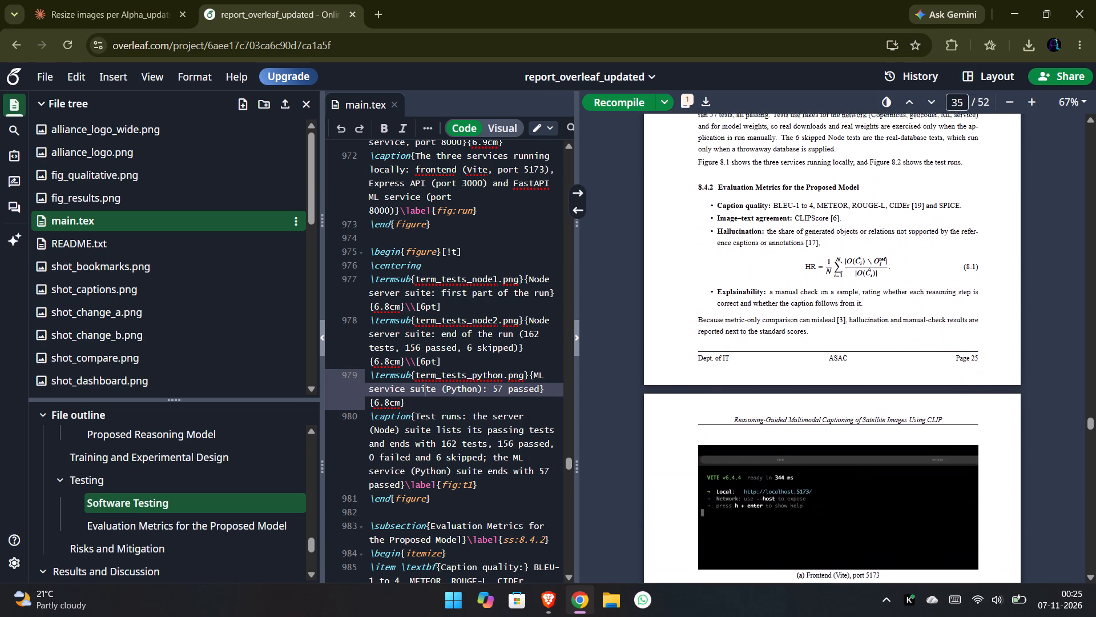
Examine Figures 8.1 and 8.2 and the Risks and Mitigation page, checking image sizes and page gaps.
scroll(805, 278, down, 1)
scroll(805, 278, up, 1)
scroll(805, 278, down, 1)
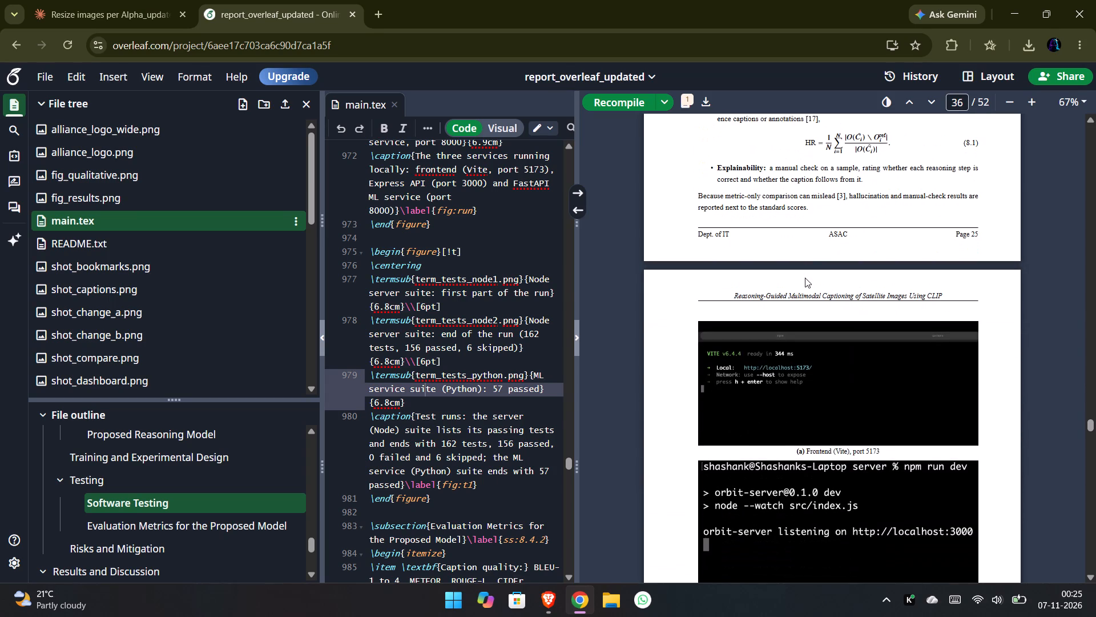
scroll(805, 278, down, 5)
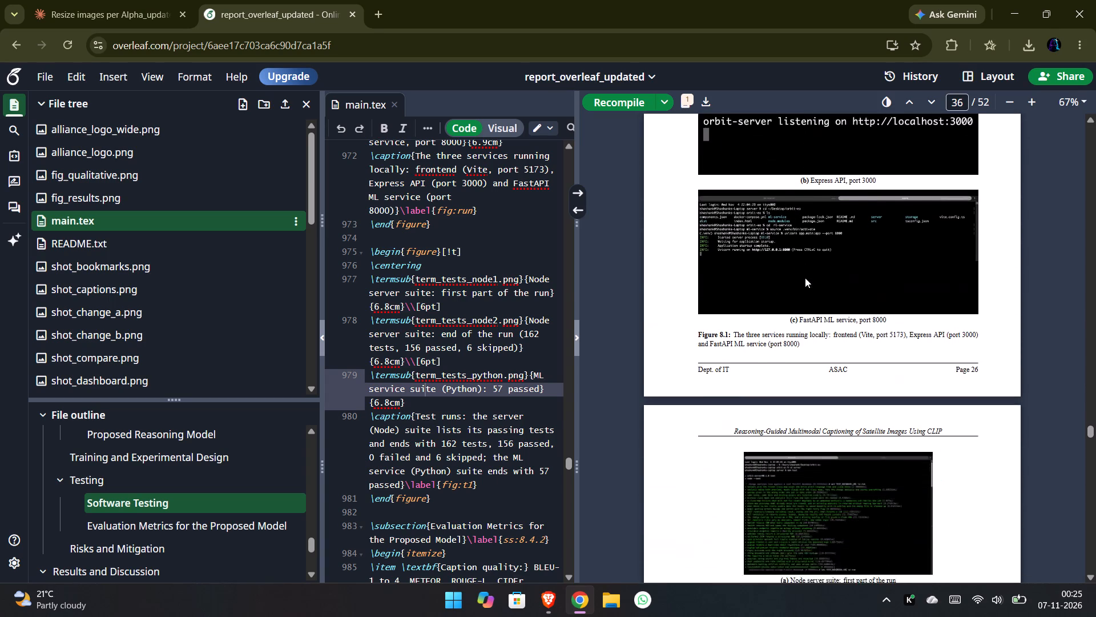
scroll(805, 278, down, 2)
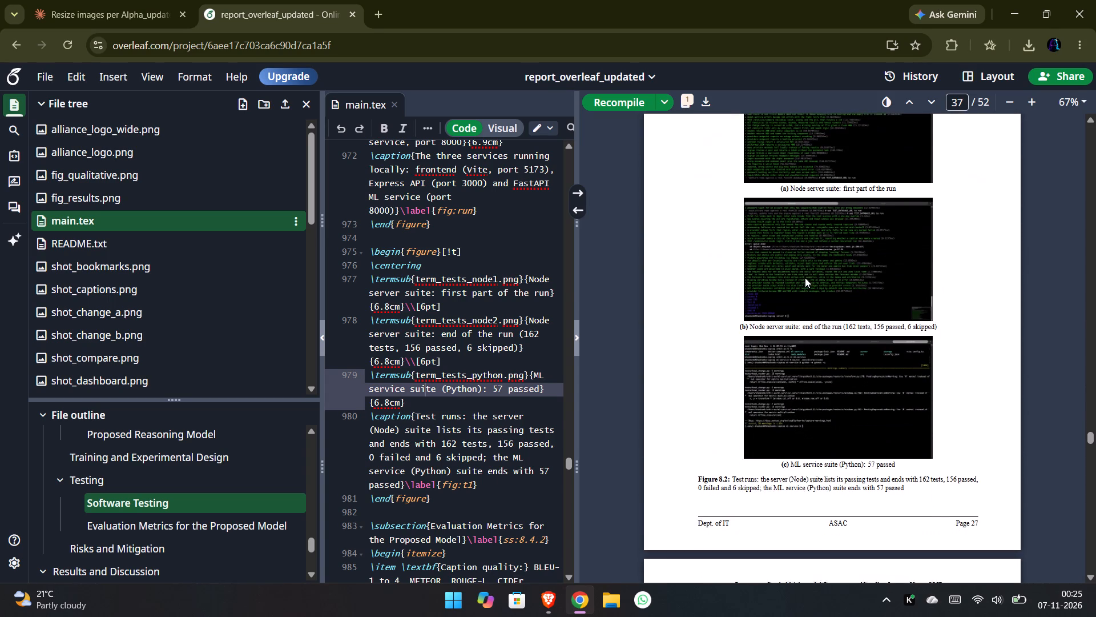
scroll(805, 278, down, 3)
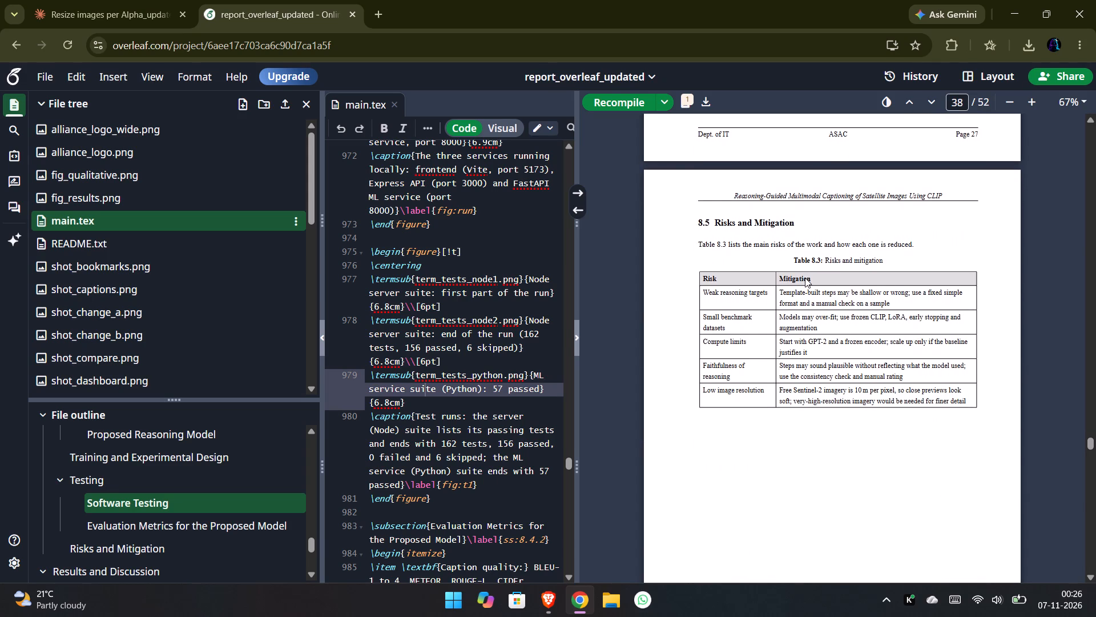
scroll(805, 278, down, 1)
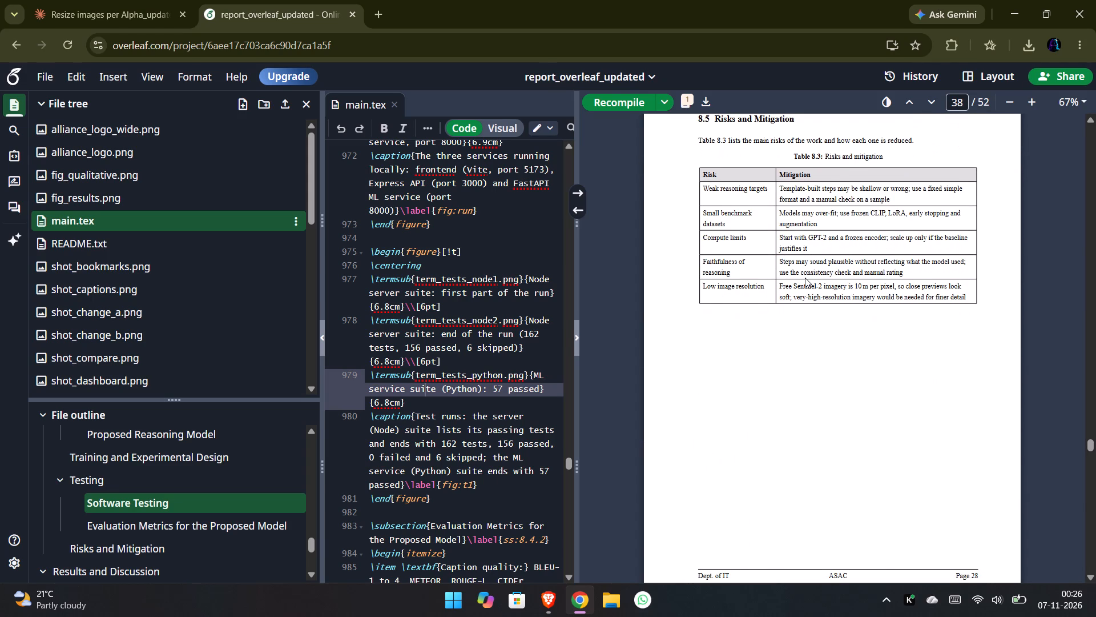
Set the size of all three test-run images in Figure 8.2 (term_tests_node1, term_tests_node2 and term_tests_python) to 6.9cm.
click(390, 312)
click(390, 312)
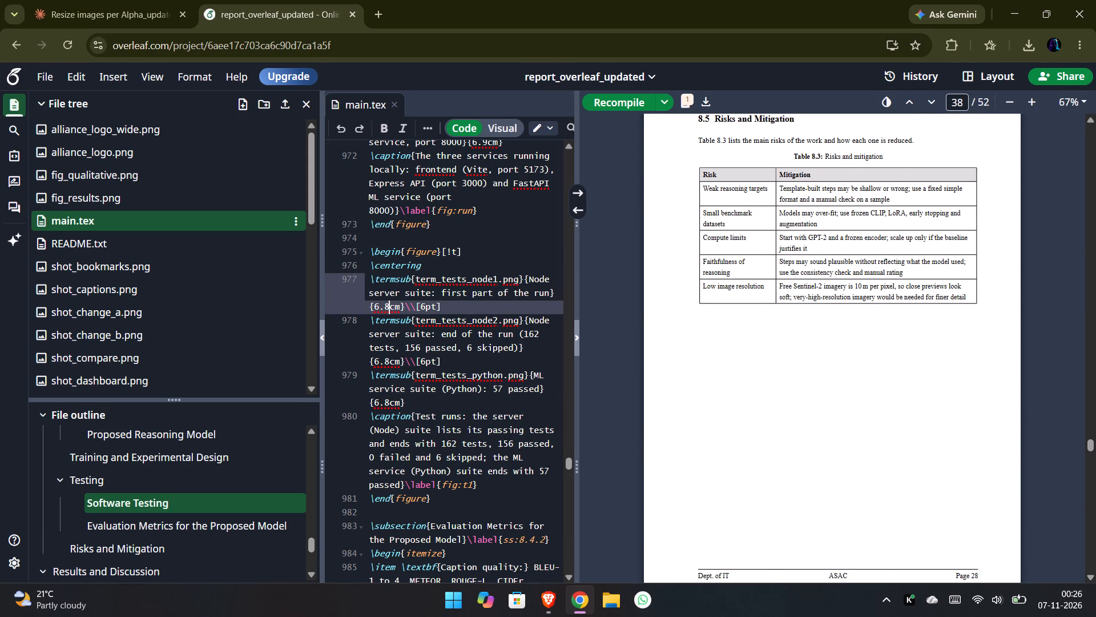
key(BackSpace)
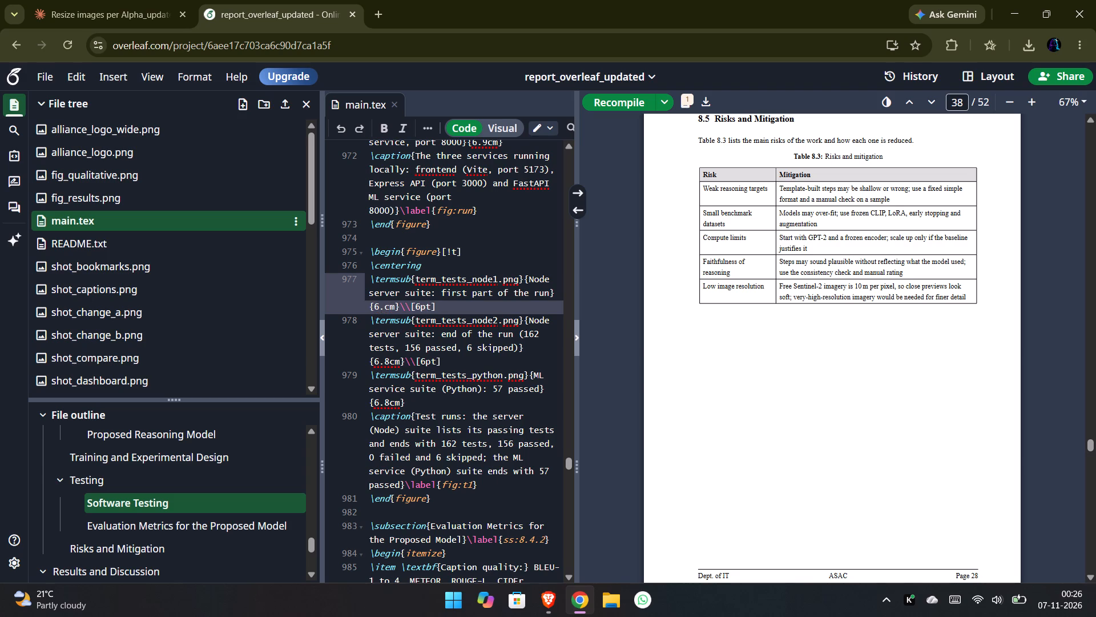
key(9)
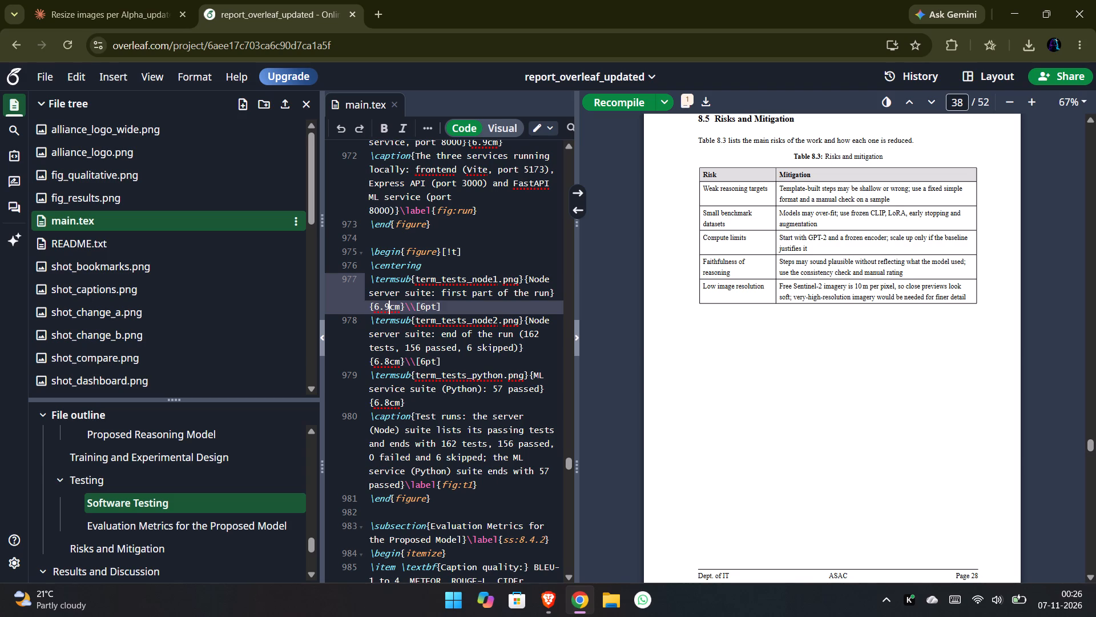
click(390, 360)
key(BackSpace)
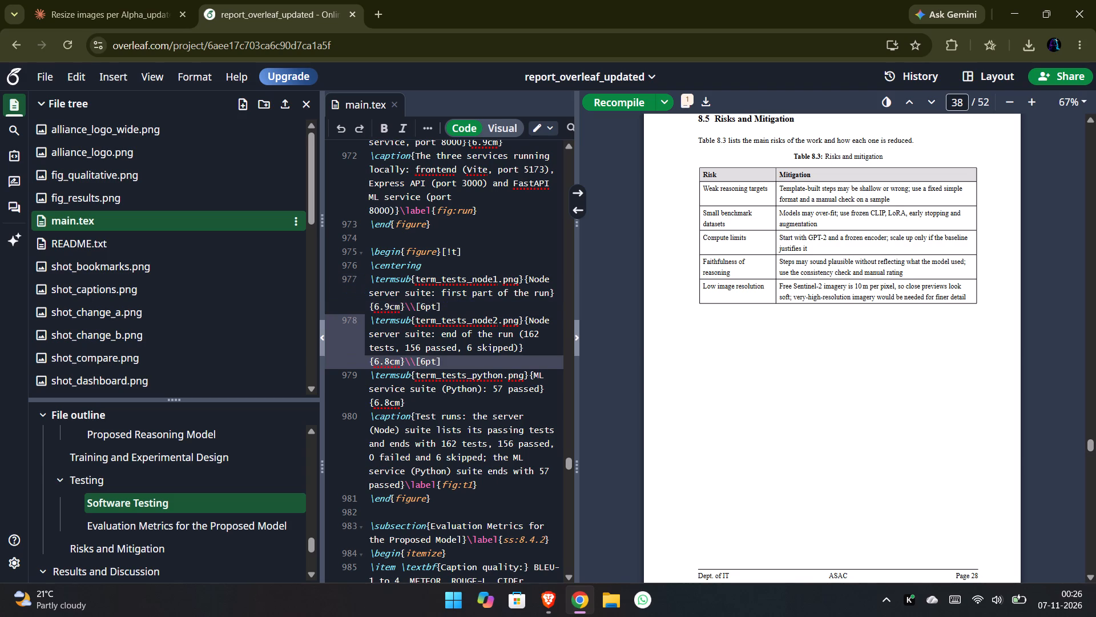
key(9)
click(389, 402)
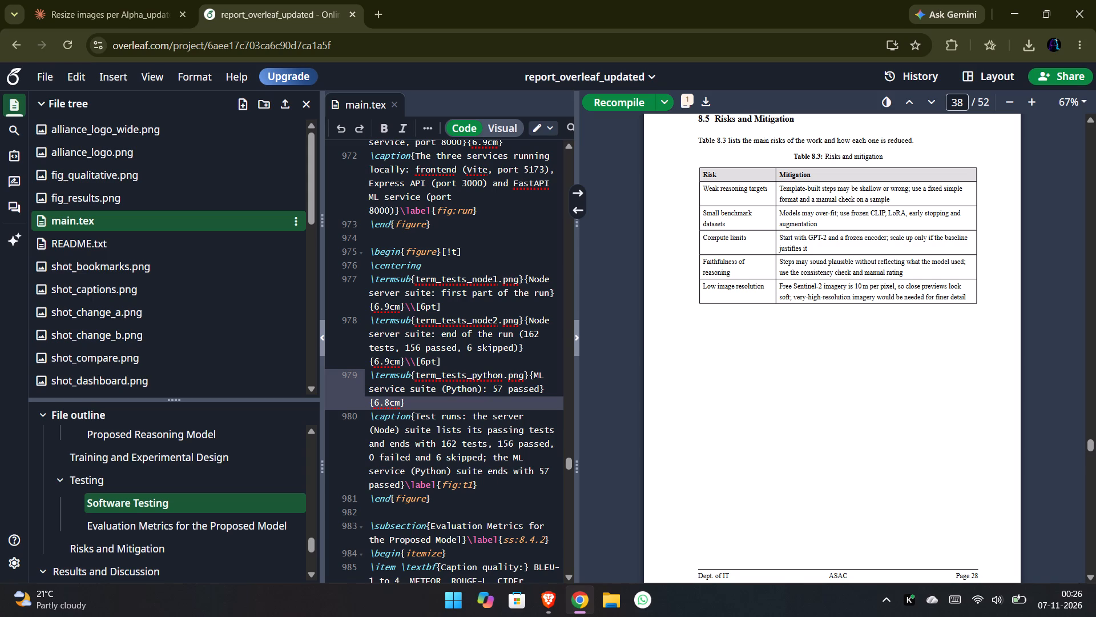
key(BackSpace)
key(9)
Examine the compiled pages from Risks and Mitigation through Chapter 9's platform screenshots, Model Results and Discussion, checking figures and page gaps.
click(680, 399)
scroll(680, 399, up, 1)
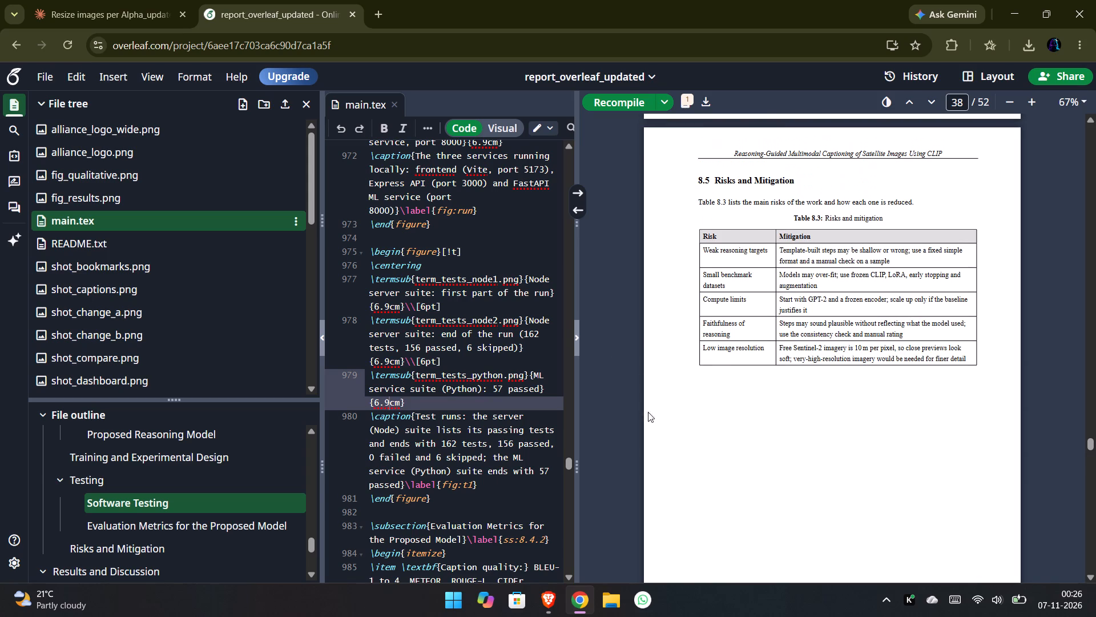
click(424, 438)
scroll(680, 404, down, 1)
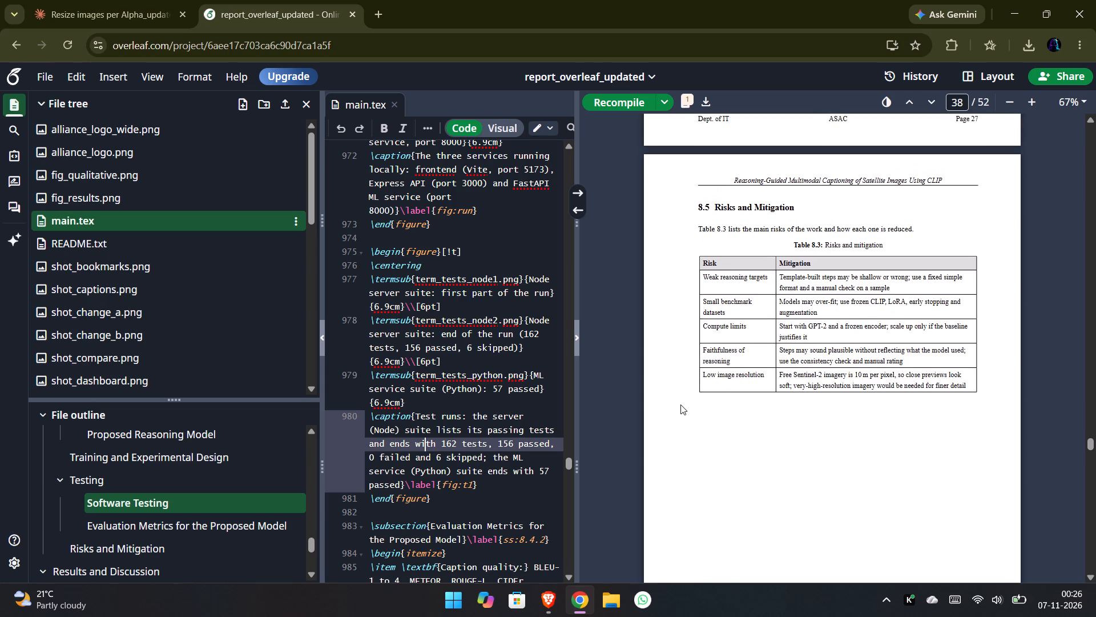
scroll(680, 404, down, 3)
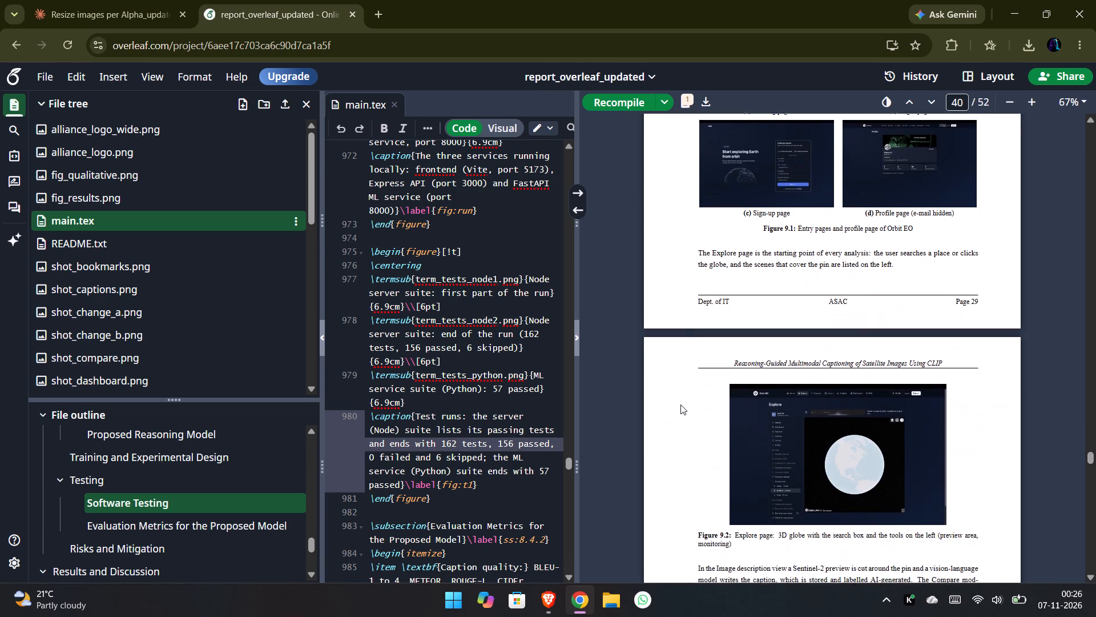
scroll(680, 404, down, 4)
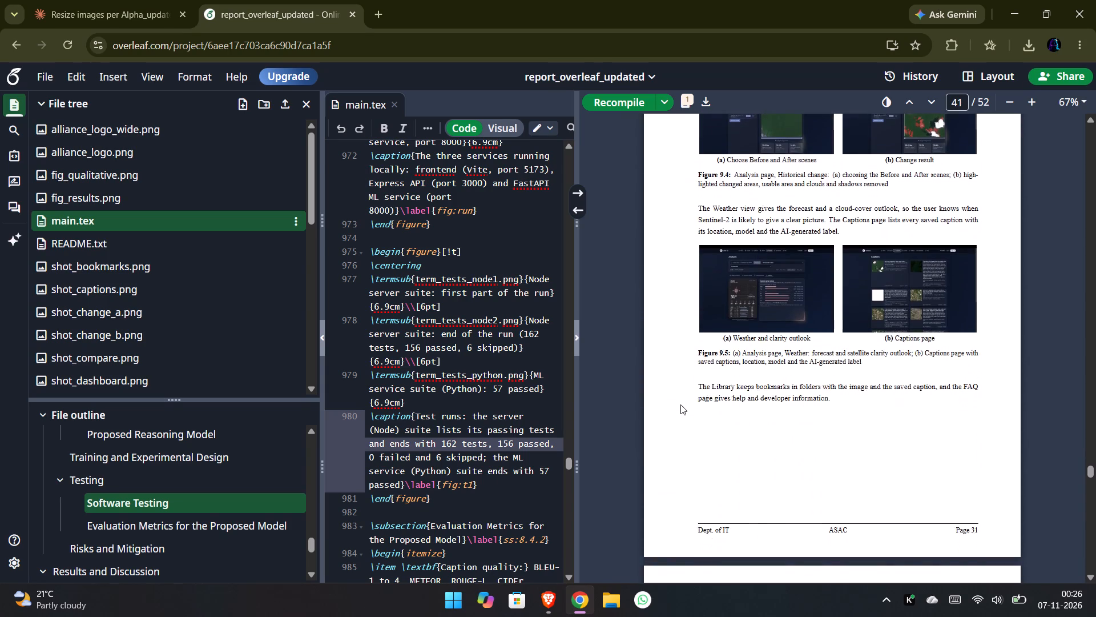
scroll(680, 404, down, 1)
scroll(680, 404, up, 2)
scroll(680, 404, down, 1)
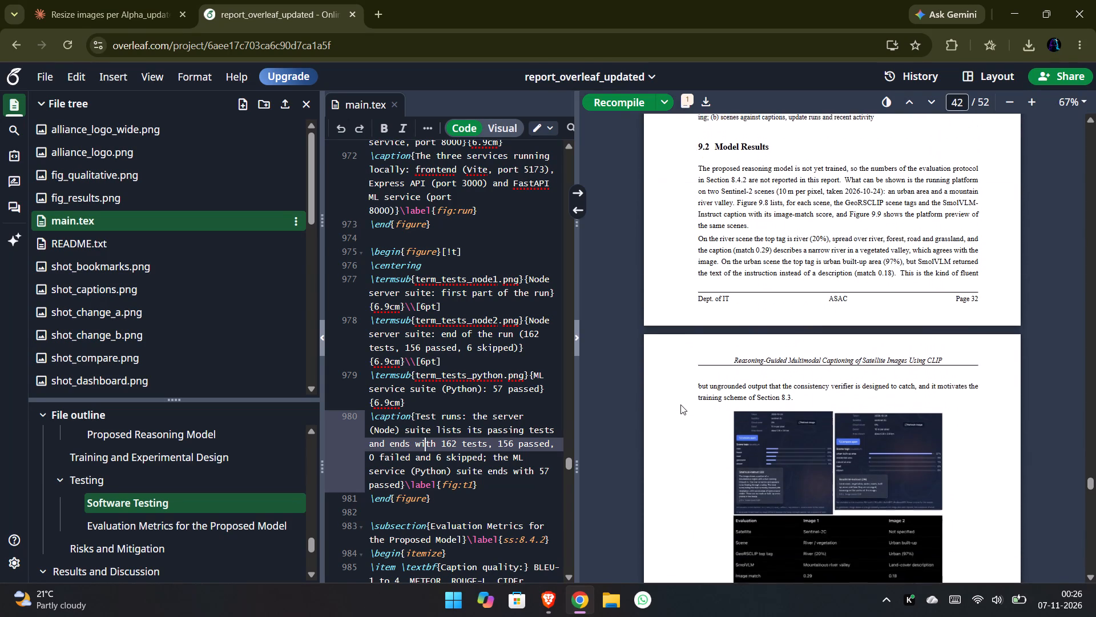
scroll(680, 404, down, 4)
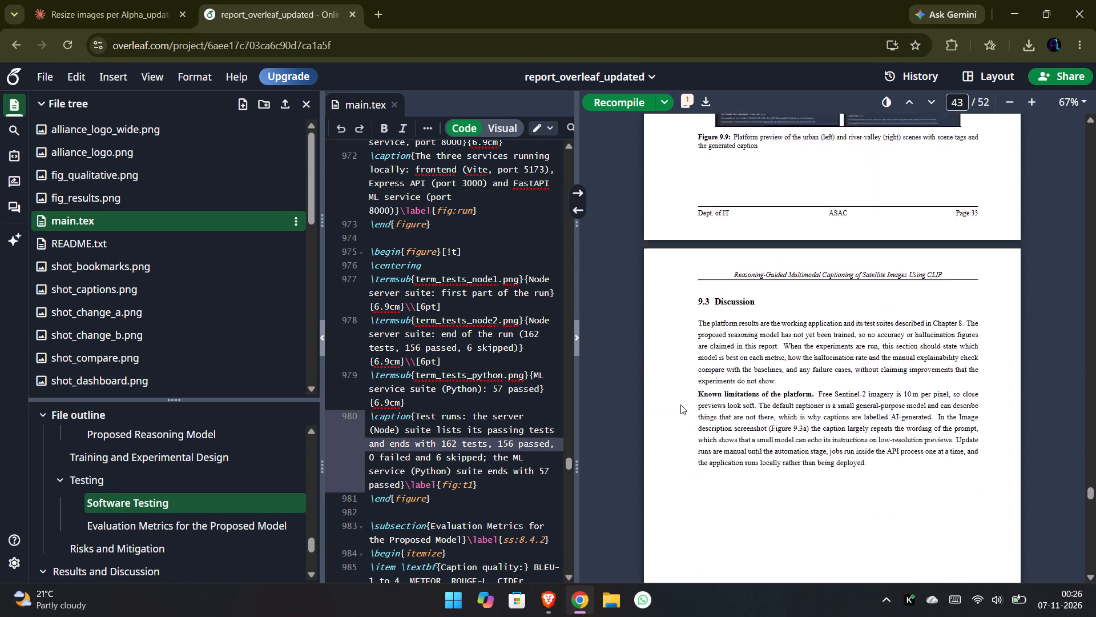
Examine the rest of the report from the Discussion page through Chapter 10, the references and the appendices.
scroll(680, 404, up, 1)
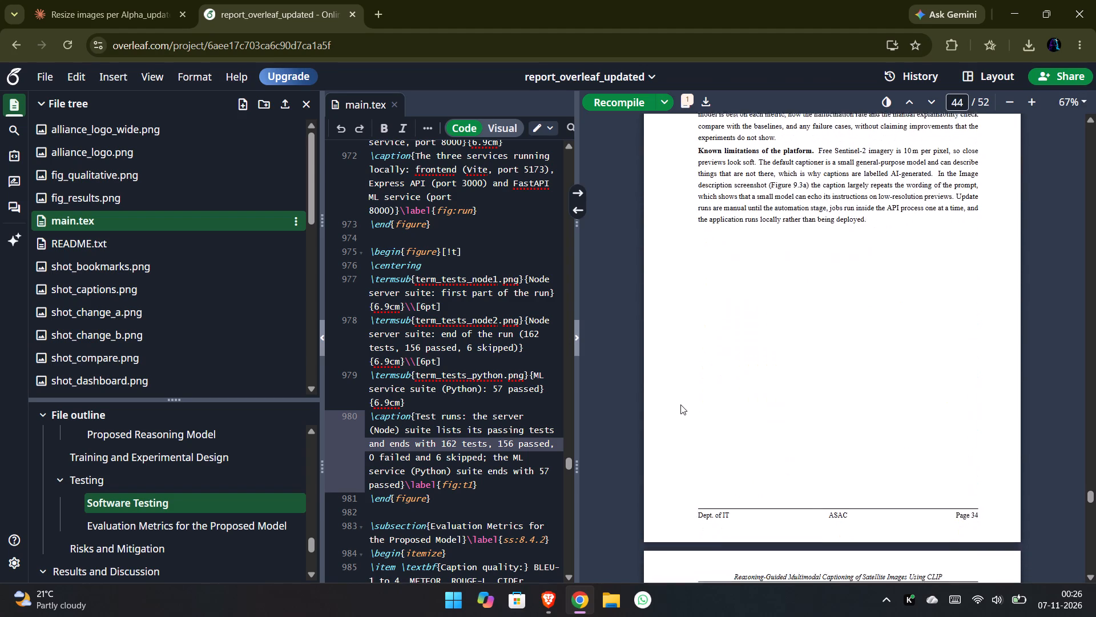
scroll(680, 404, down, 3)
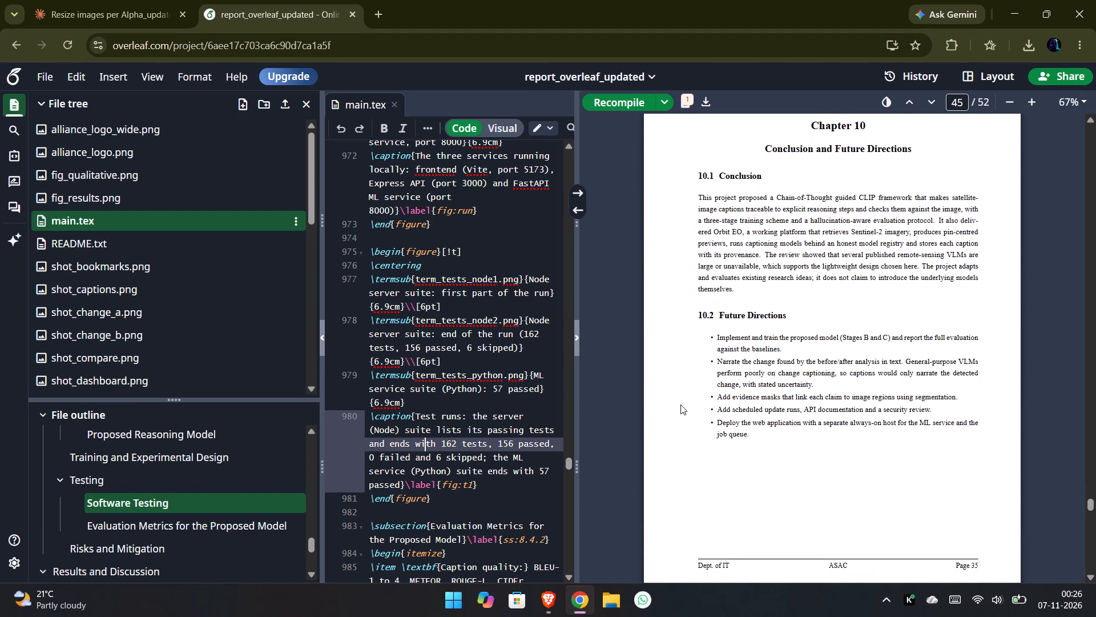
scroll(680, 404, down, 5)
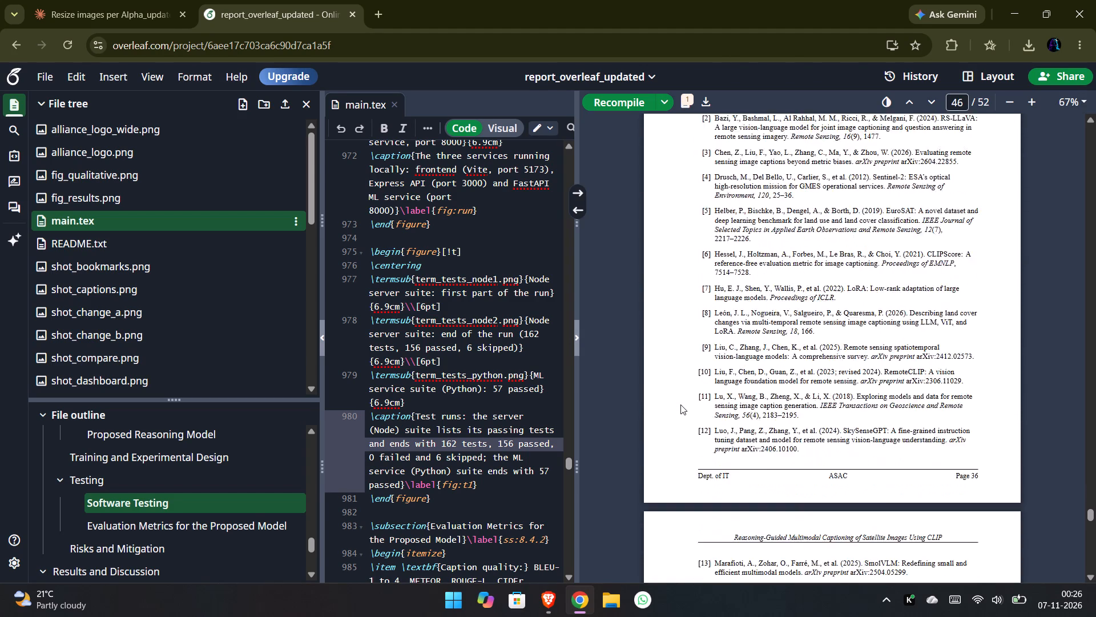
scroll(680, 404, down, 3)
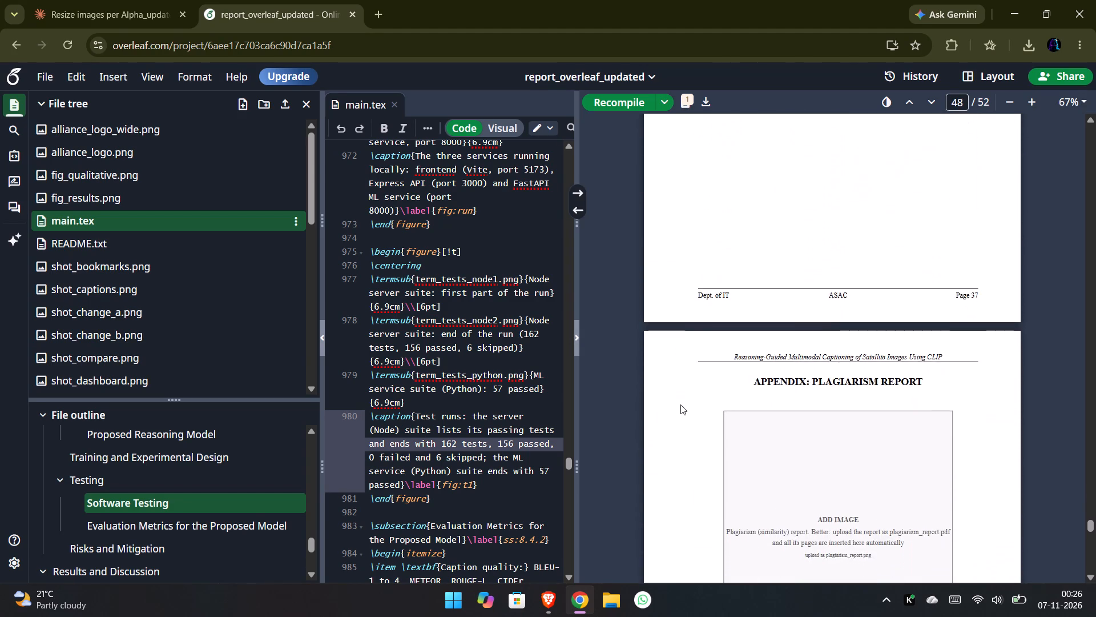
scroll(680, 404, down, 6)
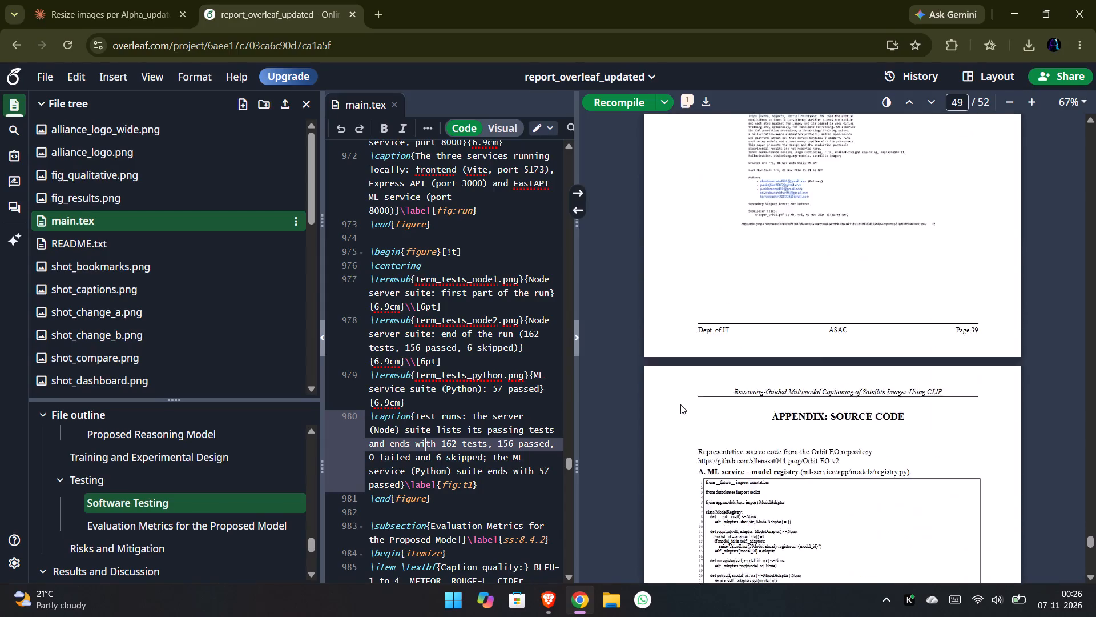
scroll(680, 404, down, 4)
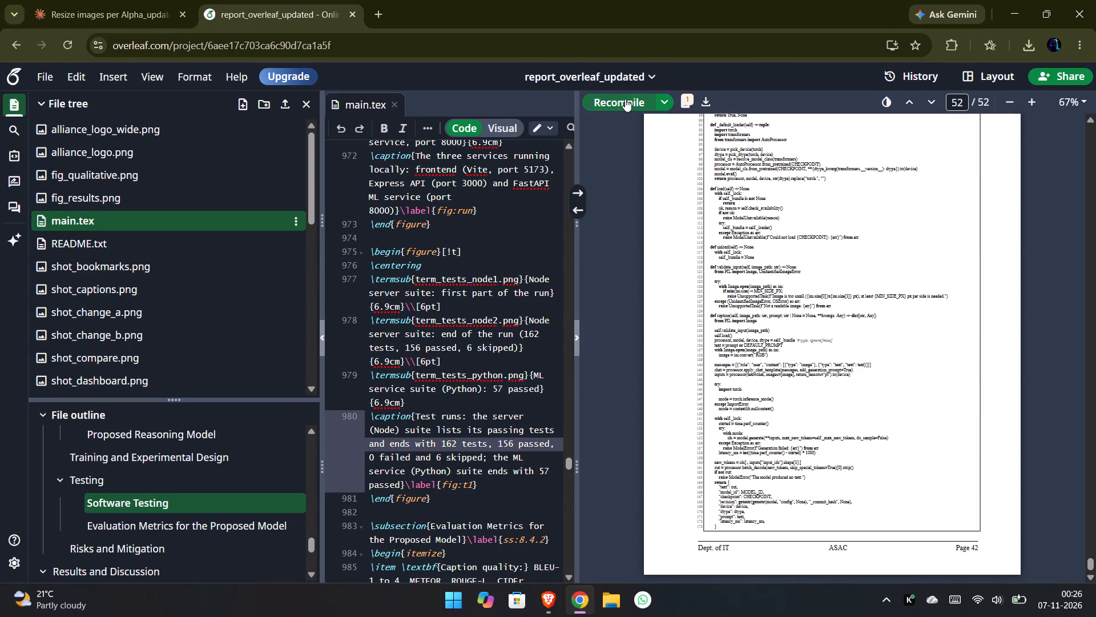
Recompile the report with the new Figure 8.2 image sizes.
click(625, 99)
Review the pages backward from the source code appendix through Chapter 9 to Figure 8.2.
scroll(702, 244, up, 2)
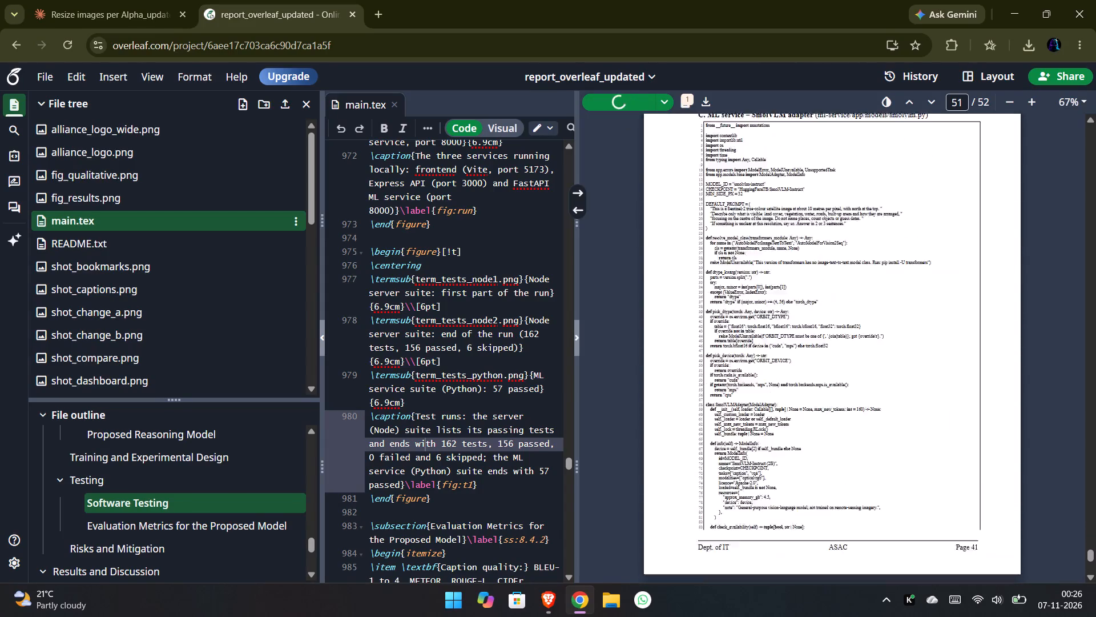
scroll(702, 244, up, 7)
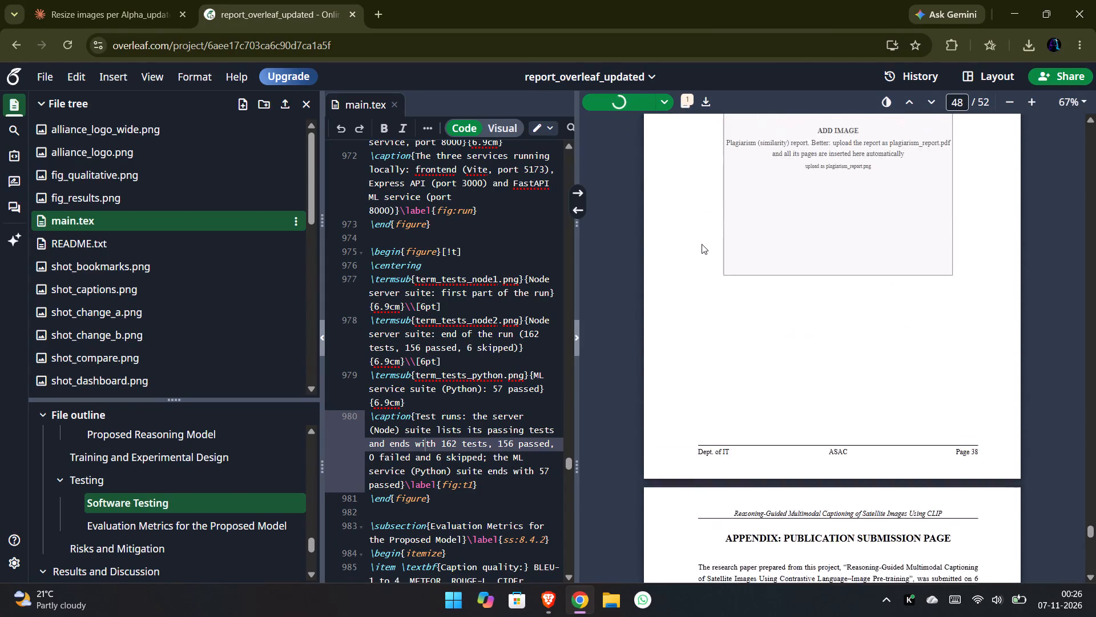
scroll(702, 244, up, 1)
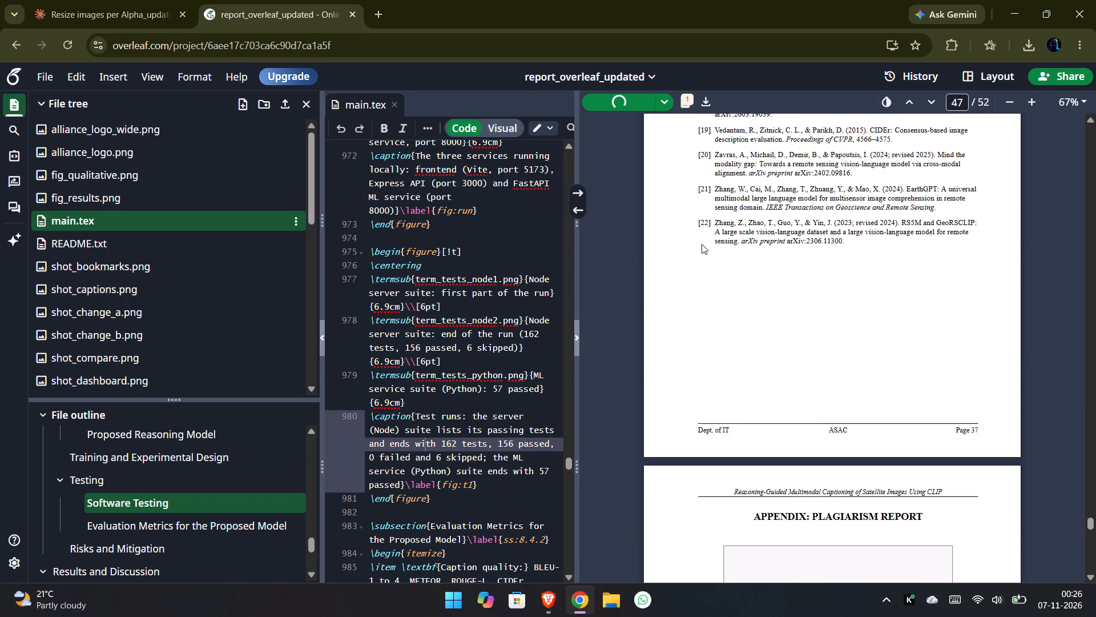
scroll(702, 244, up, 4)
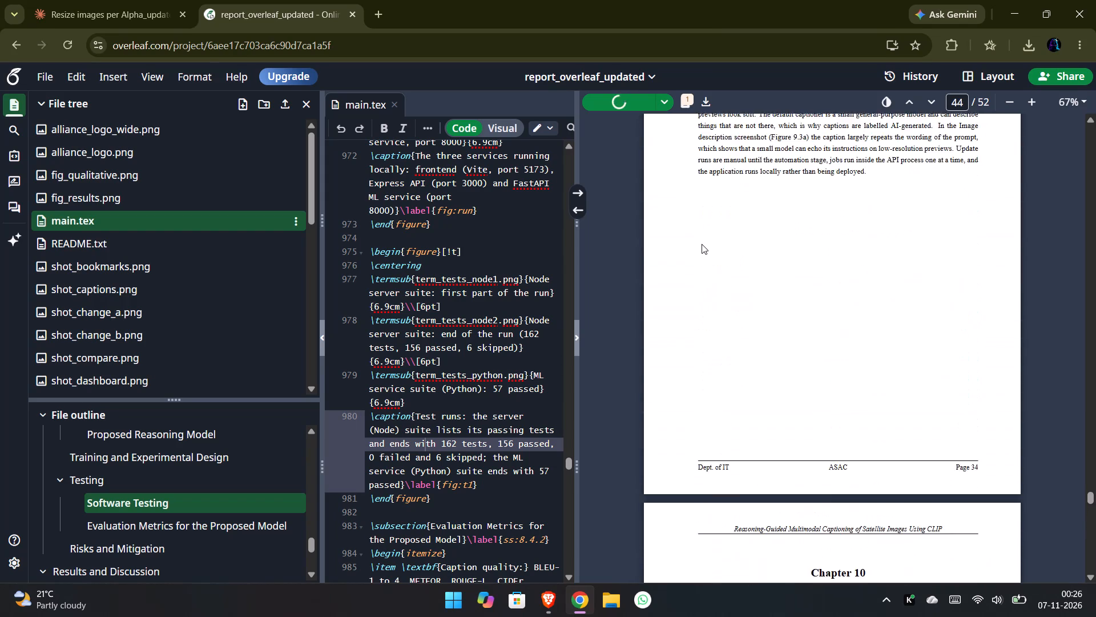
scroll(702, 244, up, 3)
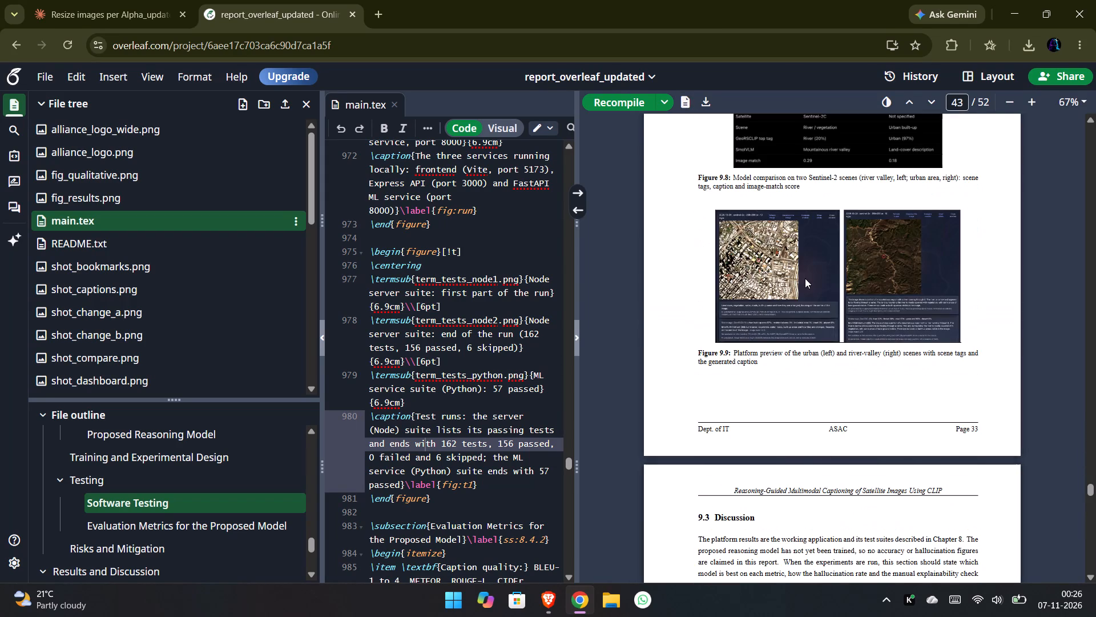
scroll(805, 278, up, 4)
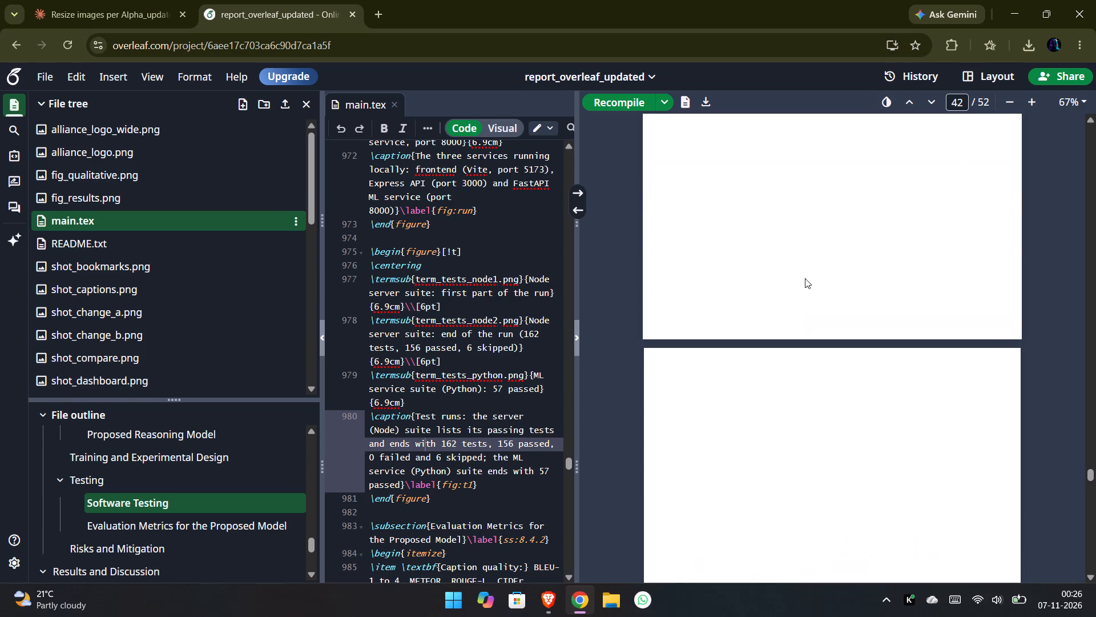
scroll(805, 278, up, 3)
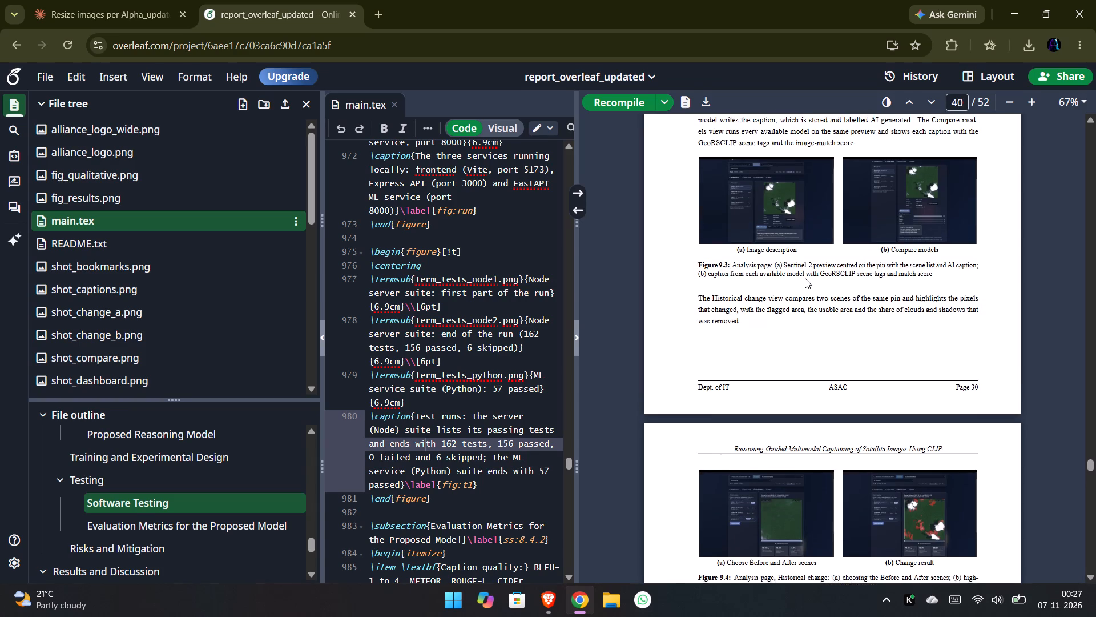
scroll(805, 278, up, 3)
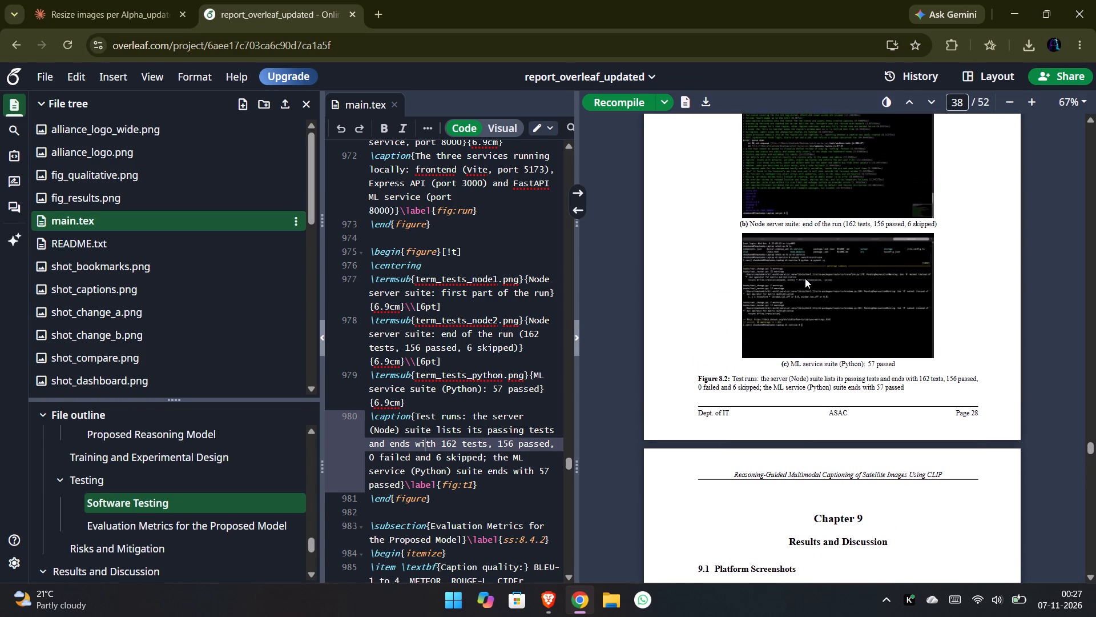
Examine the pages from Evaluation Metrics and Figure 8.1 through Risks and Mitigation to Figure 8.2, checking image placement and page gaps.
scroll(805, 278, up, 7)
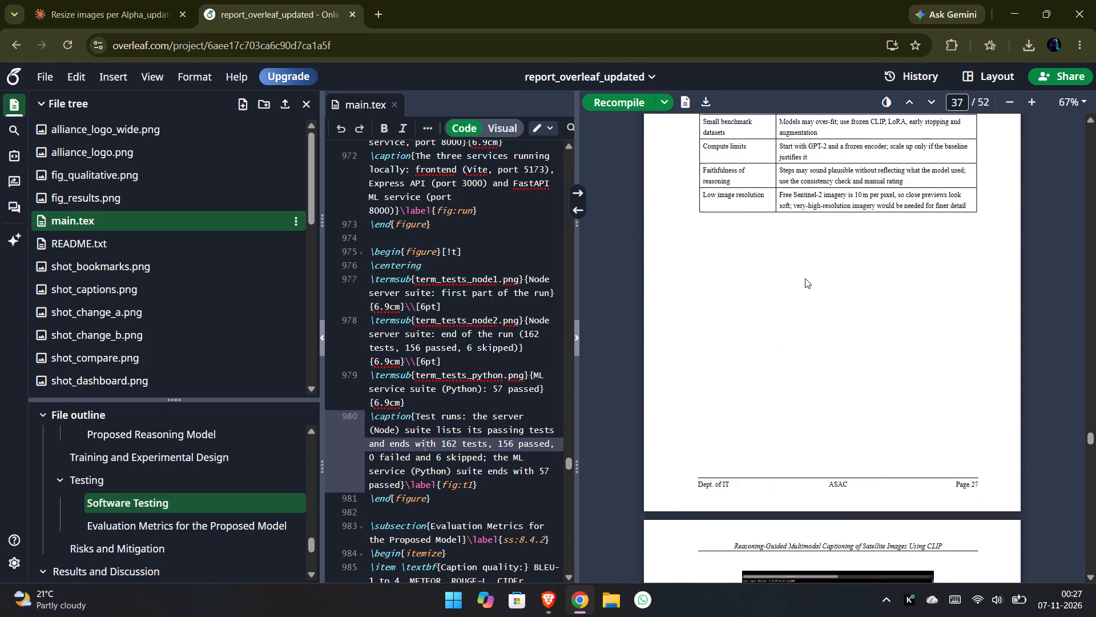
scroll(805, 278, up, 3)
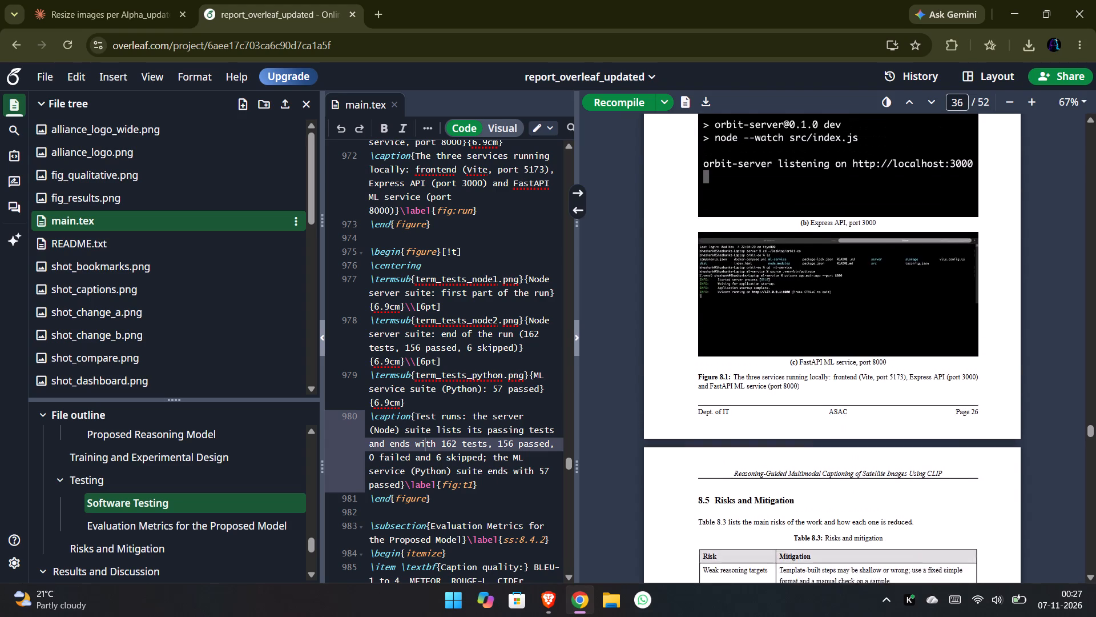
scroll(805, 278, up, 4)
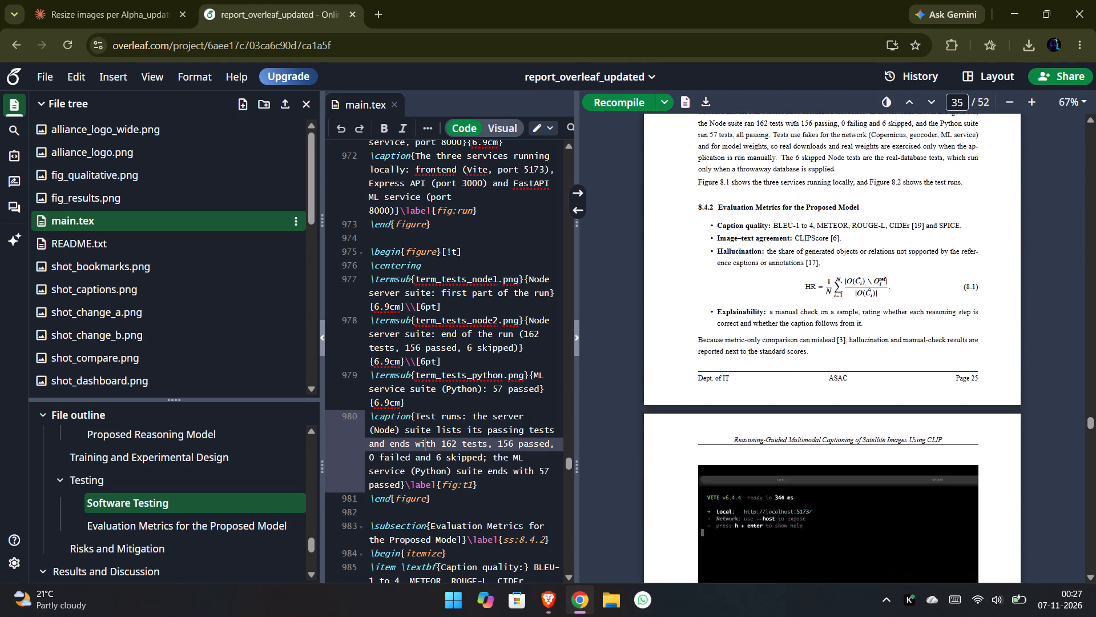
scroll(805, 278, down, 5)
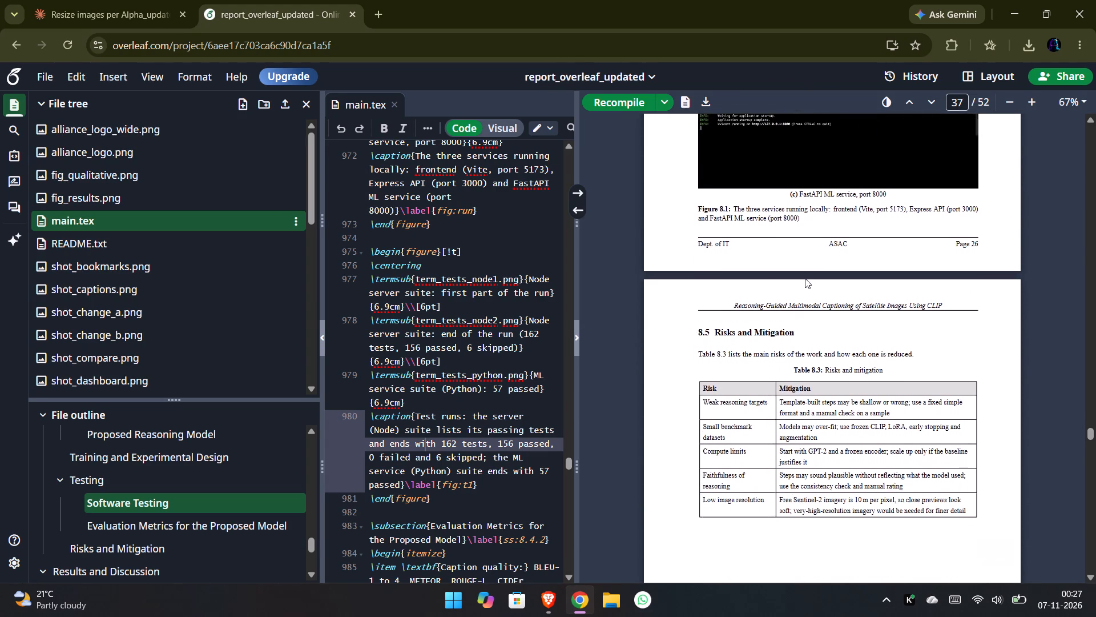
scroll(805, 278, down, 3)
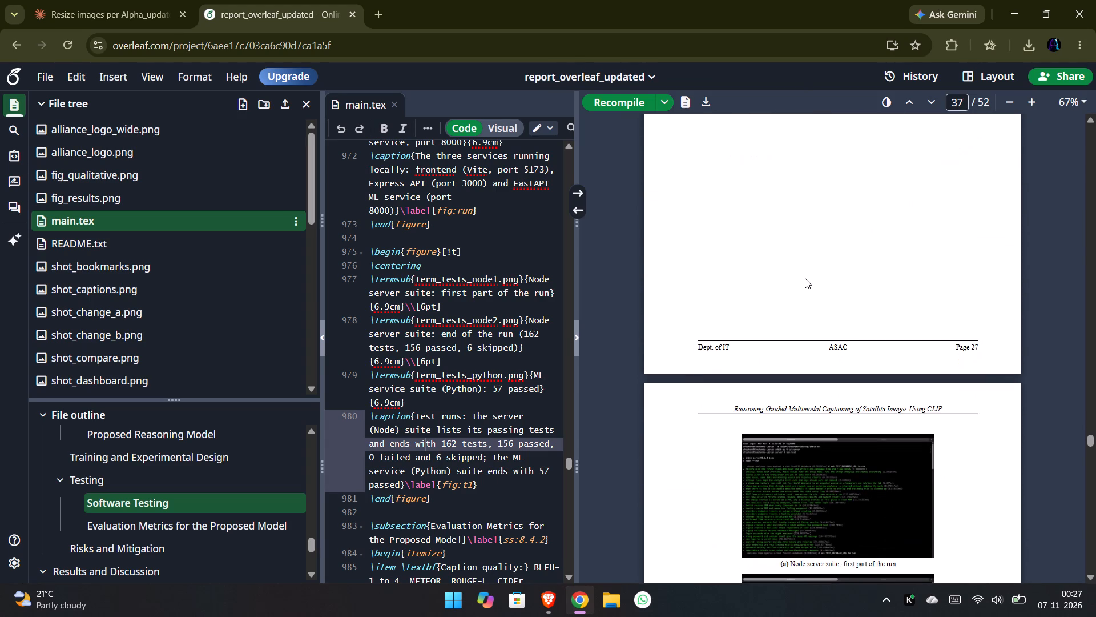
Set the size of all three test-run images in Figure 8.2 (node1, node2 and python) to 6.8cm in main.tex.
click(388, 305)
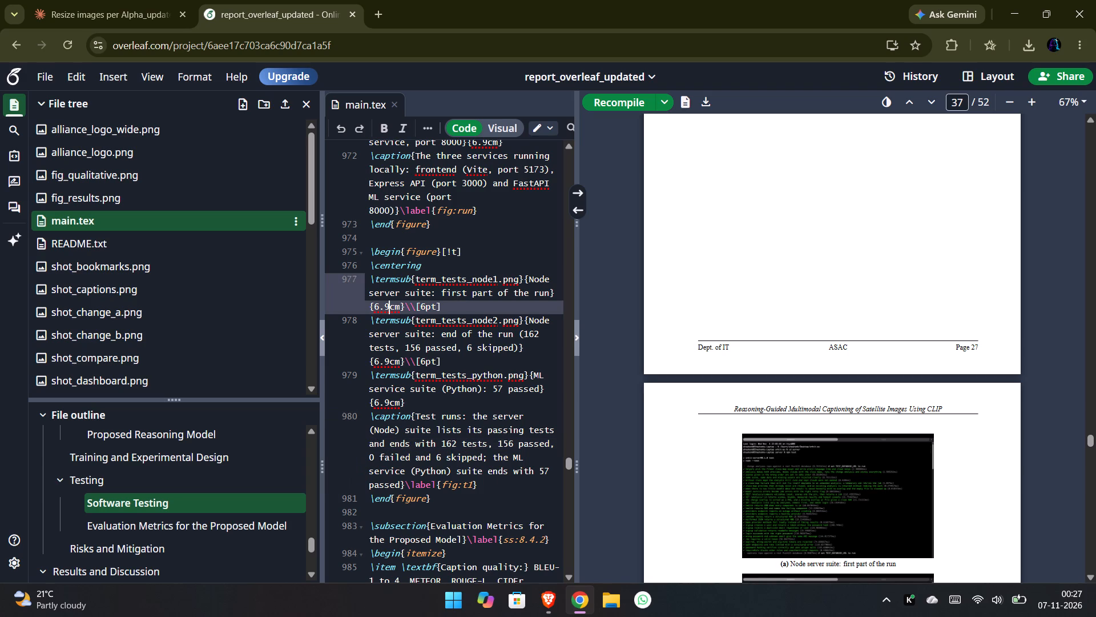
key(BackSpace)
key(8)
click(388, 371)
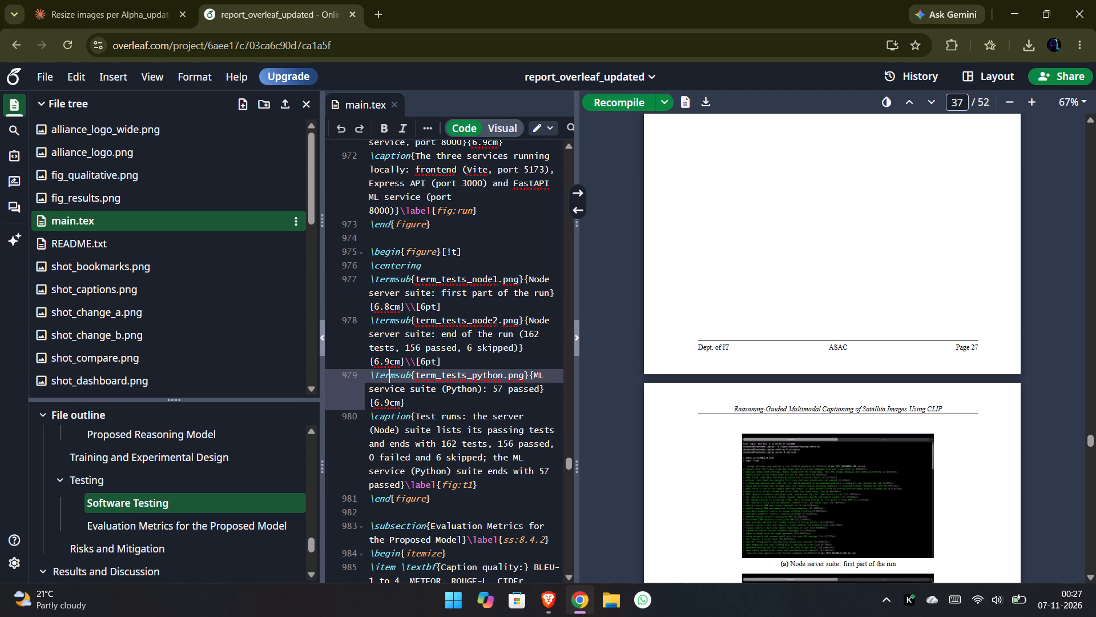
click(388, 366)
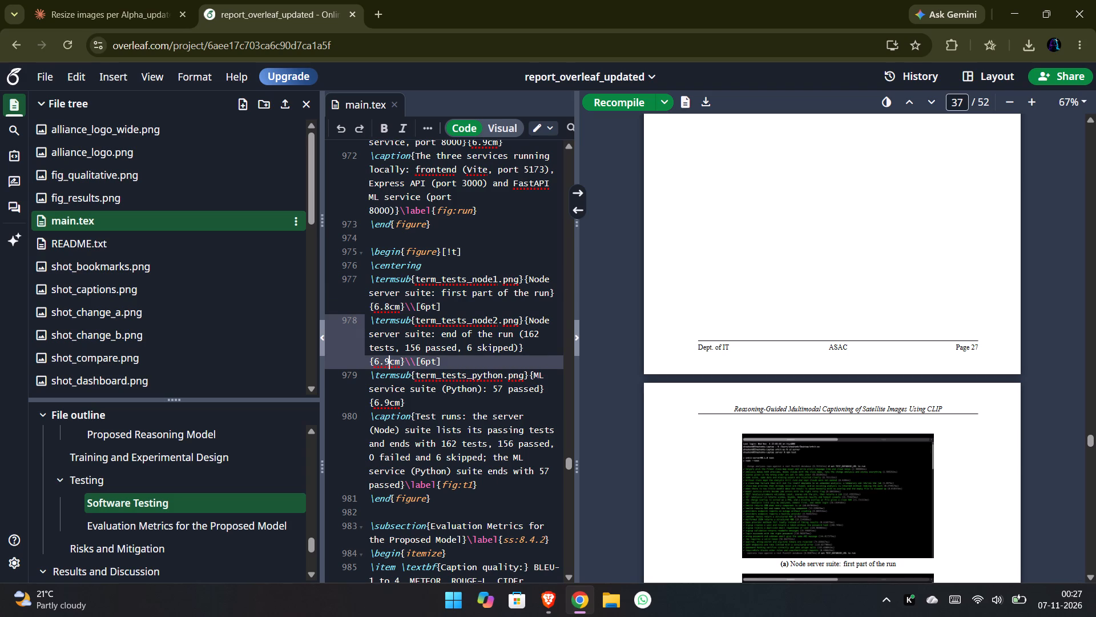
key(BackSpace)
key(8)
click(392, 408)
key(BackSpace)
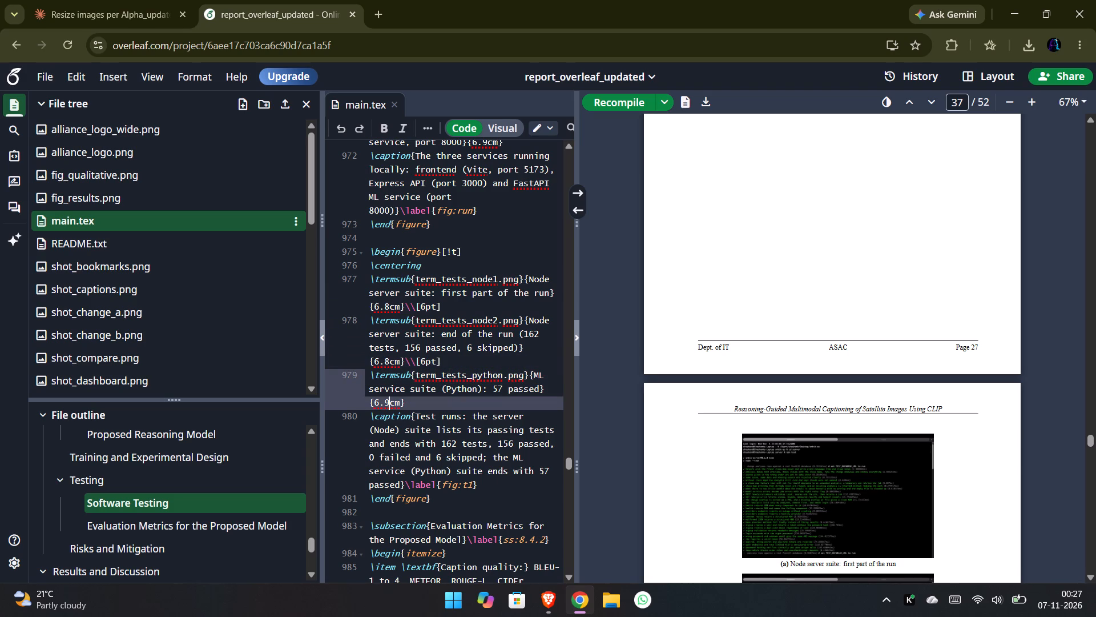
key(8)
click(457, 393)
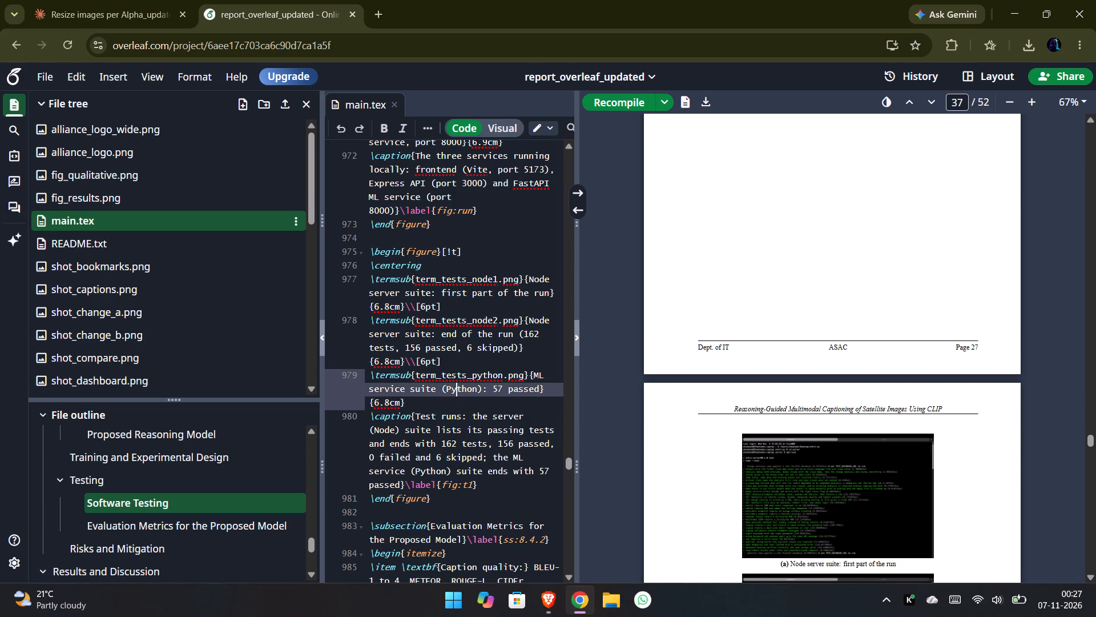
Recompile the report with the 6.8cm Figure 8.2 images.
click(607, 106)
click(707, 214)
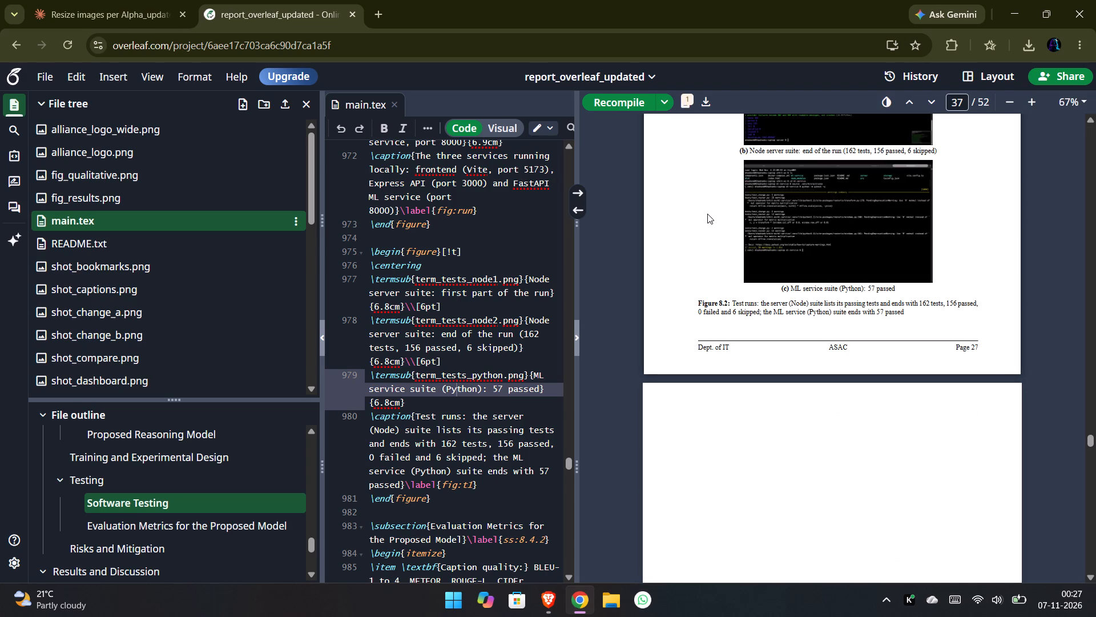
Examine the pages from Figure 8.1 through Figure 8.2 to the Chapter 9 screenshots, checking image legibility, placement and page gaps.
scroll(707, 214, up, 4)
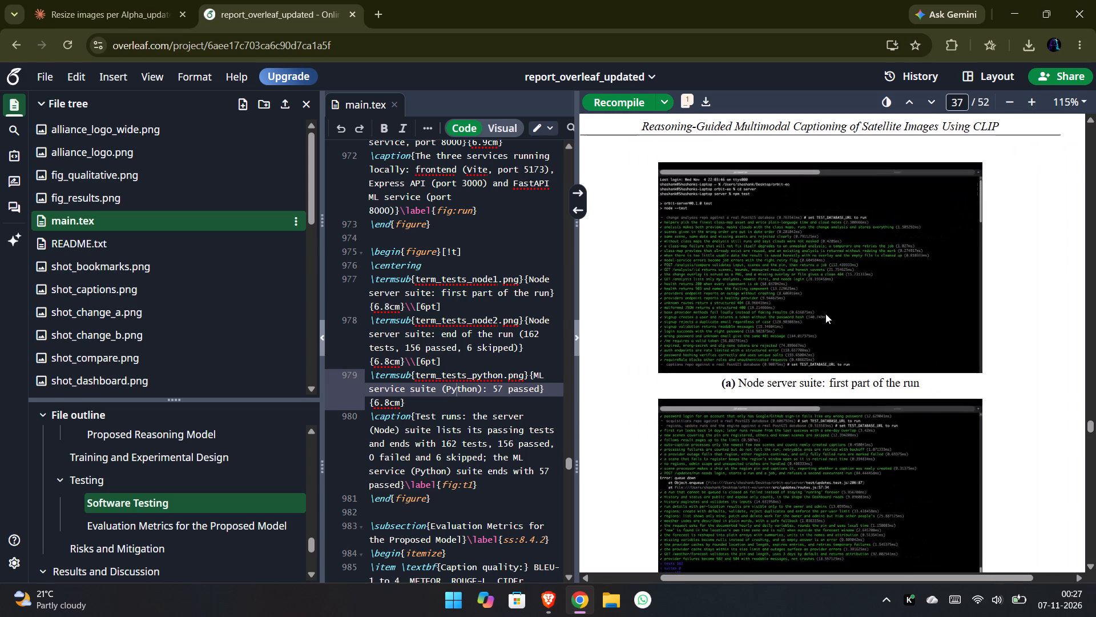
scroll(825, 314, down, 3)
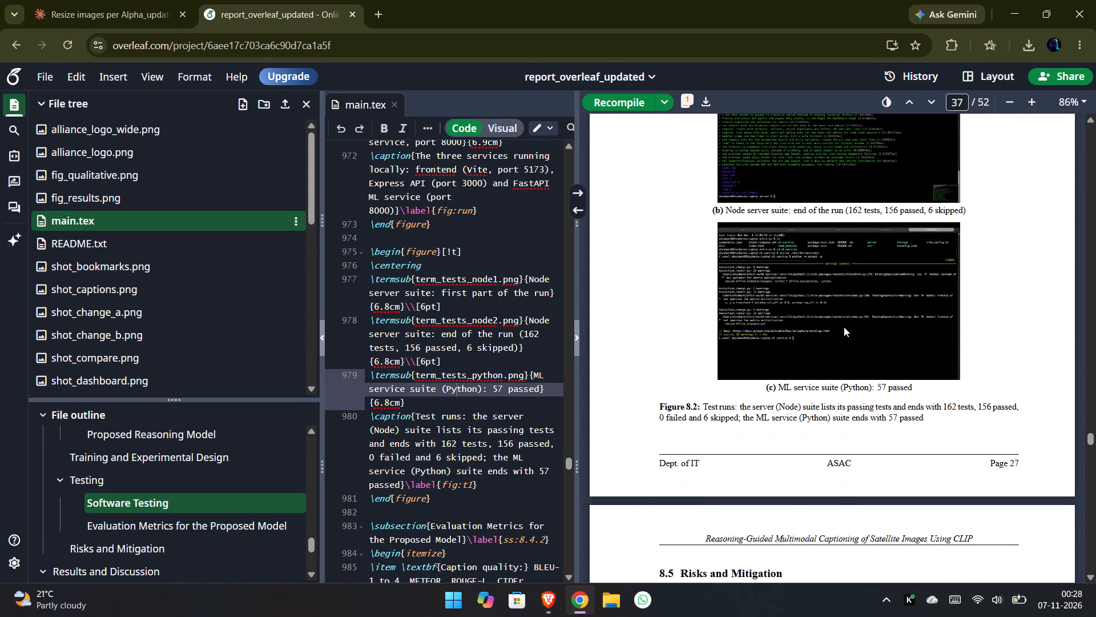
scroll(844, 327, down, 1)
scroll(844, 327, up, 3)
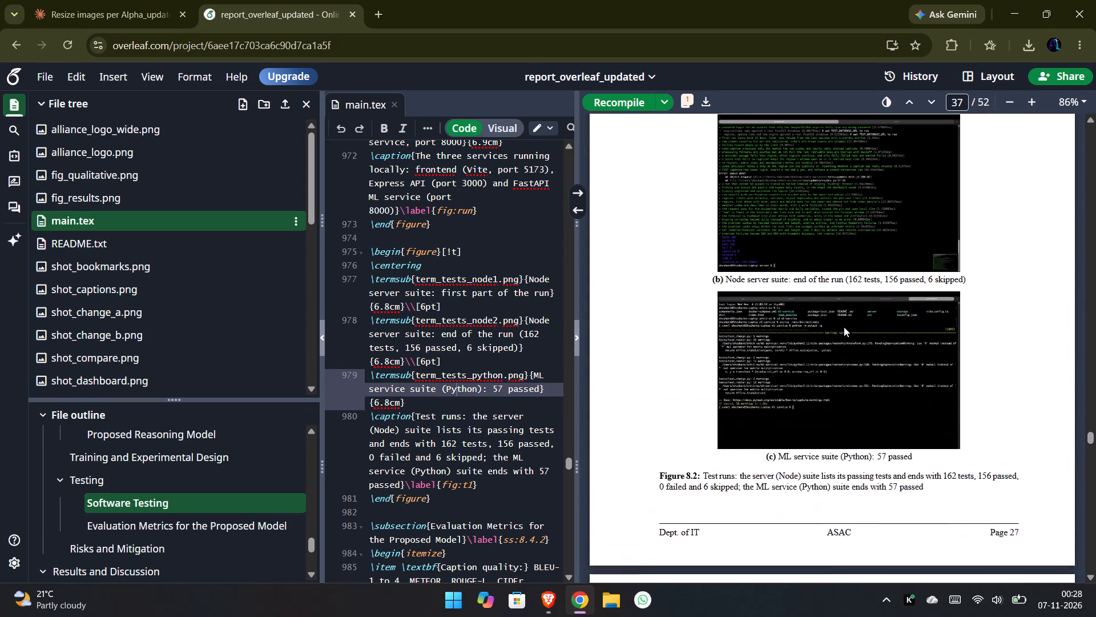
scroll(844, 327, up, 6)
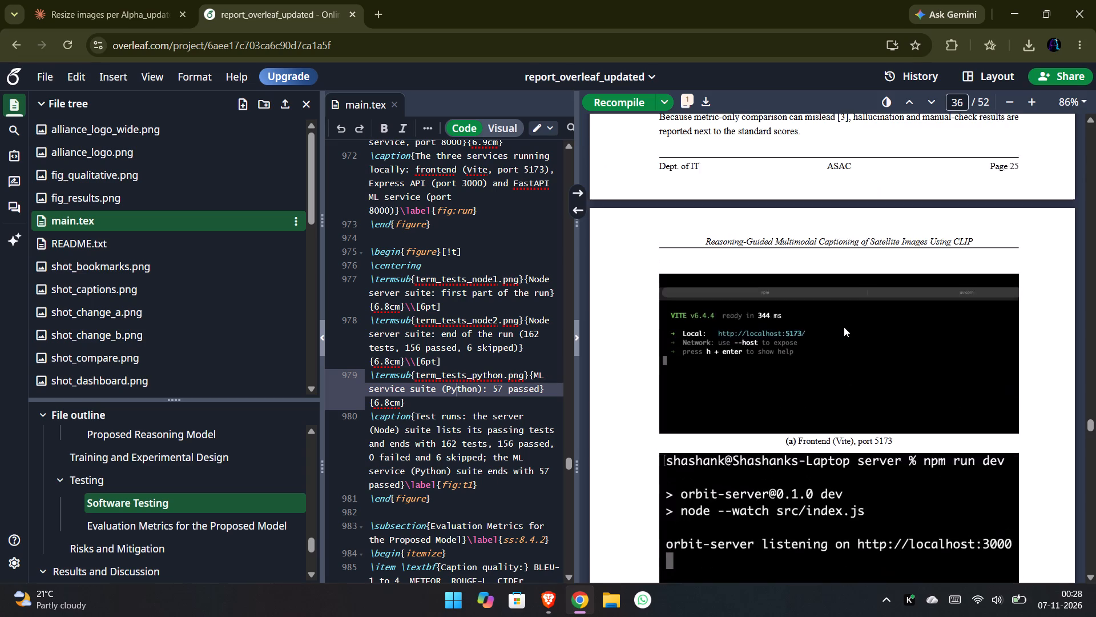
scroll(844, 327, down, 7)
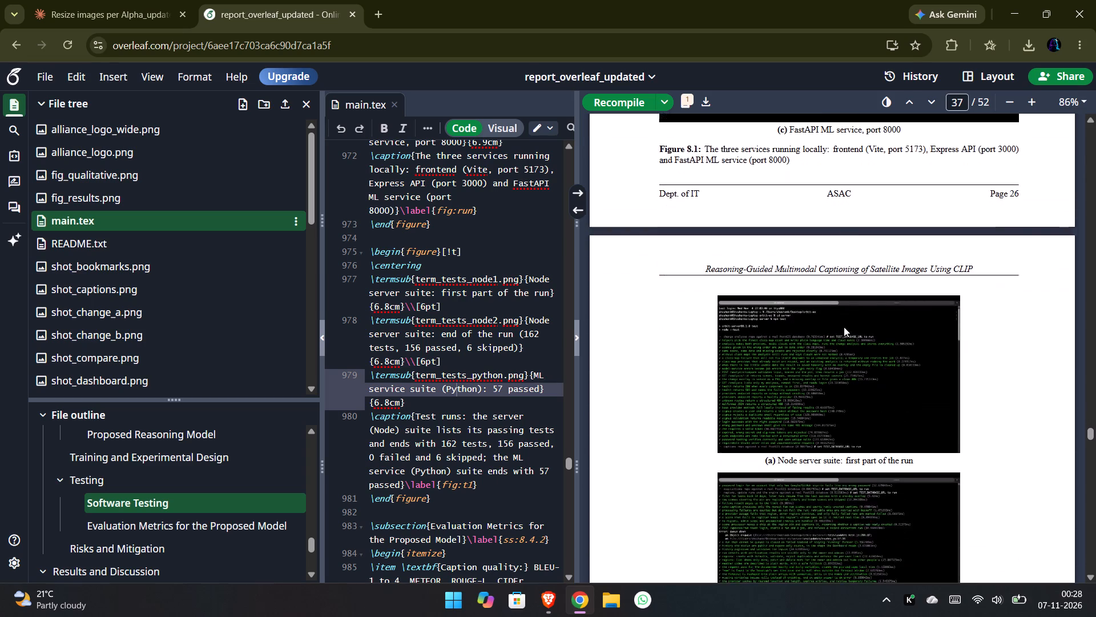
scroll(844, 327, down, 3)
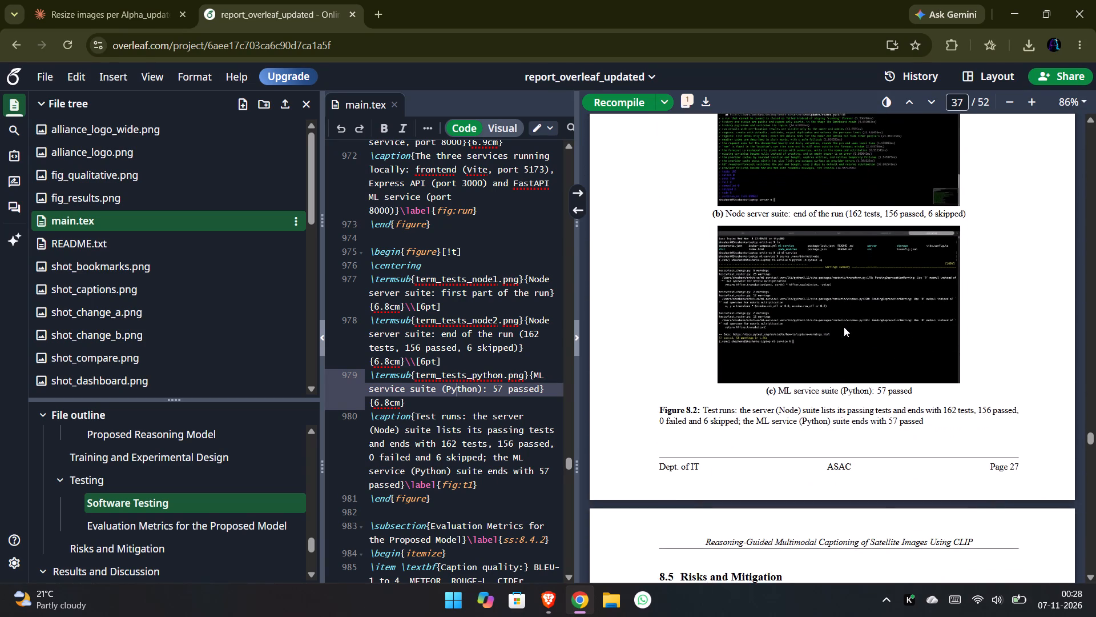
scroll(844, 327, down, 4)
scroll(844, 327, up, 9)
scroll(844, 327, down, 1)
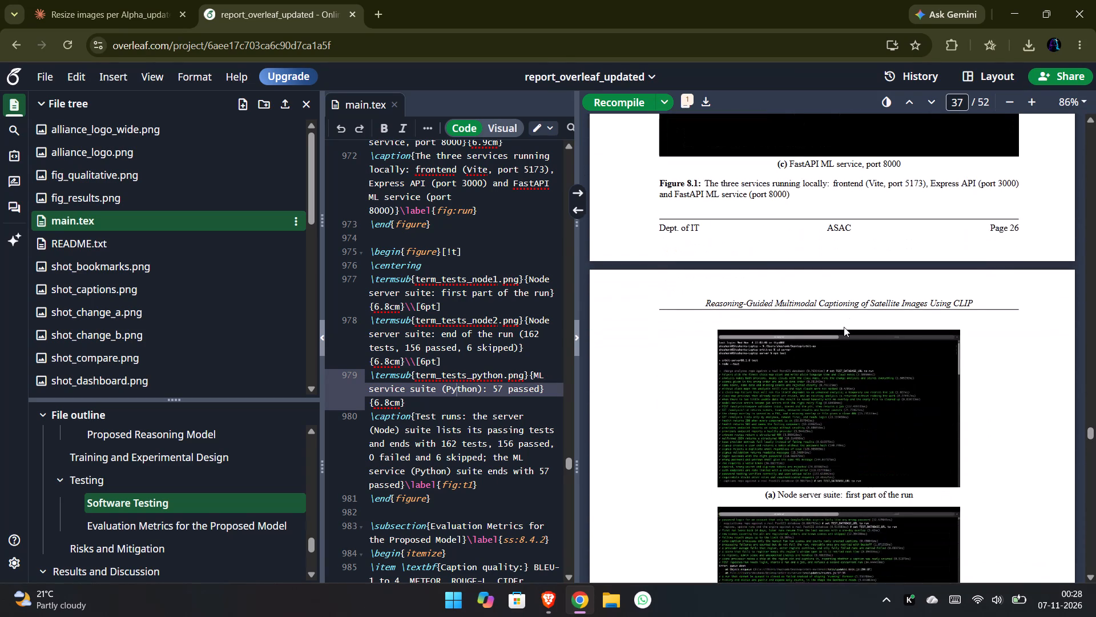
scroll(844, 327, down, 3)
scroll(844, 327, up, 2)
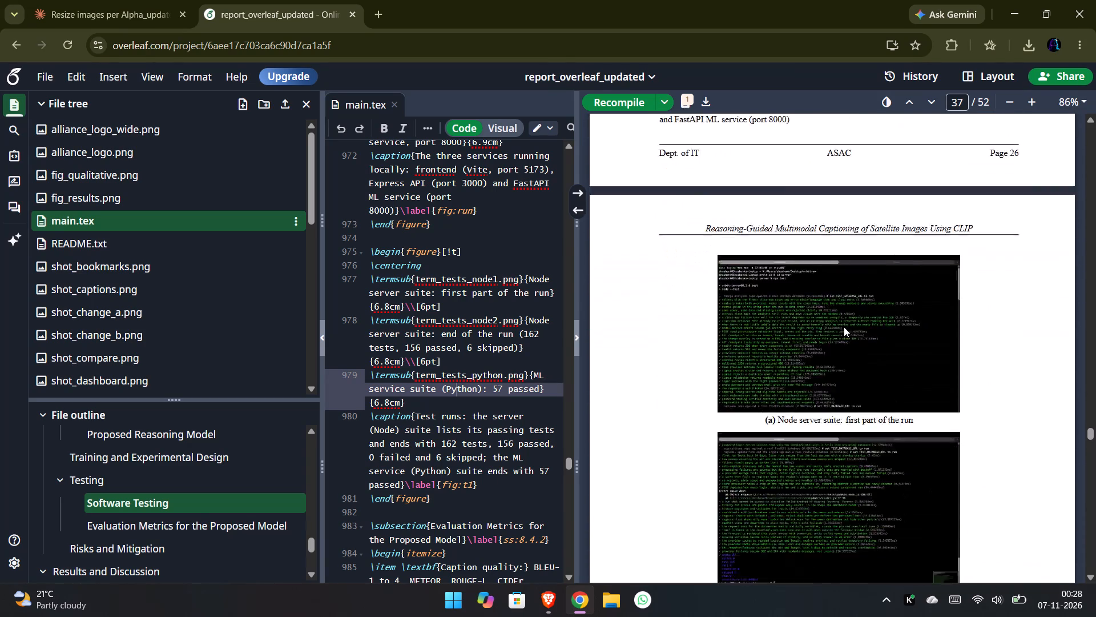
scroll(844, 327, down, 4)
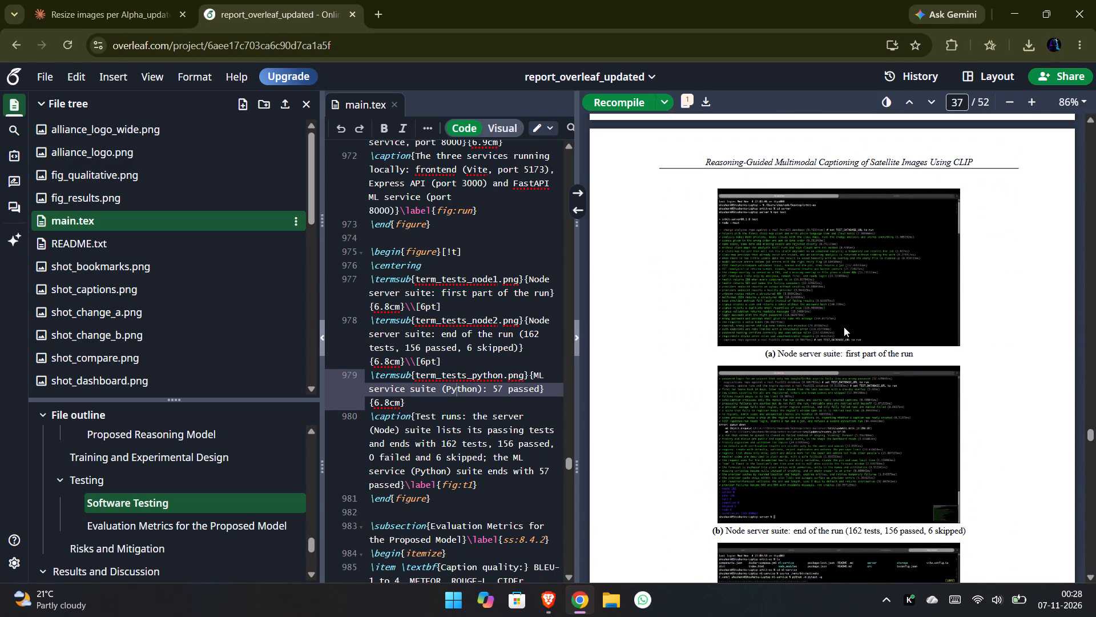
scroll(844, 327, down, 1)
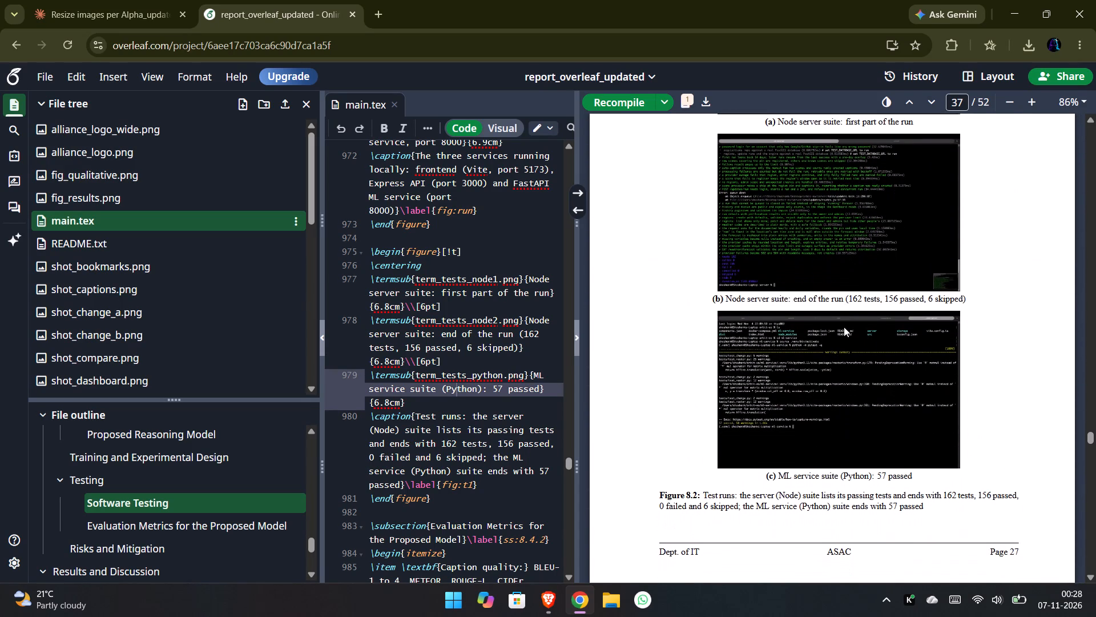
scroll(844, 327, down, 5)
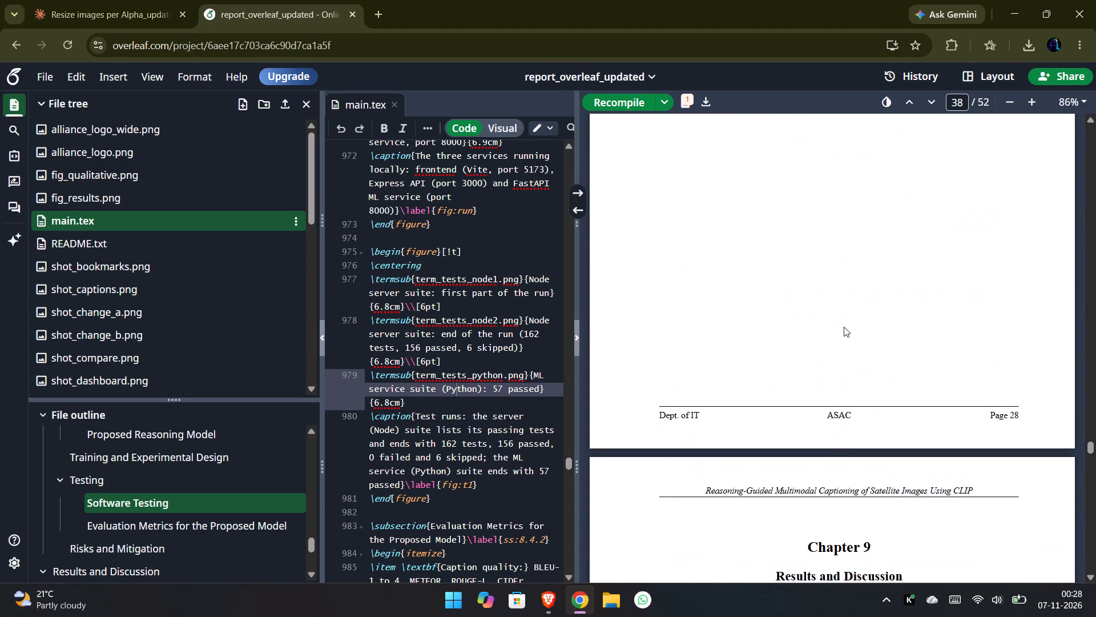
scroll(844, 327, down, 2)
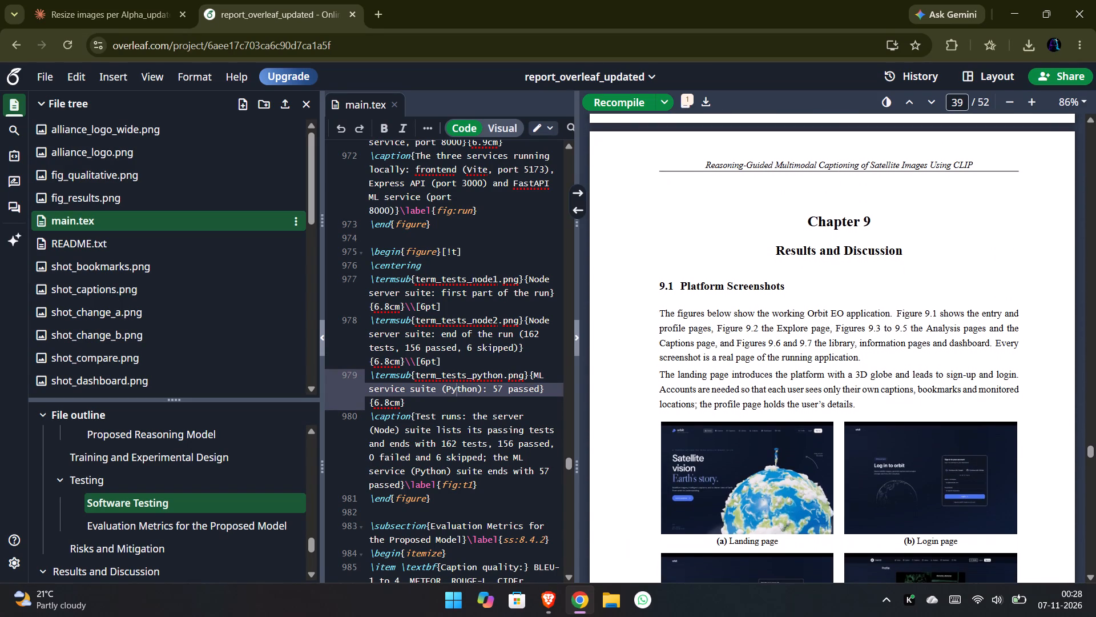
click(893, 250)
scroll(893, 250, down, 3)
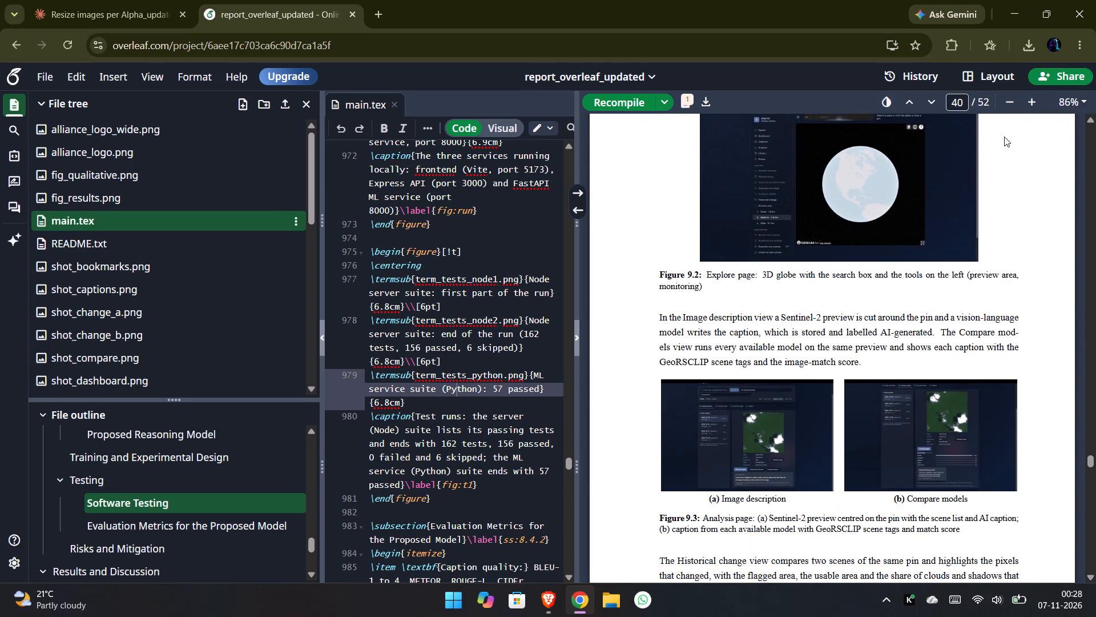
Get an AI fix for the page 27 floats-only warning in the compile logs and apply its \usepackage{float} addition, returning to the PDF.
click(692, 102)
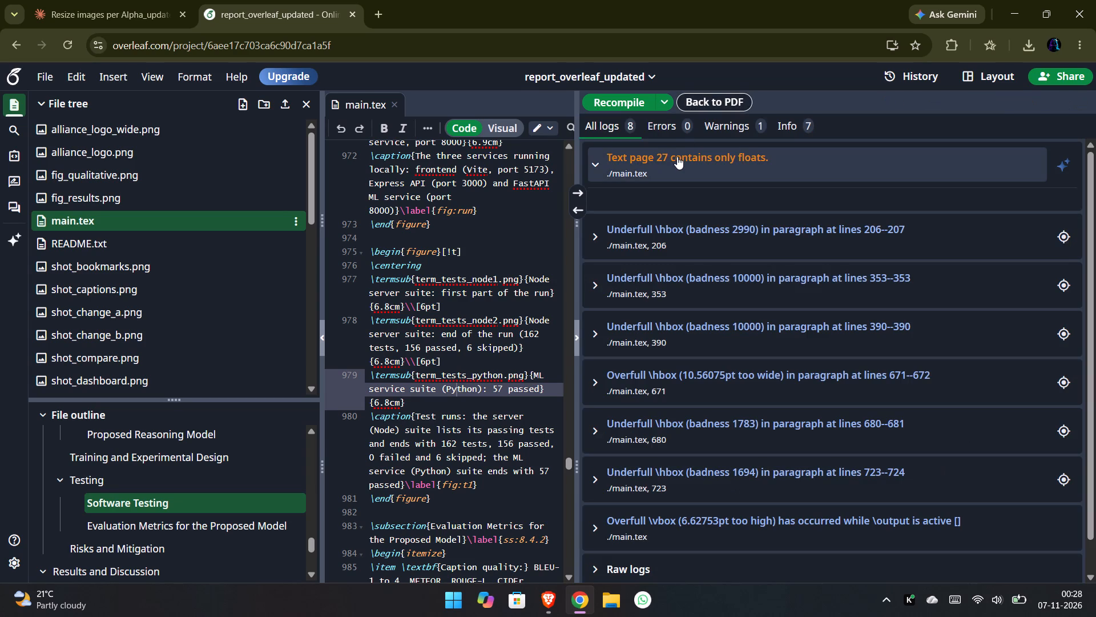
click(680, 163)
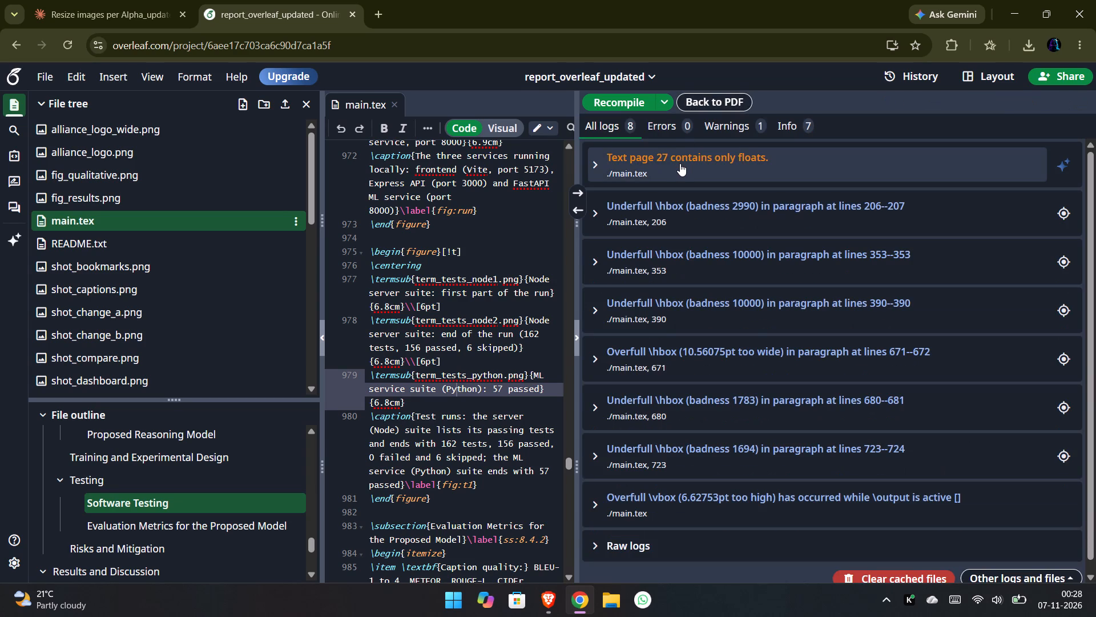
click(1070, 162)
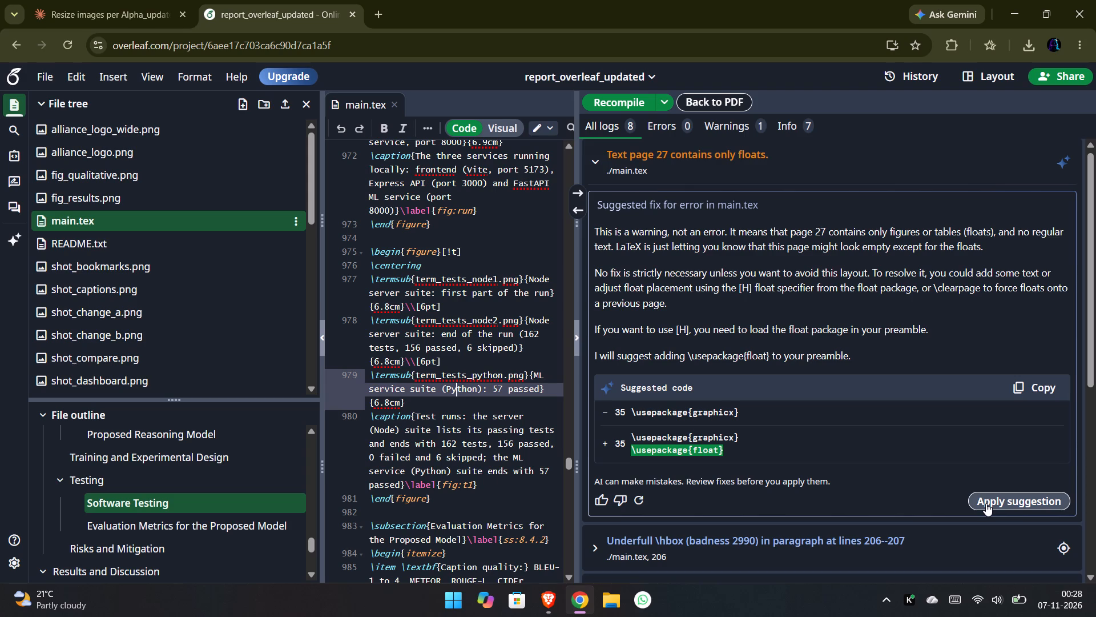
click(986, 503)
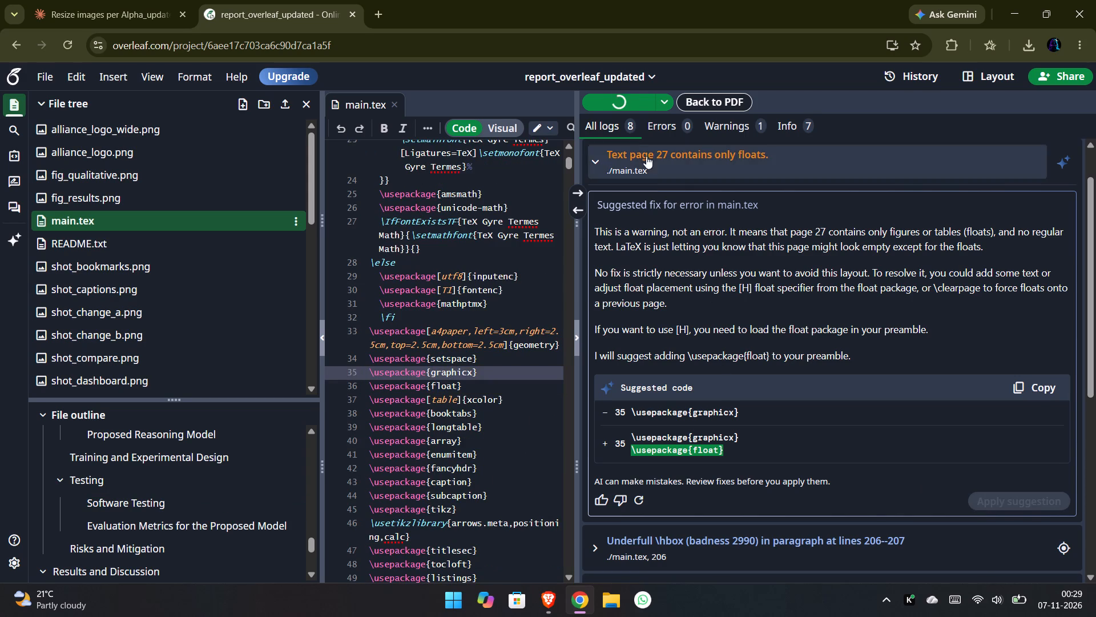
click(615, 129)
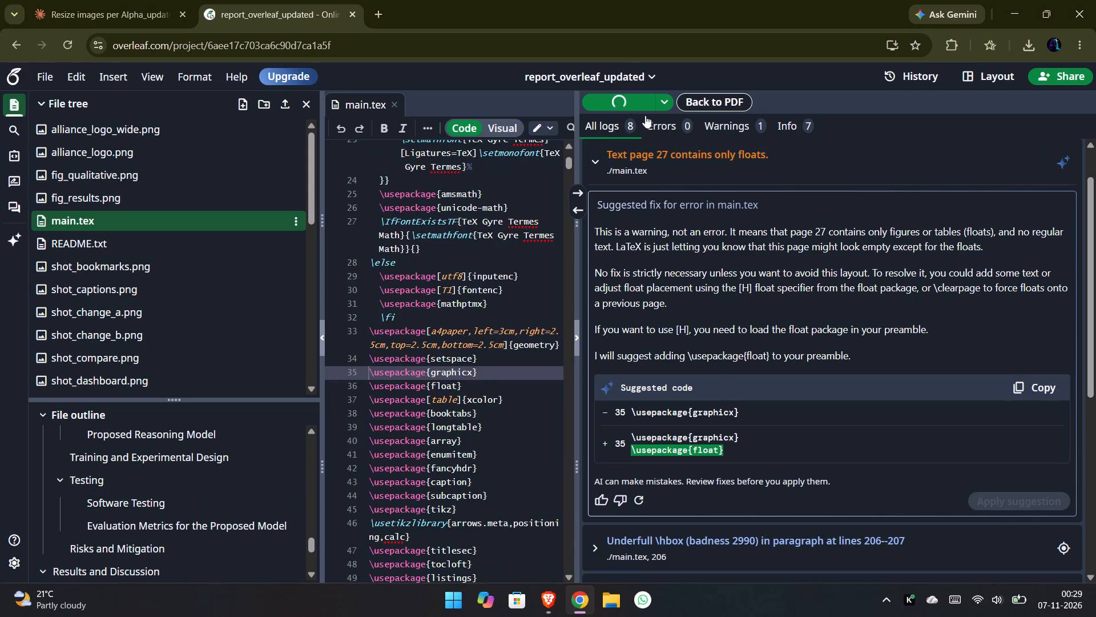
click(701, 98)
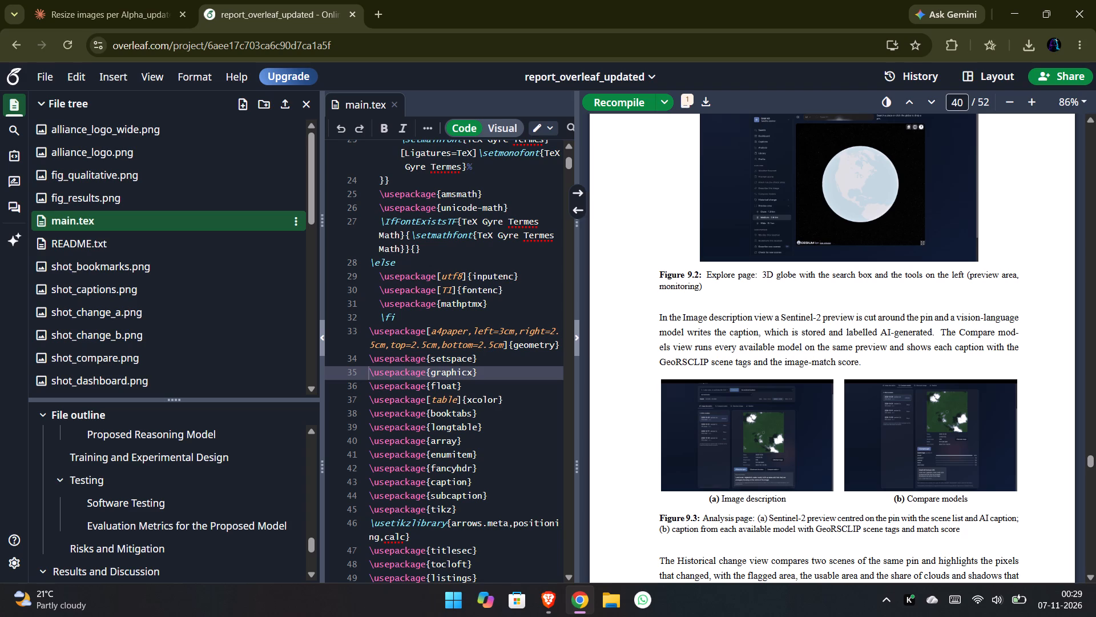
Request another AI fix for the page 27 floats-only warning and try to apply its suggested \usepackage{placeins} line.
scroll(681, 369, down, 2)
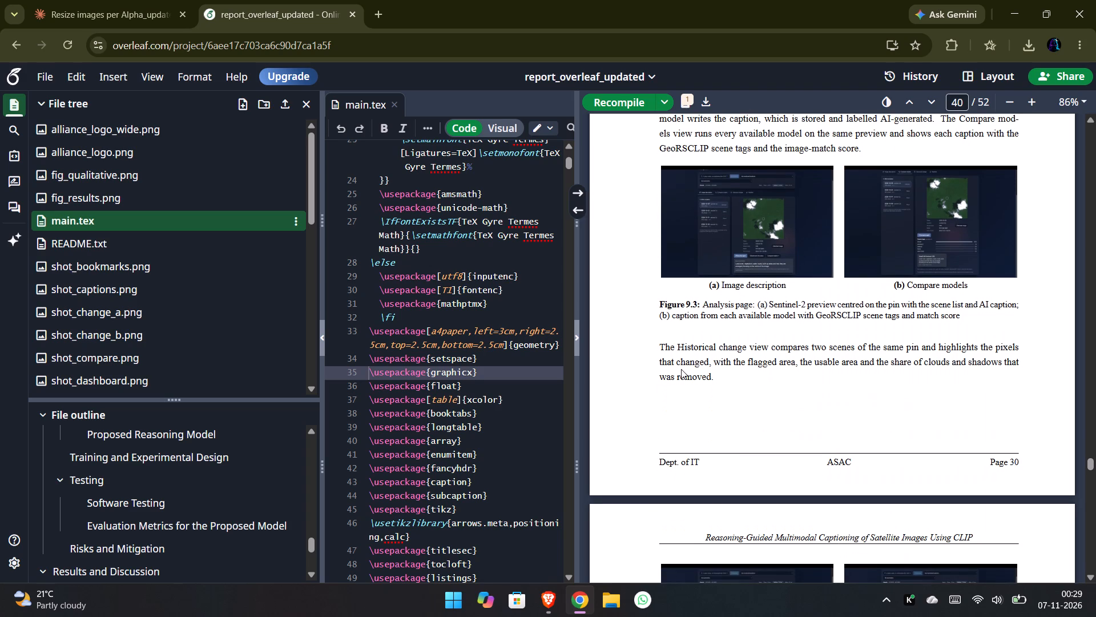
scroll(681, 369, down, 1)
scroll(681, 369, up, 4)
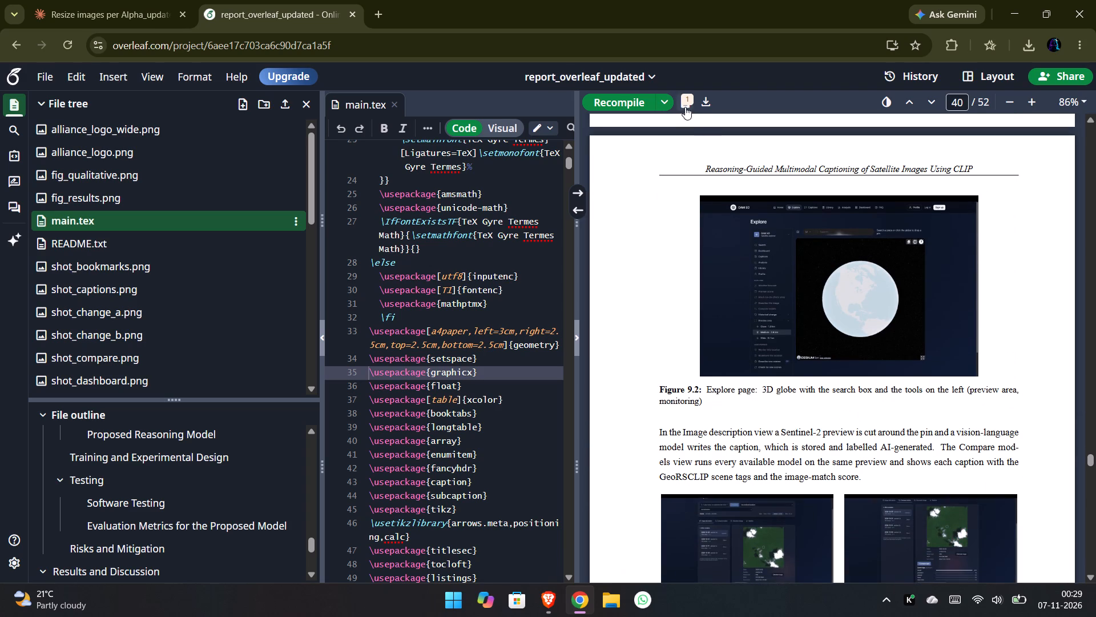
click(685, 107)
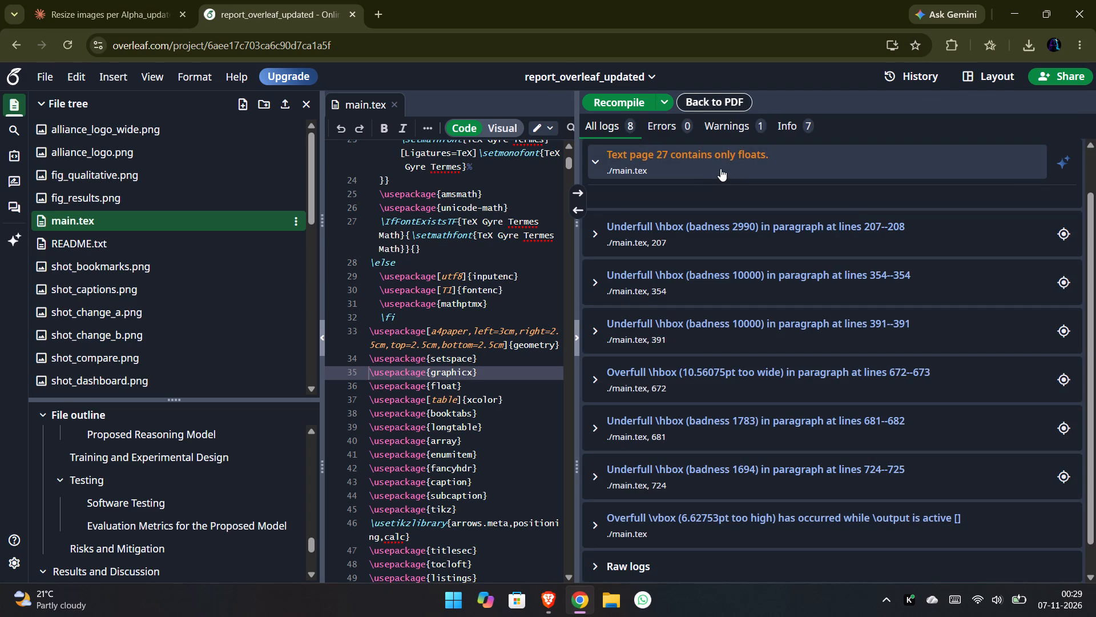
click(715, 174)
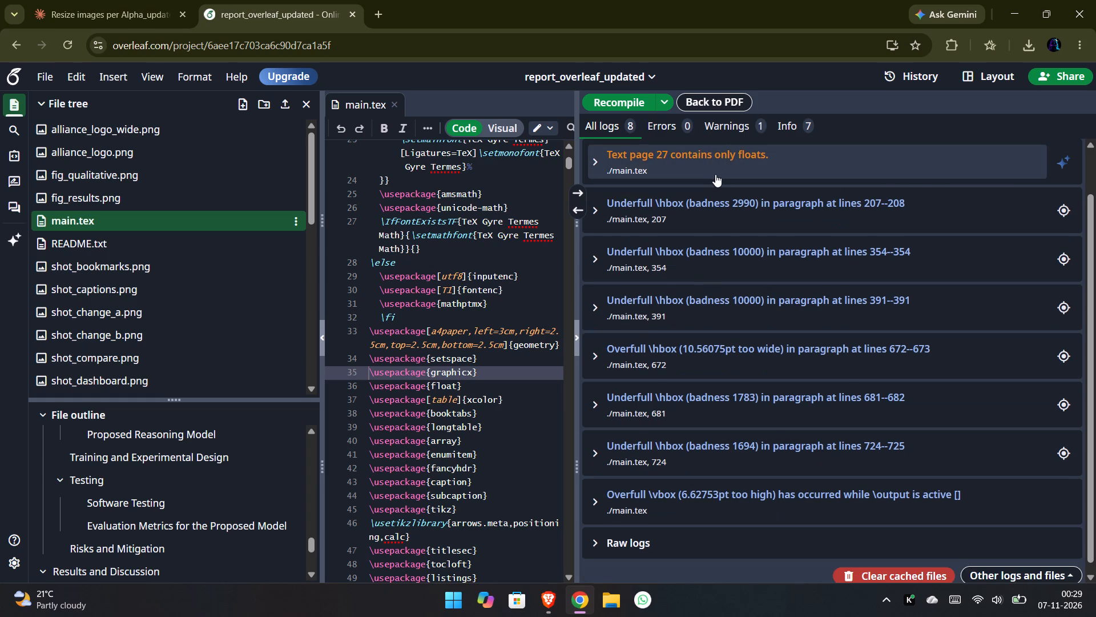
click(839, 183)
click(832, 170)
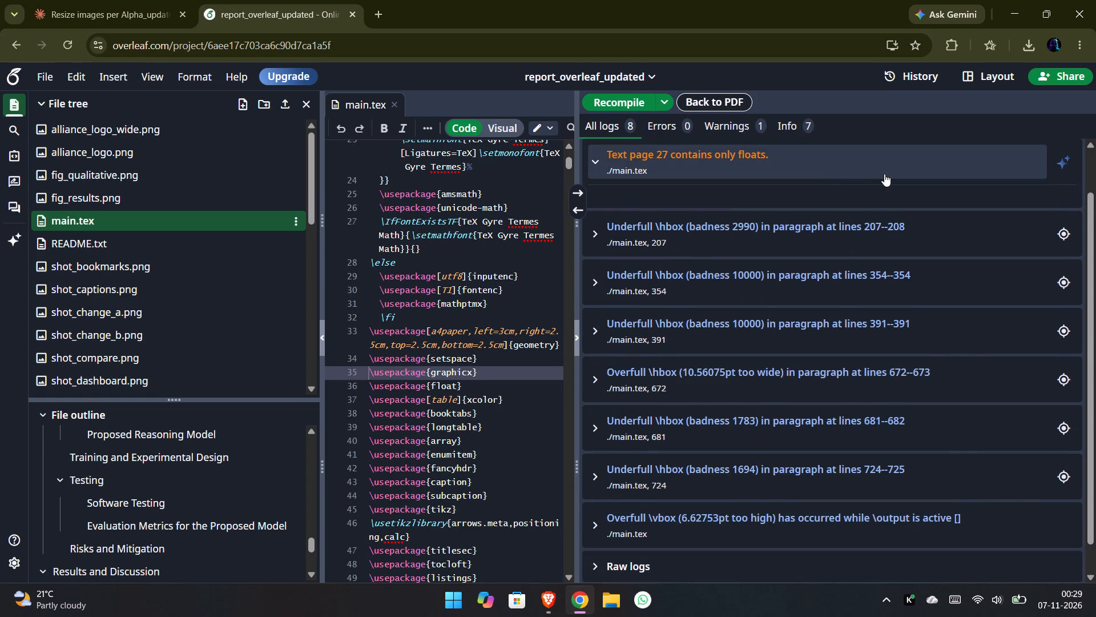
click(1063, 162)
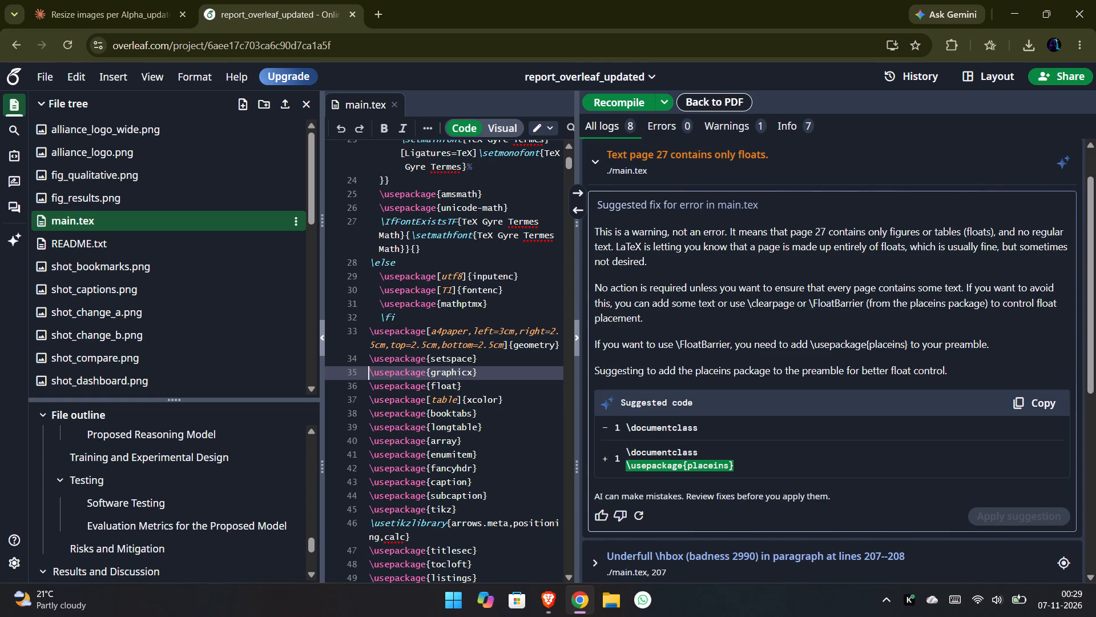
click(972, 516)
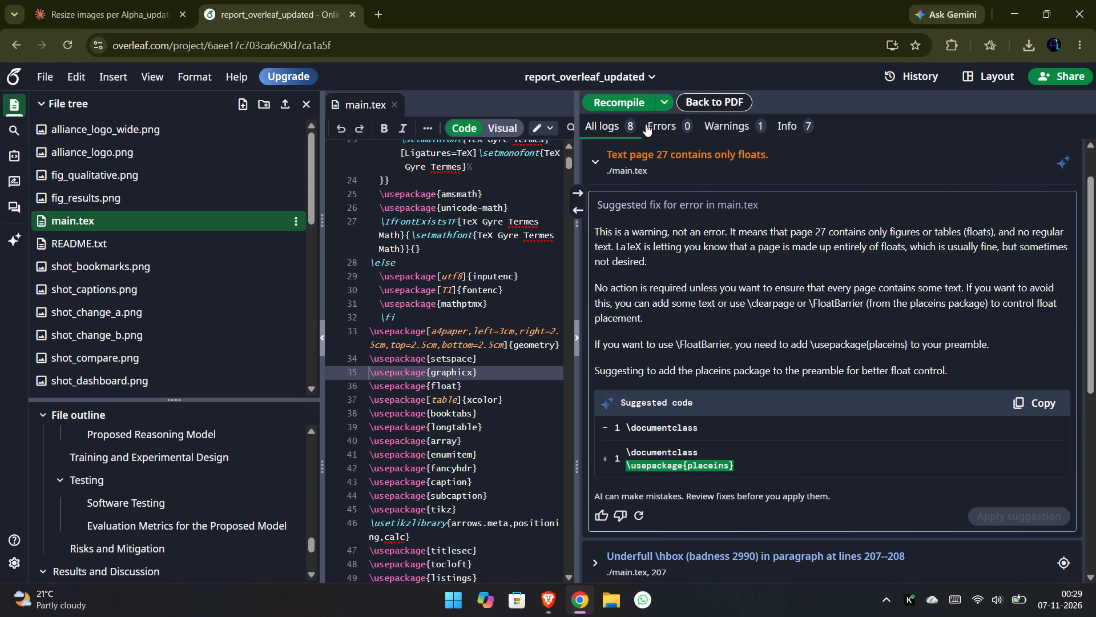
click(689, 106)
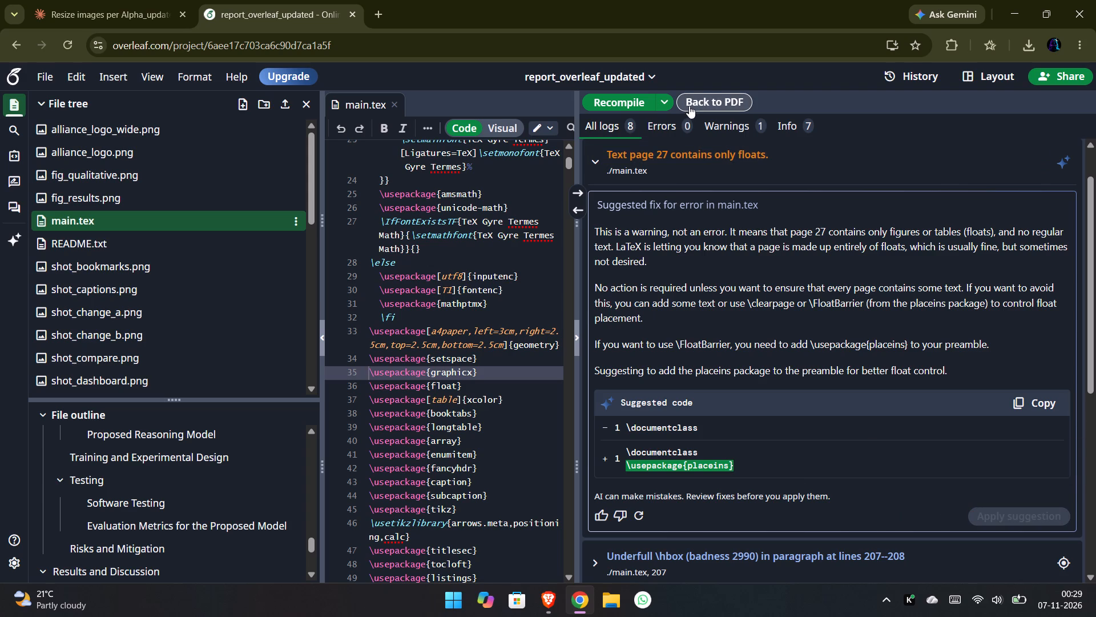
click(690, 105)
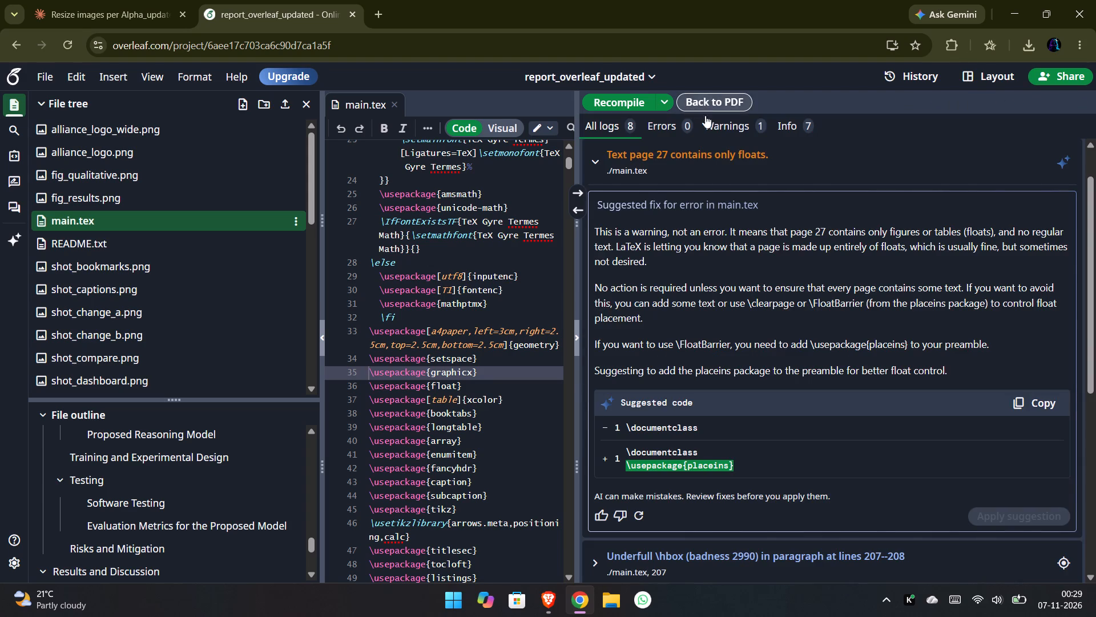
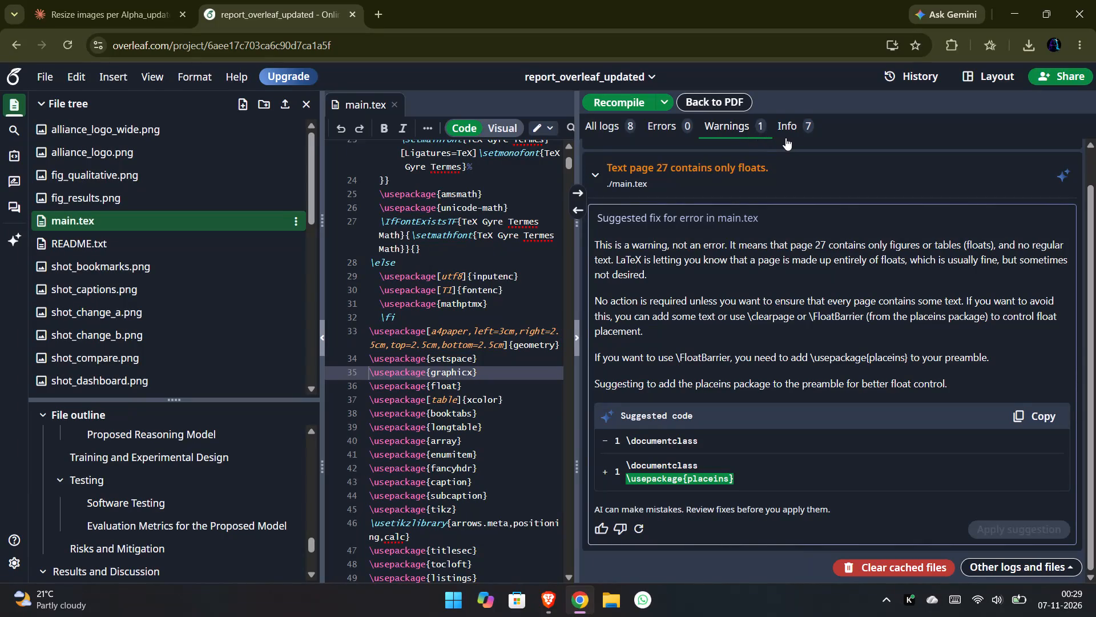
Check the info messages in the compile log, and return to the compiled PDF preview.
click(791, 138)
click(750, 126)
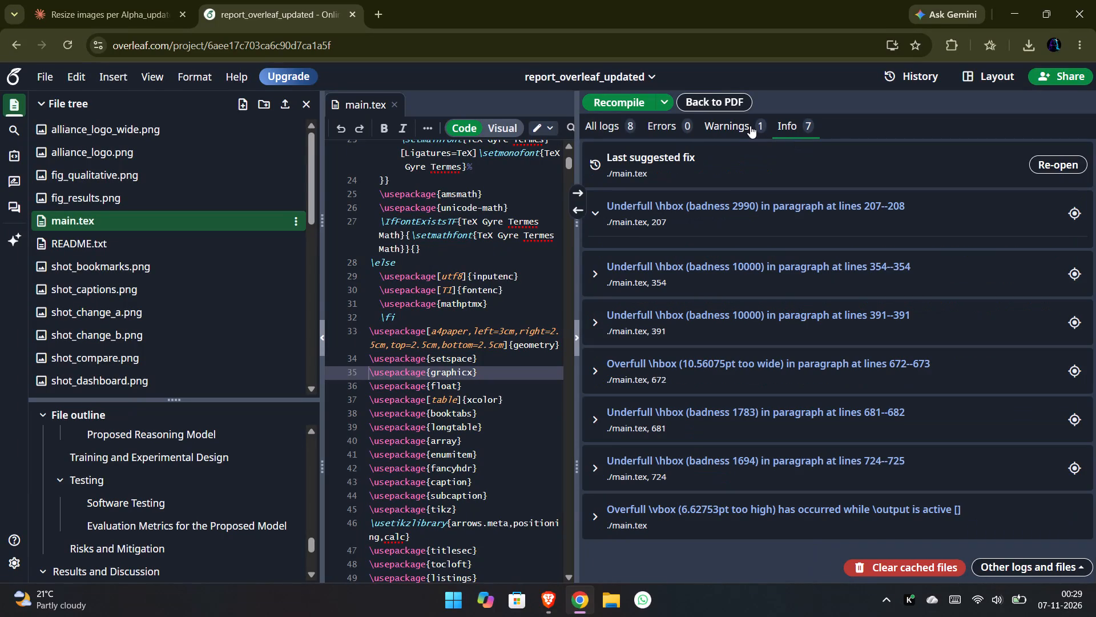
click(698, 97)
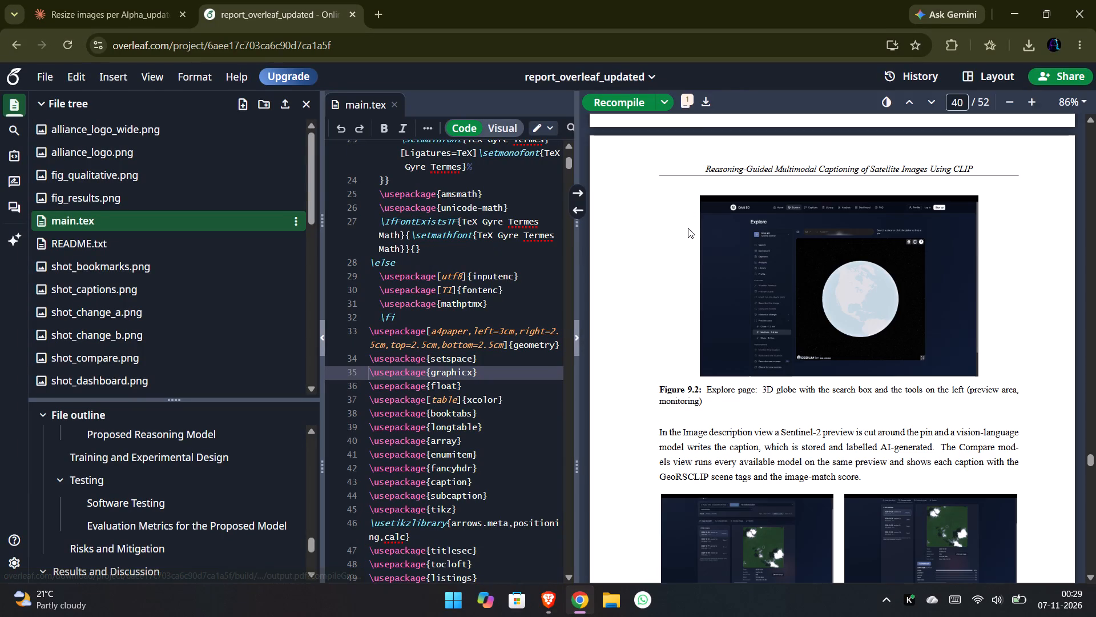
Go back to the beginning of the compiled report and examine its title page.
scroll(697, 316, up, 5)
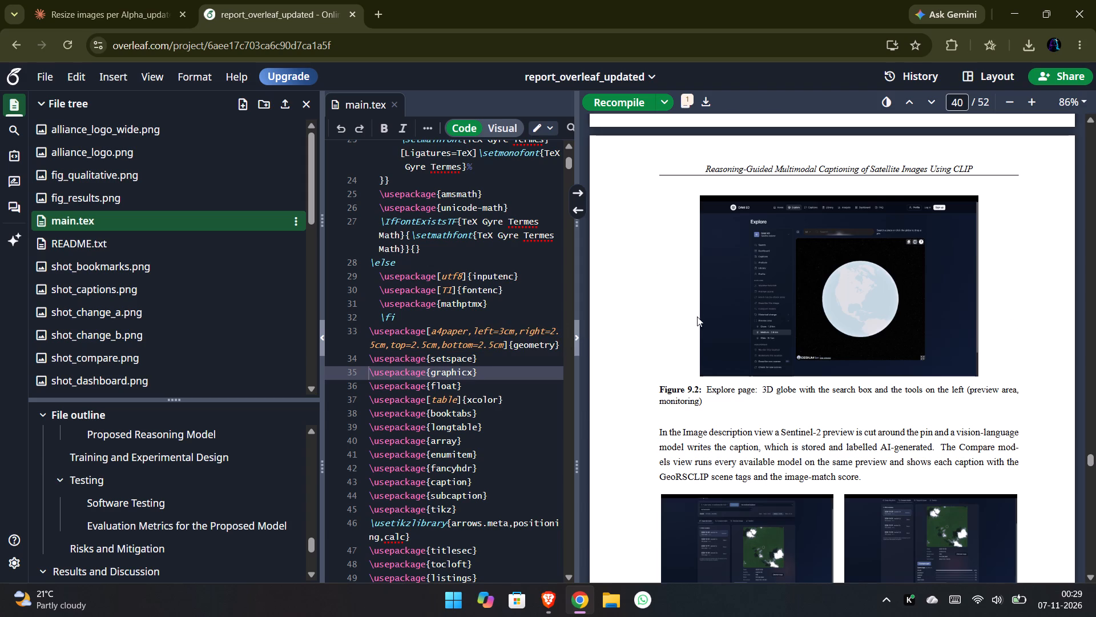
scroll(697, 316, up, 12)
drag(1090, 422, 1077, 112)
scroll(965, 376, down, 5)
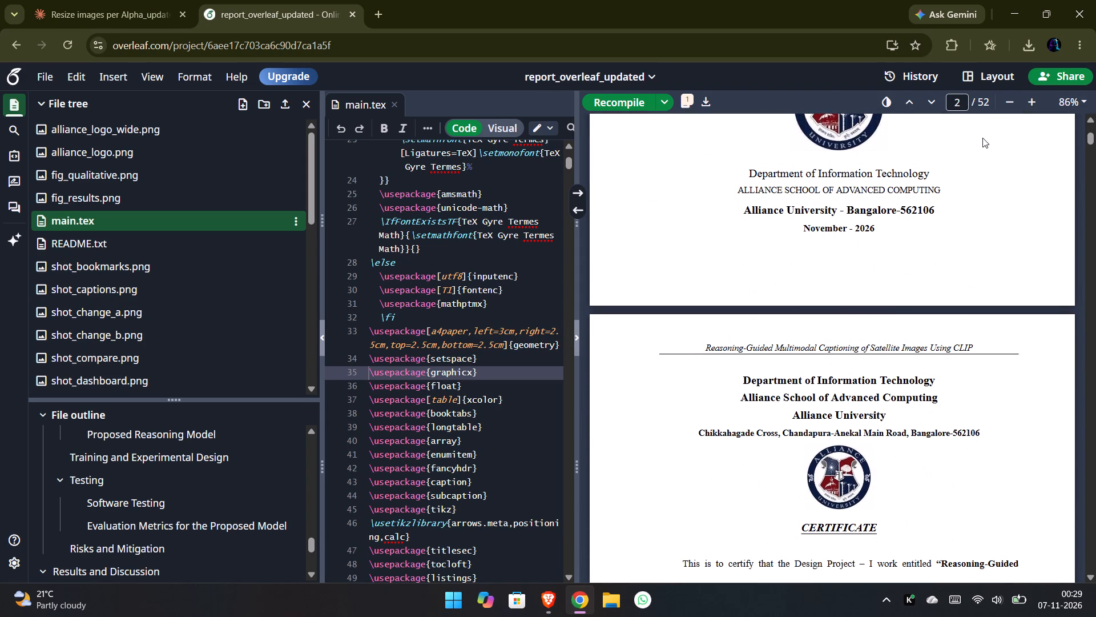
scroll(947, 316, up, 1)
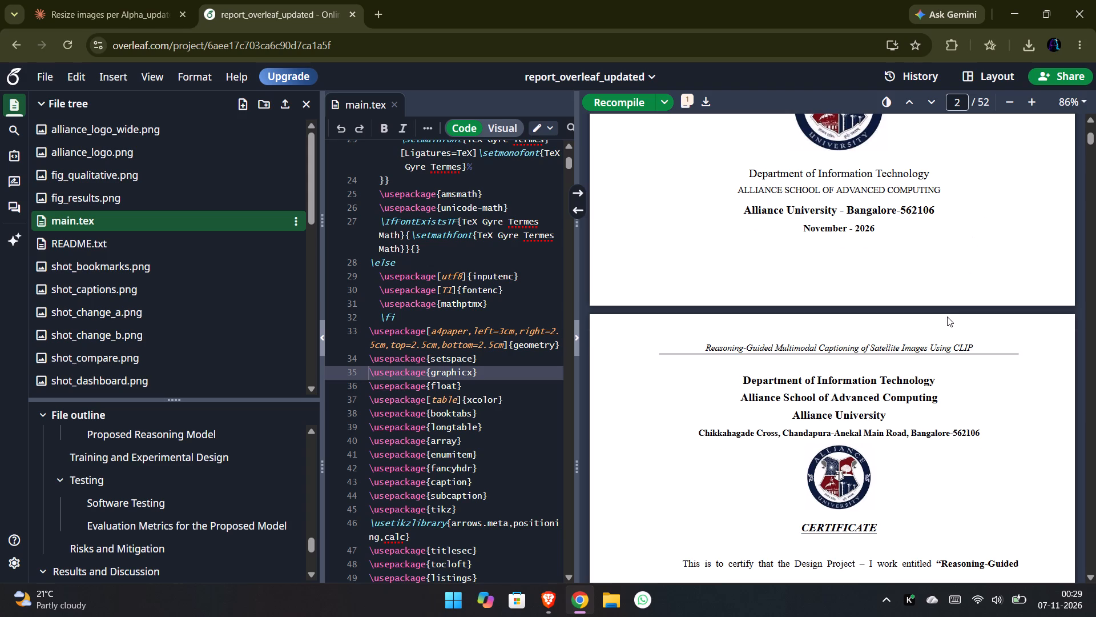
scroll(947, 316, up, 1)
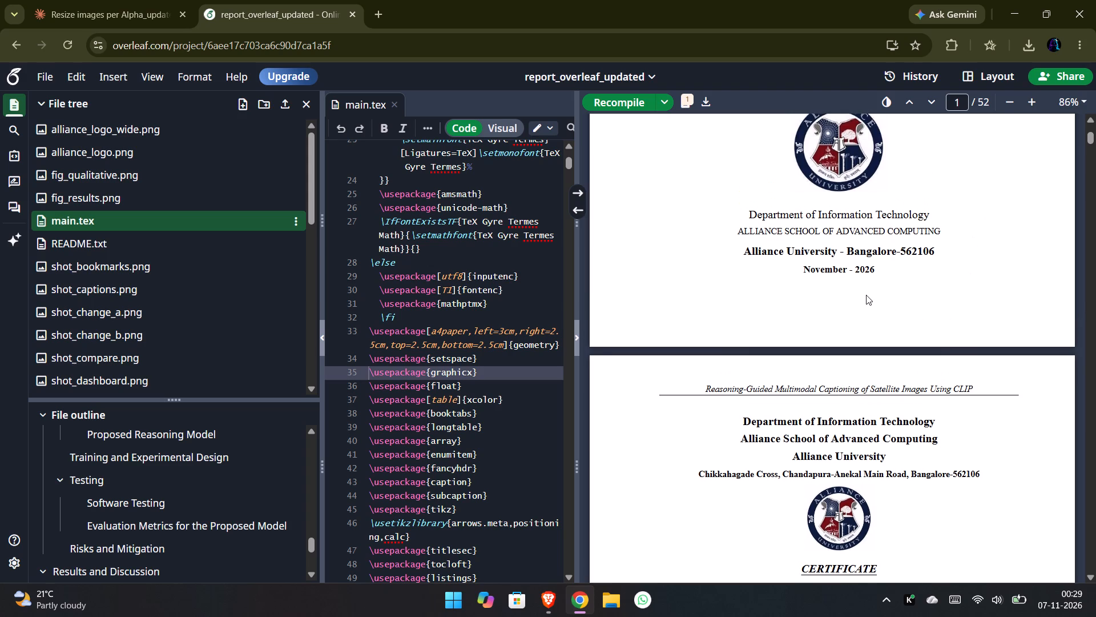
scroll(815, 318, up, 7)
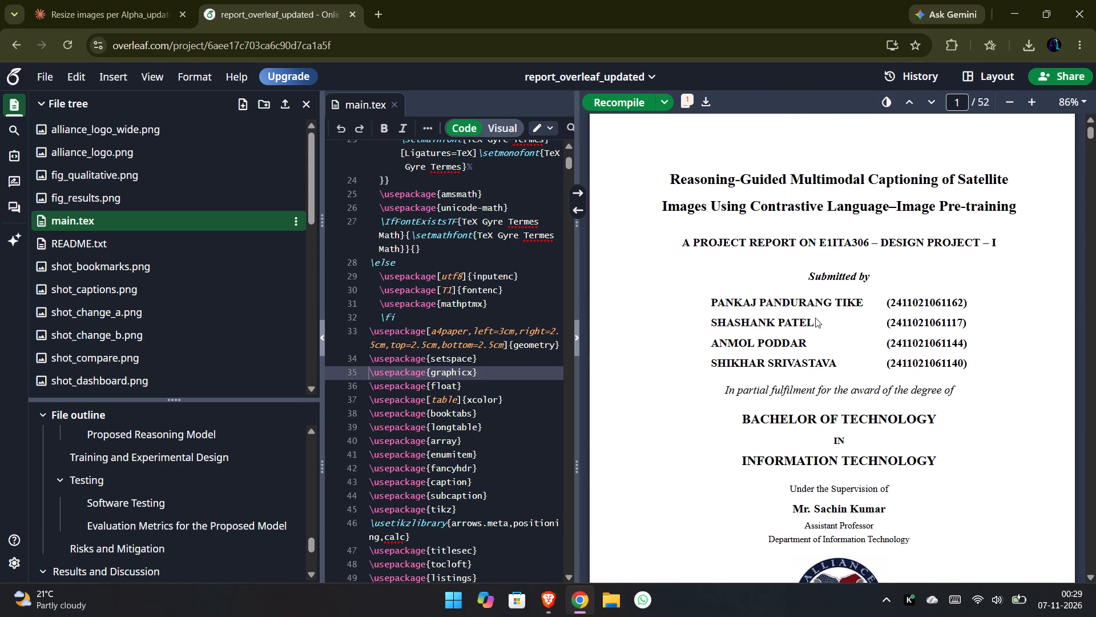
Examine the lower part of the title page and the certificate page, including its signature blocks.
scroll(815, 318, down, 3)
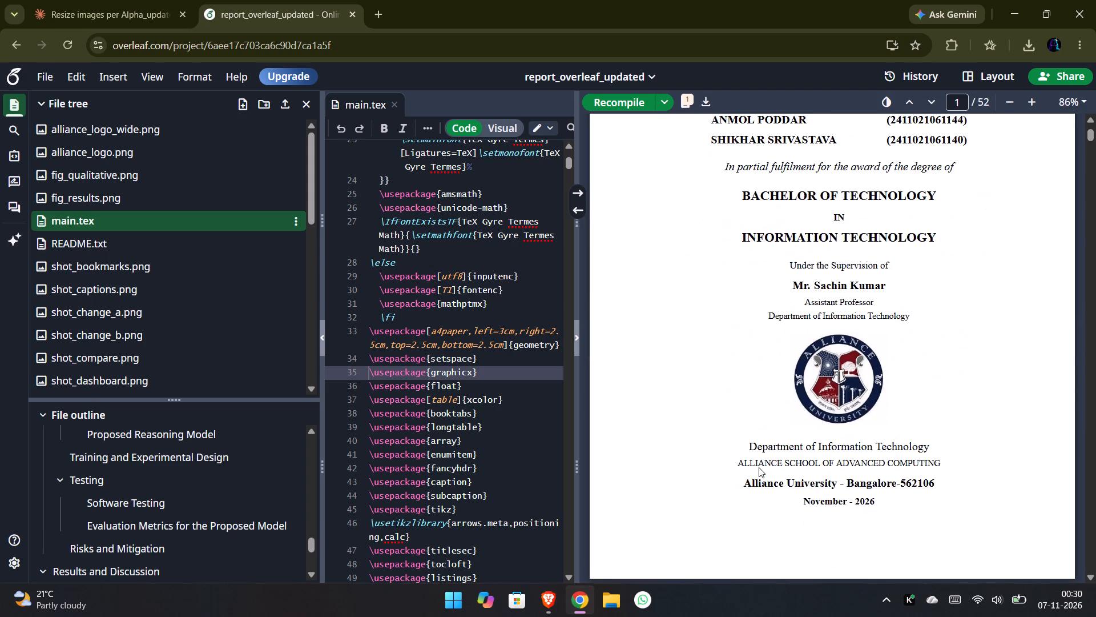
scroll(759, 467, down, 4)
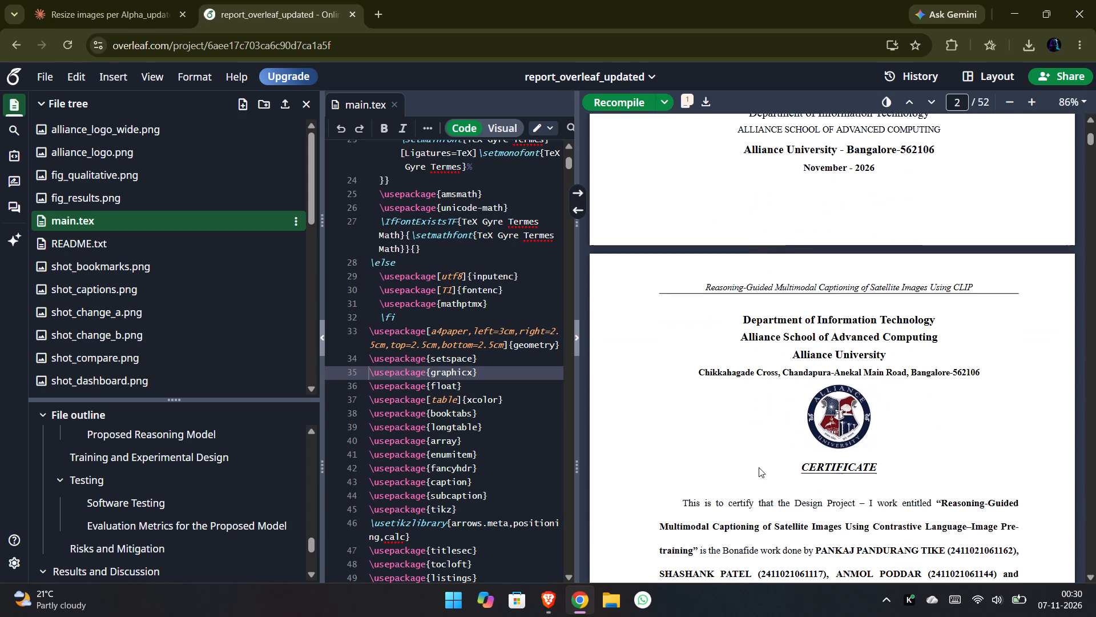
scroll(759, 467, down, 4)
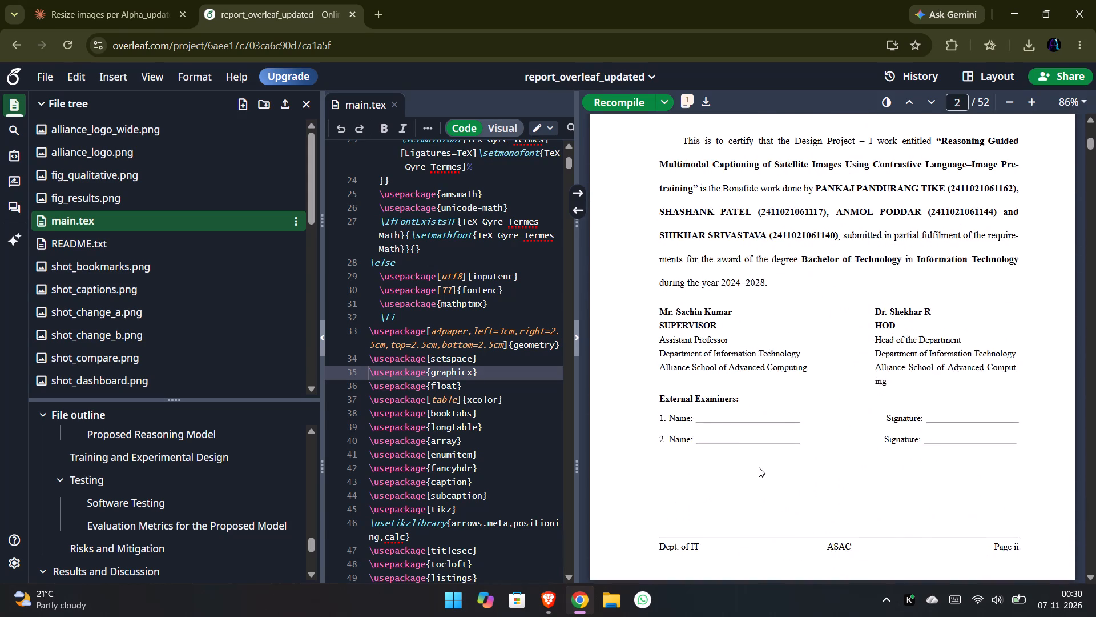
scroll(759, 467, right, 1)
scroll(759, 467, down, 2)
scroll(759, 467, up, 1)
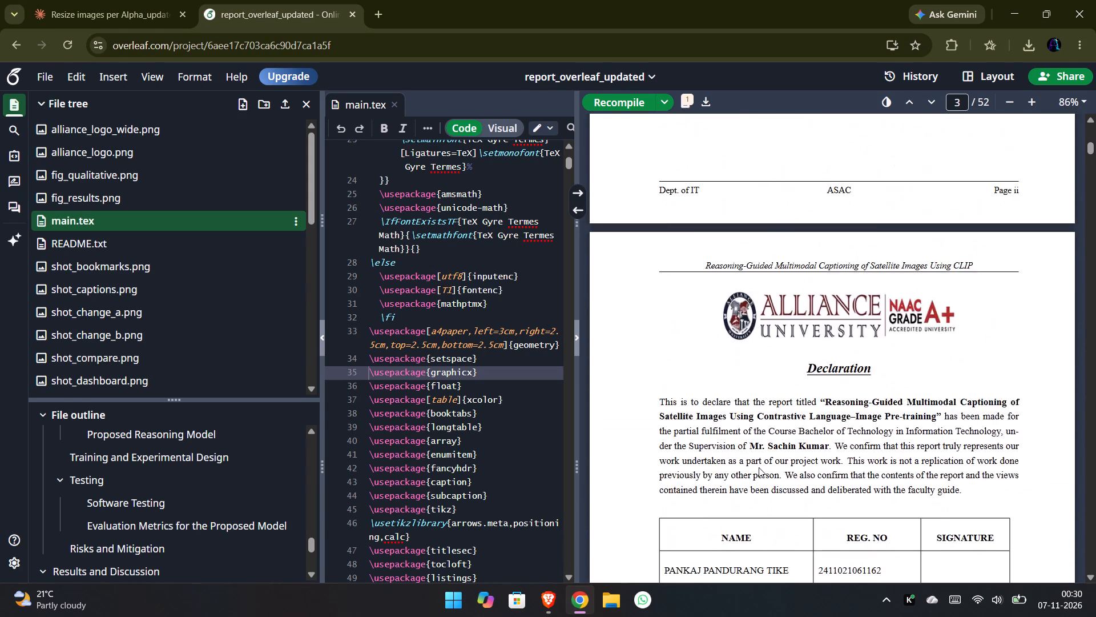
scroll(759, 467, up, 1)
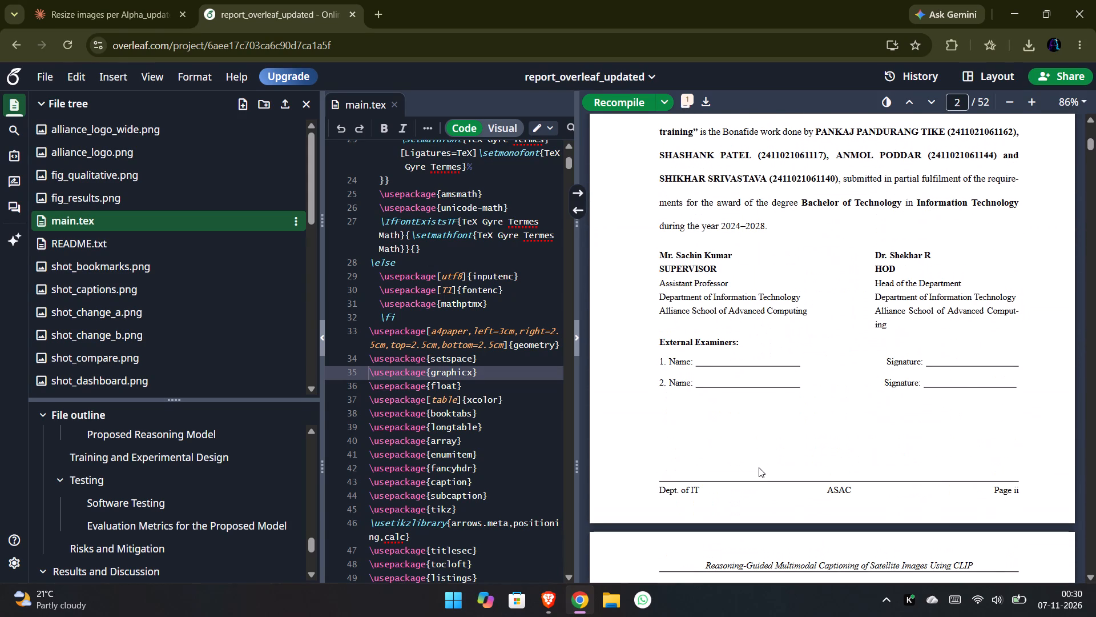
Examine the declaration, acknowledgement and abstract pages of the compiled report.
scroll(759, 467, down, 4)
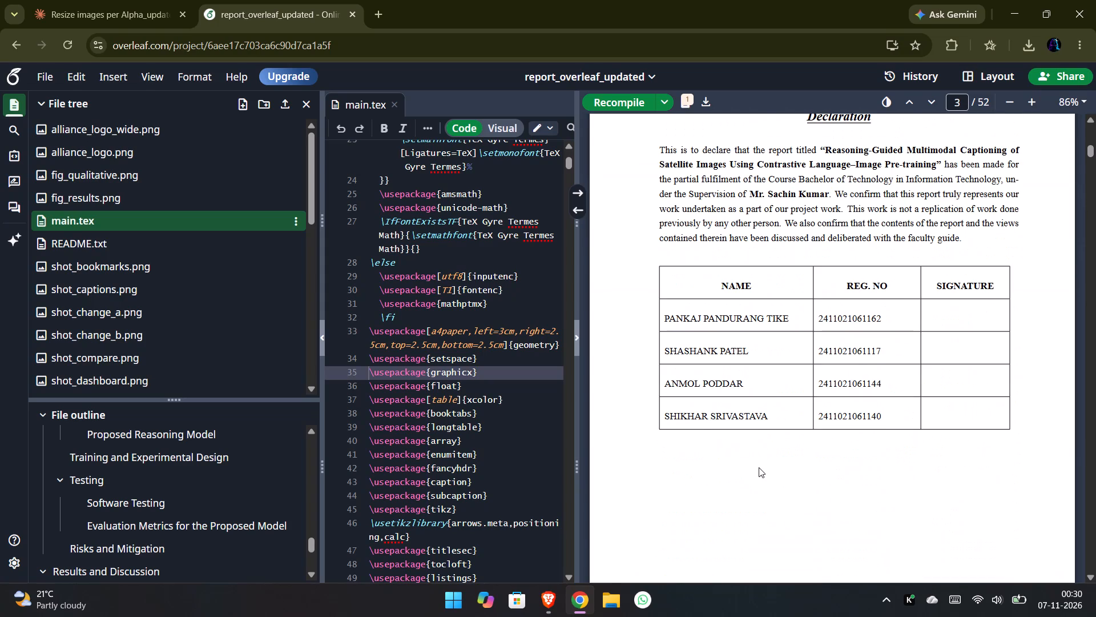
scroll(759, 467, down, 3)
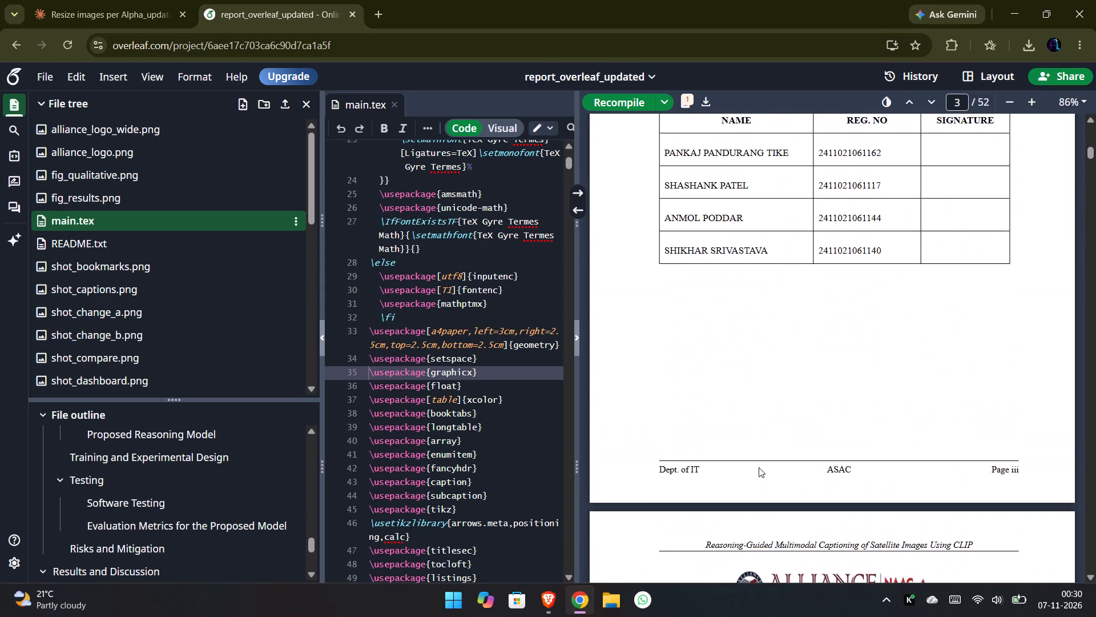
scroll(759, 467, down, 2)
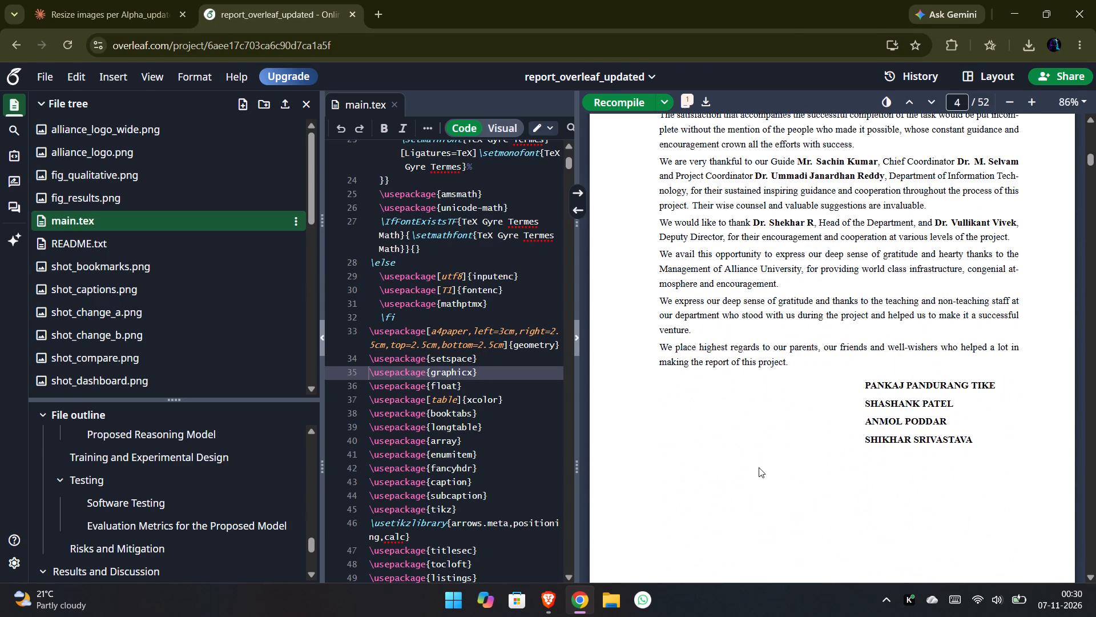
scroll(759, 467, down, 5)
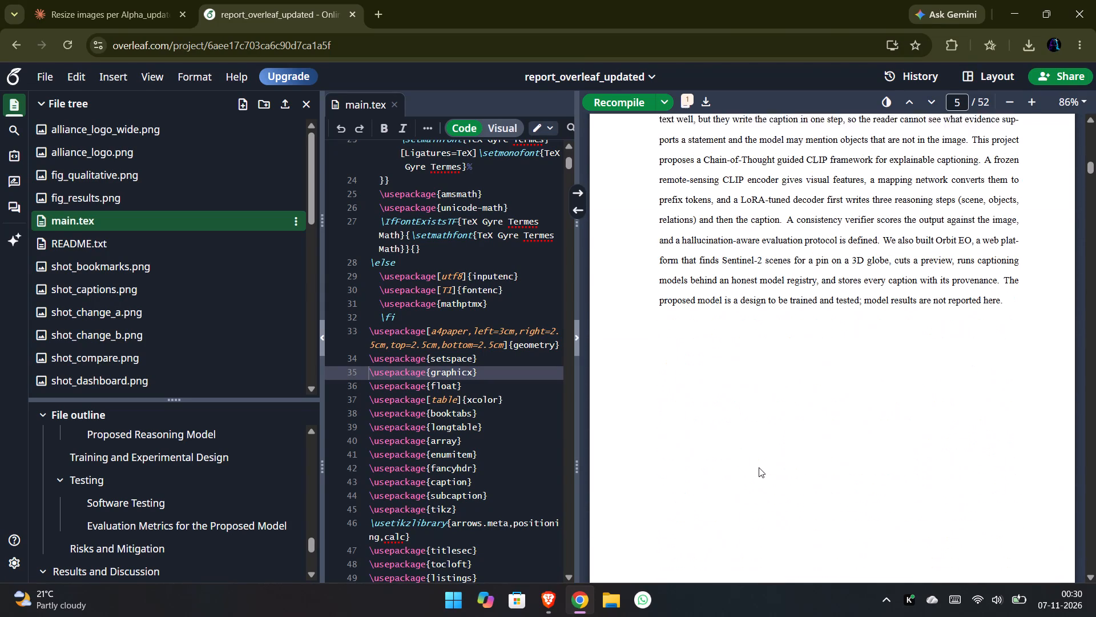
Review the table of contents, the lists of tables and figures, and the list of symbols, abbreviations and nomenclature.
click(759, 467)
scroll(759, 467, down, 4)
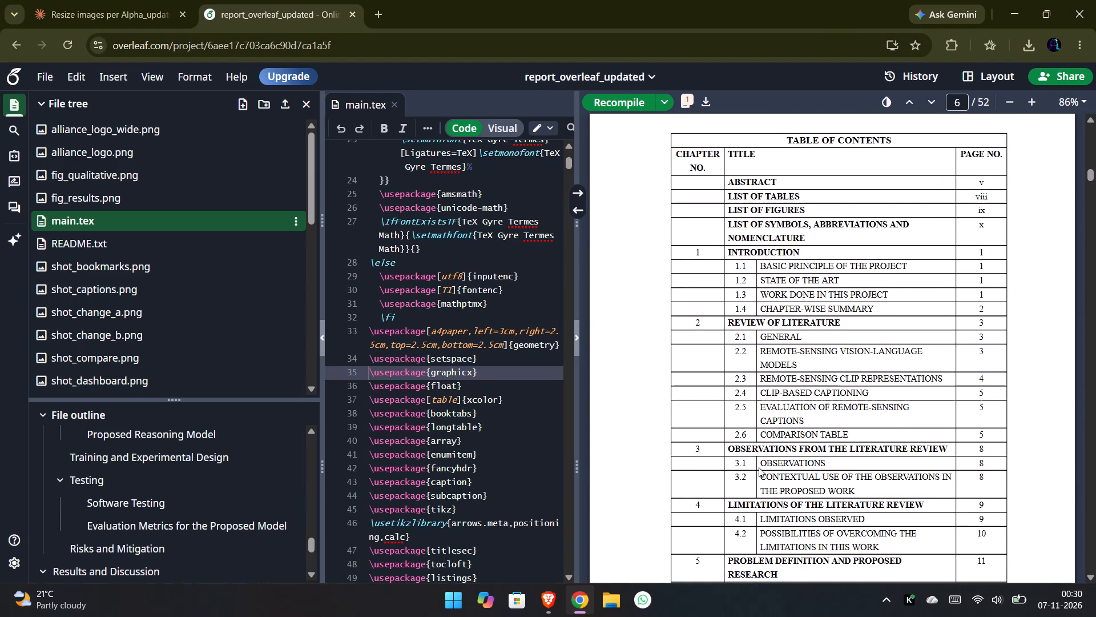
scroll(759, 467, down, 8)
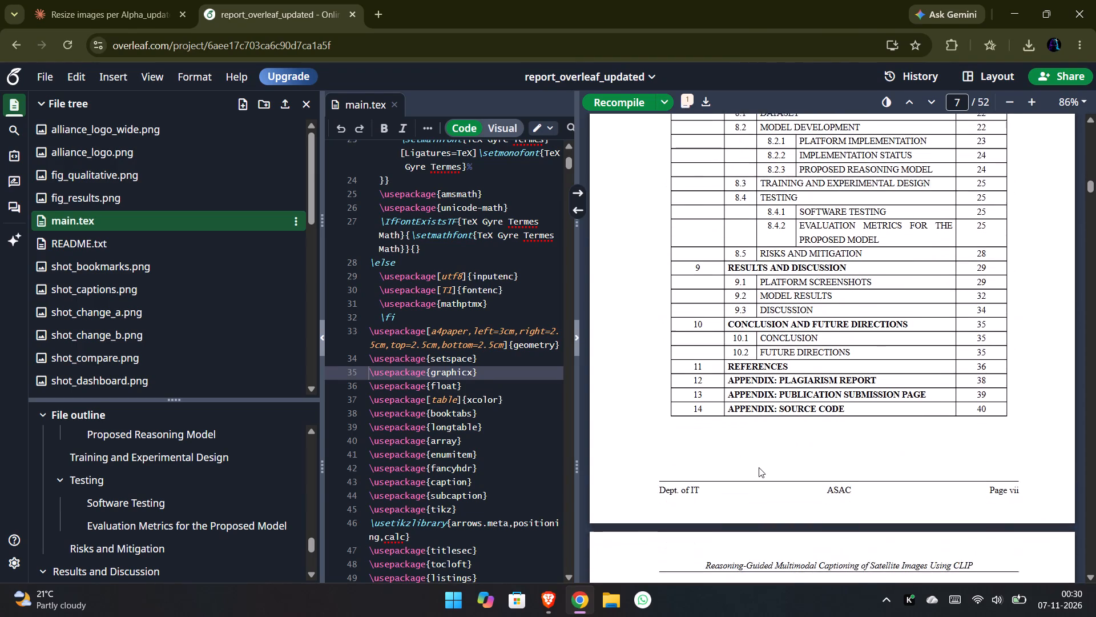
scroll(759, 467, down, 7)
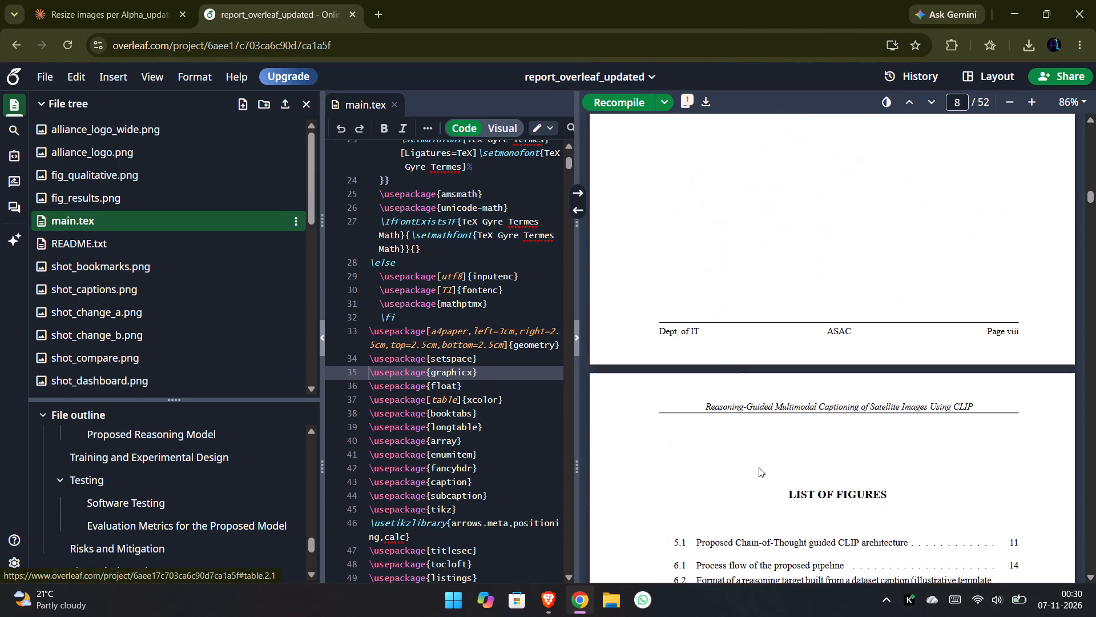
scroll(759, 467, down, 1)
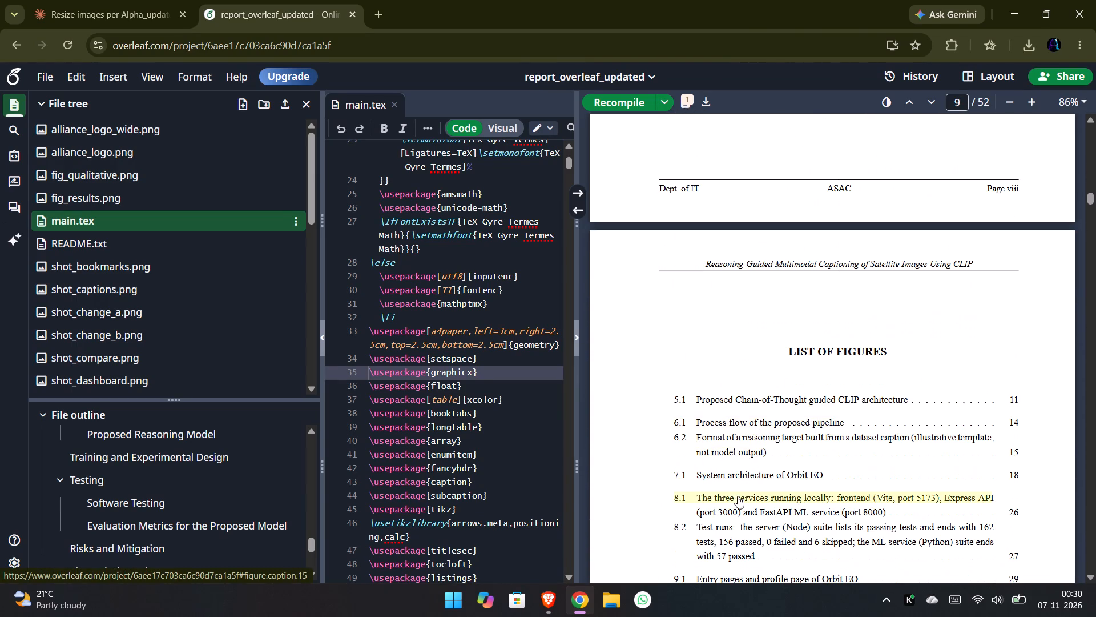
scroll(738, 496, down, 4)
click(738, 496)
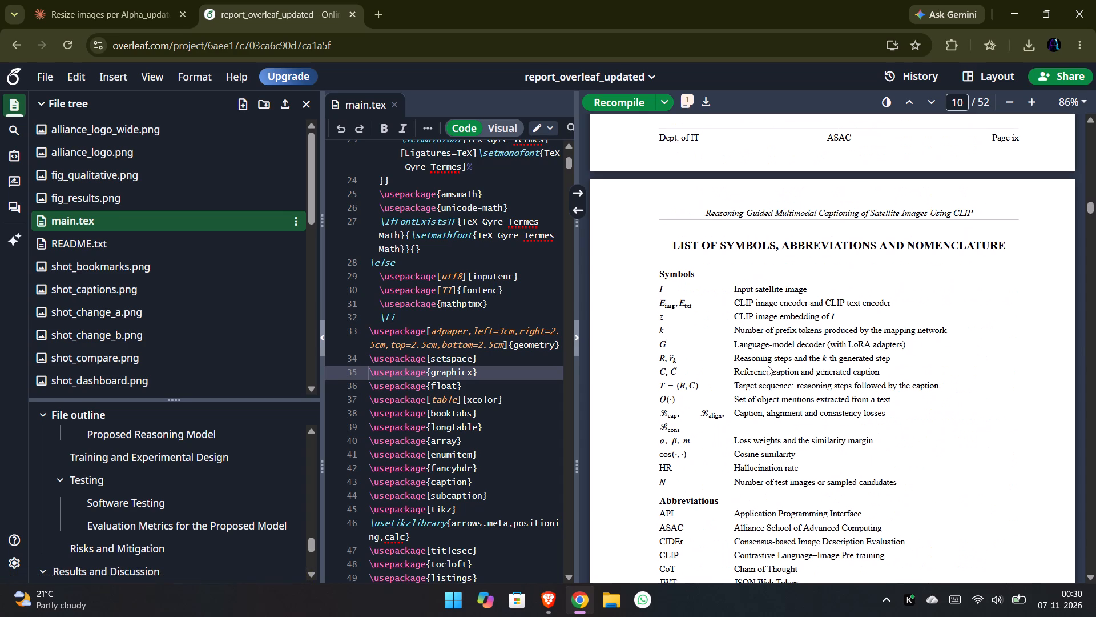
scroll(784, 408, down, 2)
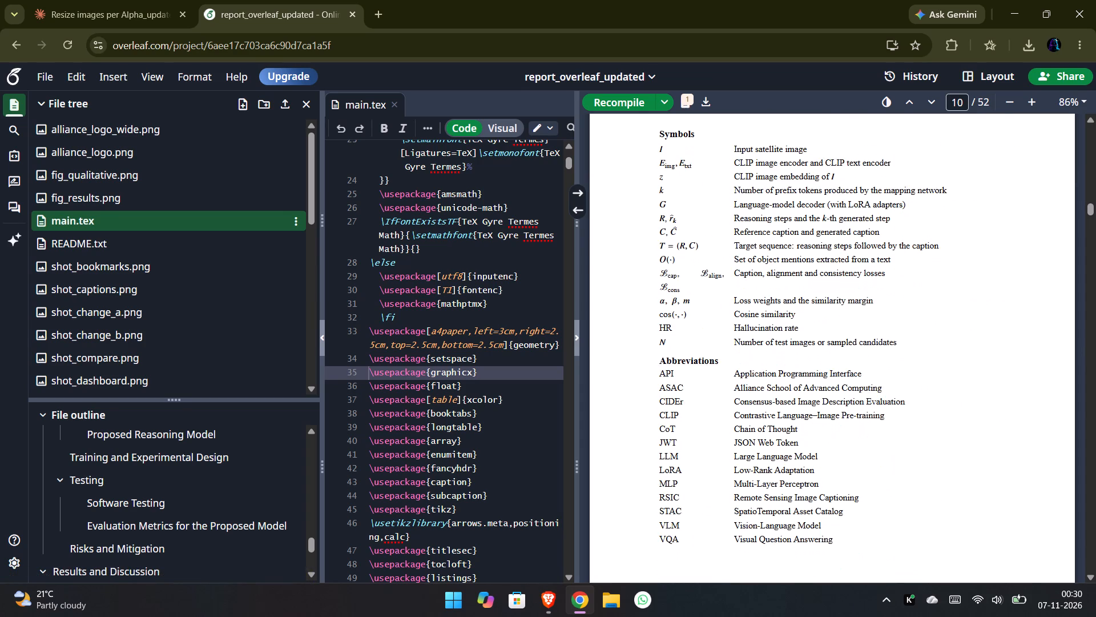
Read through Chapter 1, Introduction, from the basic principle of the project to the chapter-wise summary.
scroll(784, 408, down, 5)
scroll(784, 408, up, 6)
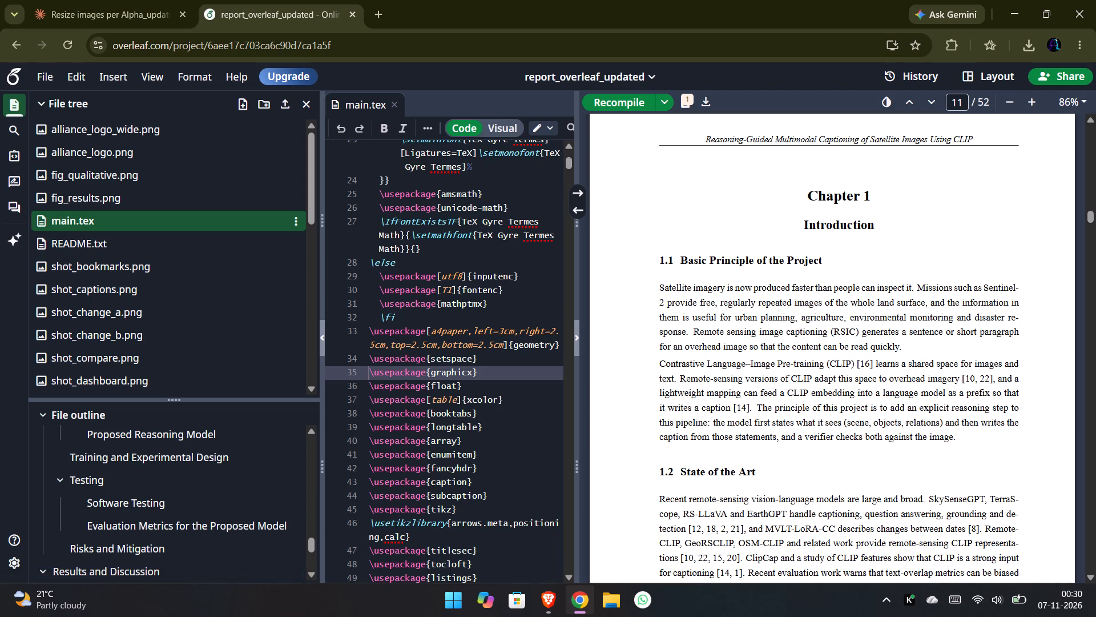
scroll(850, 408, down, 1)
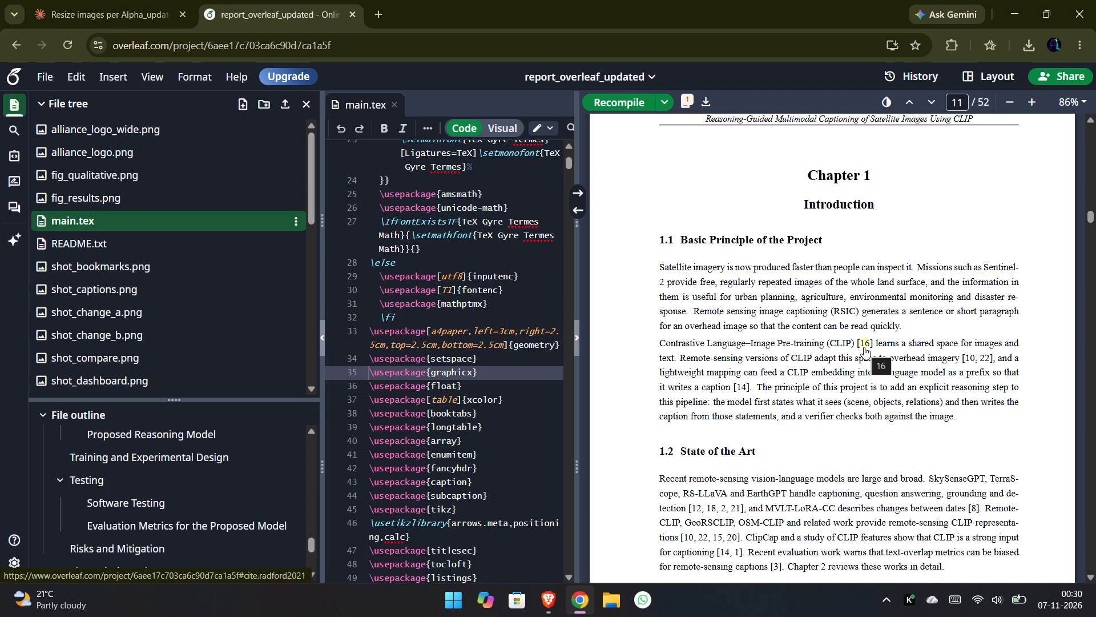
scroll(858, 383, down, 1)
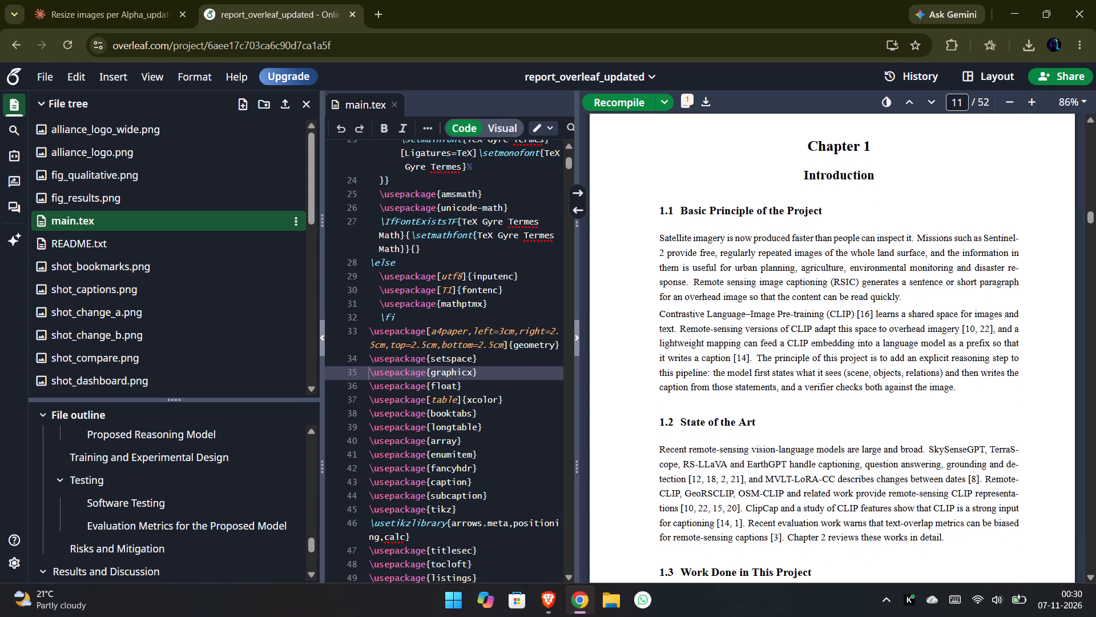
scroll(924, 366, down, 2)
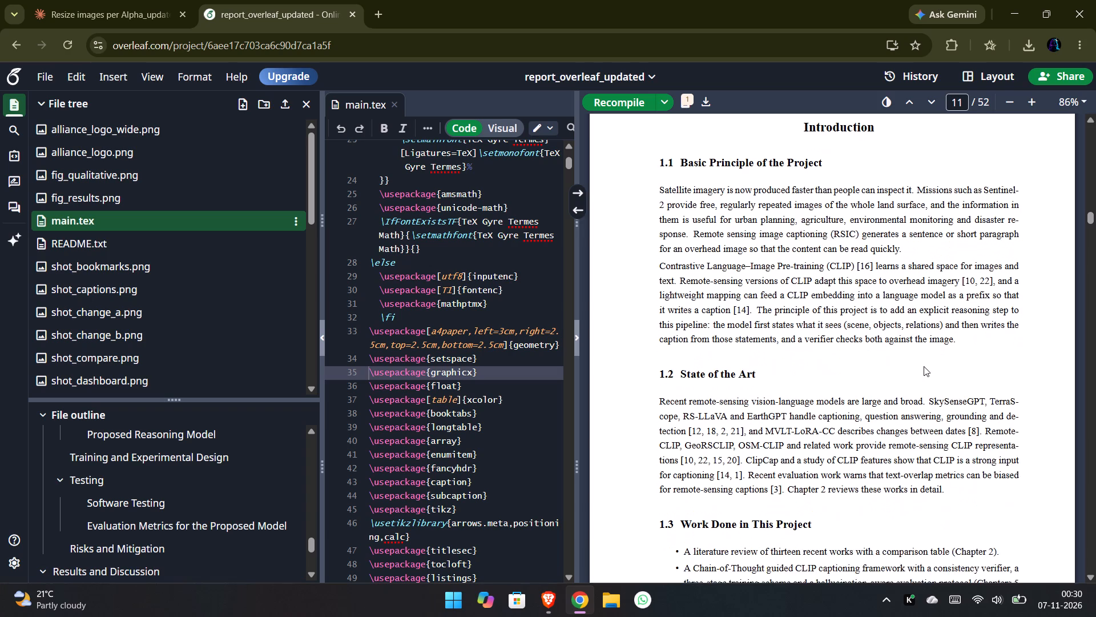
scroll(924, 366, down, 6)
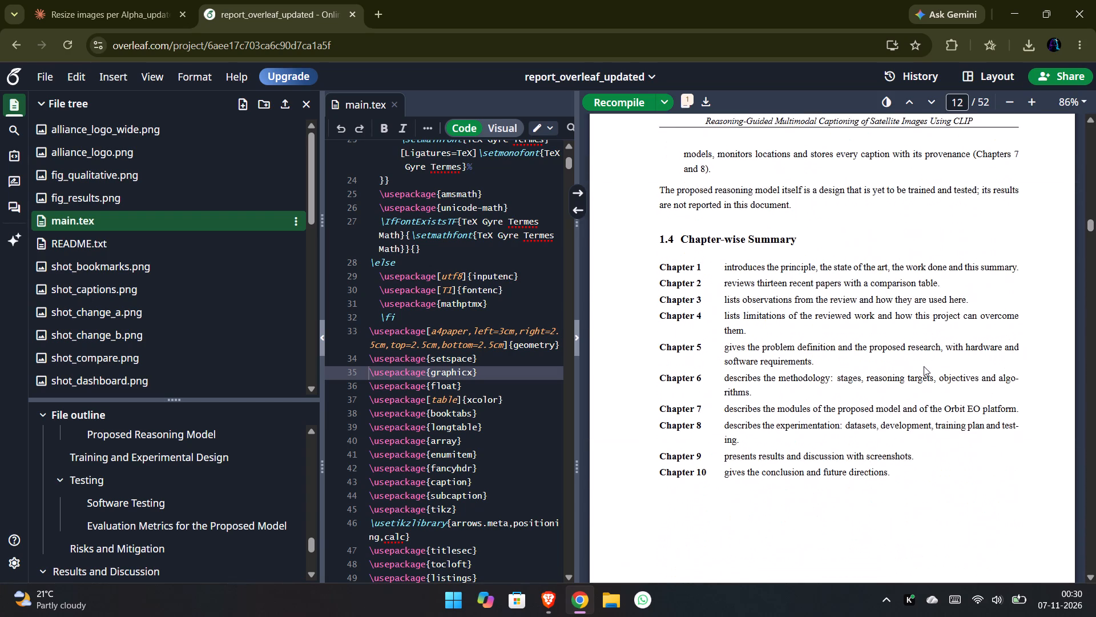
scroll(924, 366, down, 3)
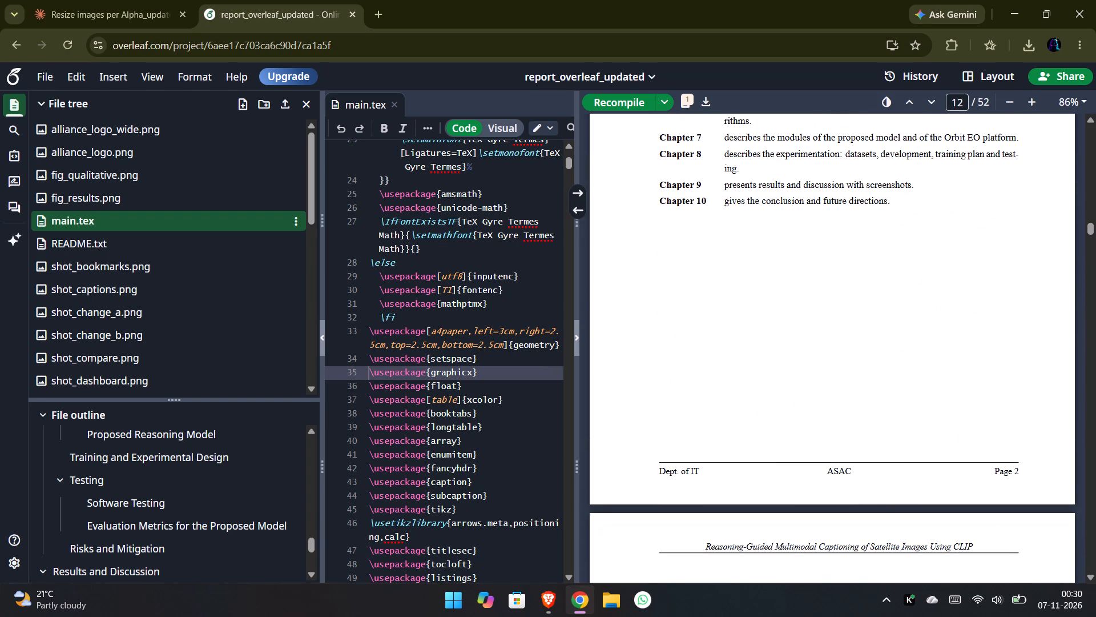
scroll(724, 243, up, 2)
scroll(724, 243, down, 3)
Read through Chapter 2, Review of Literature, from the general section to the comparison table of the reviewed works.
scroll(724, 243, down, 1)
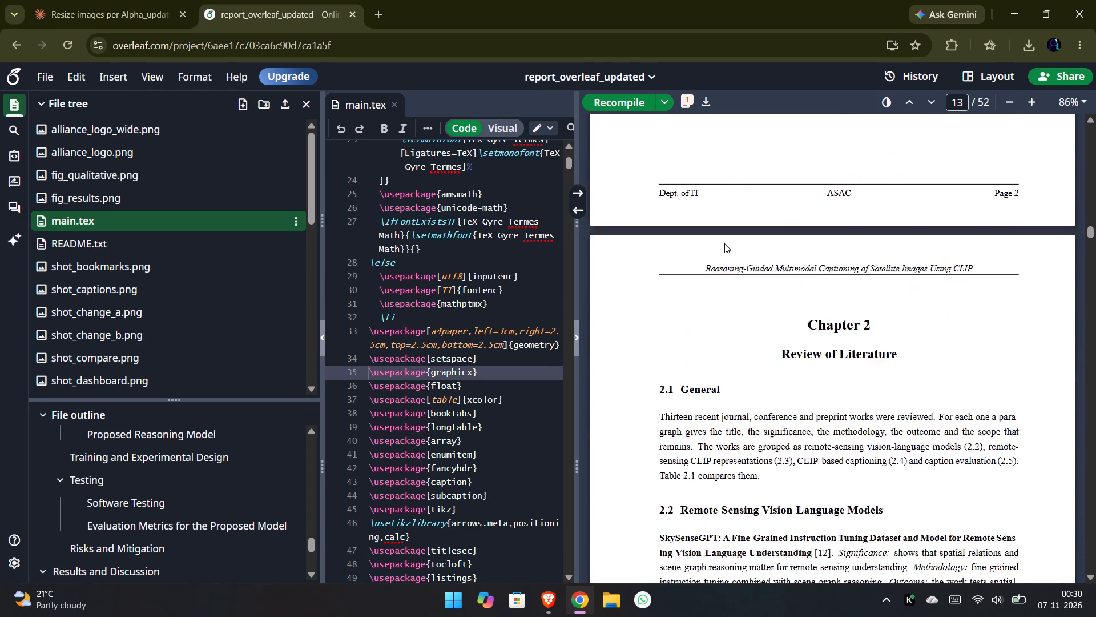
scroll(724, 243, down, 10)
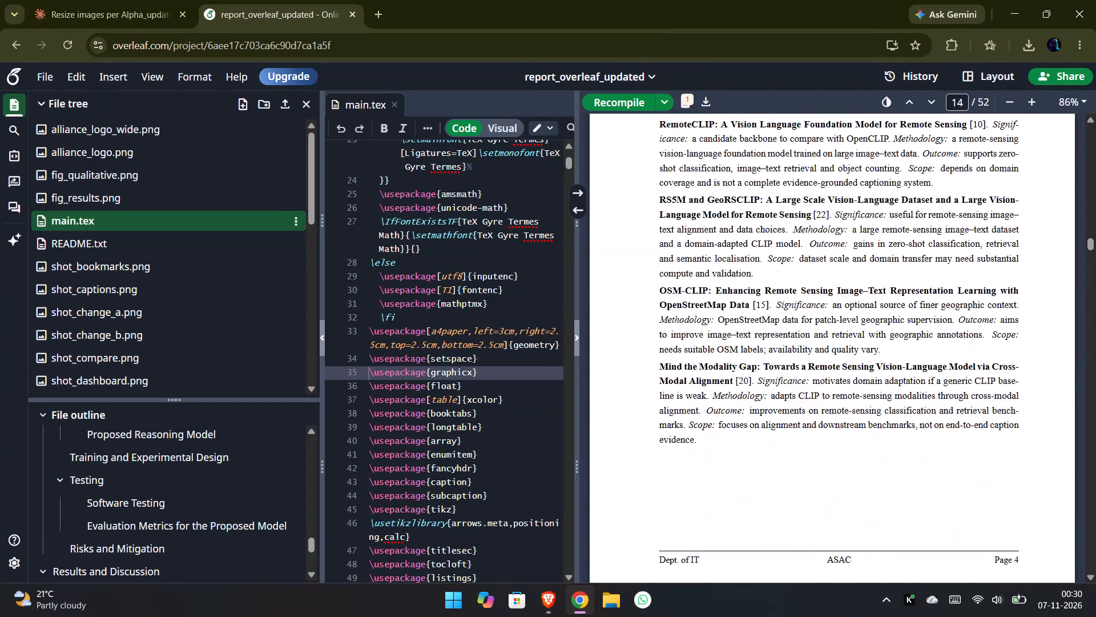
scroll(724, 243, down, 2)
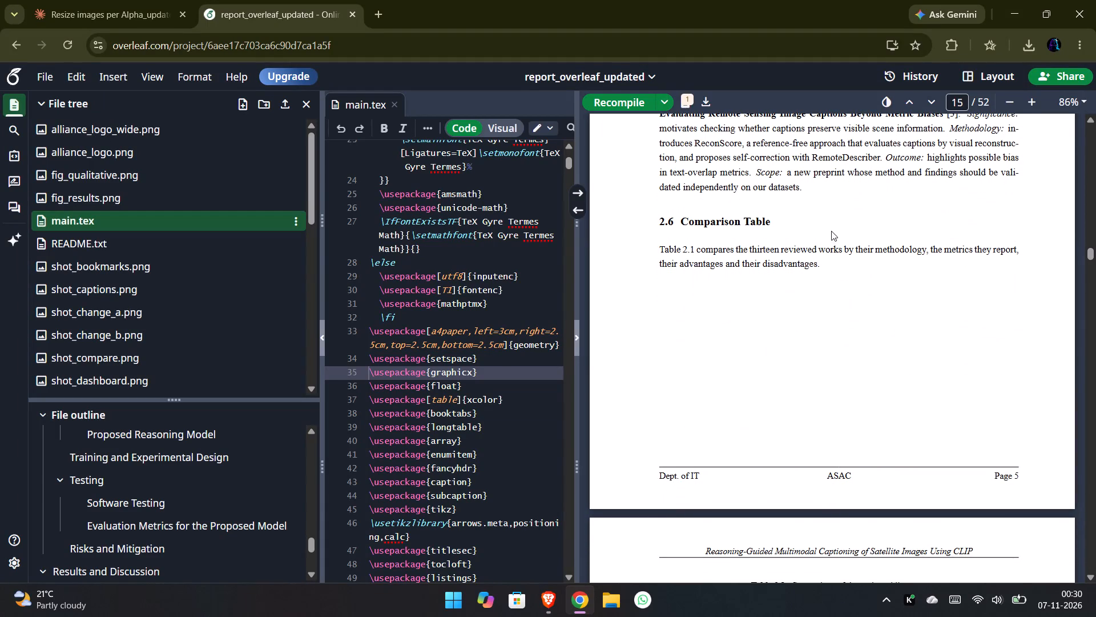
scroll(839, 232, up, 1)
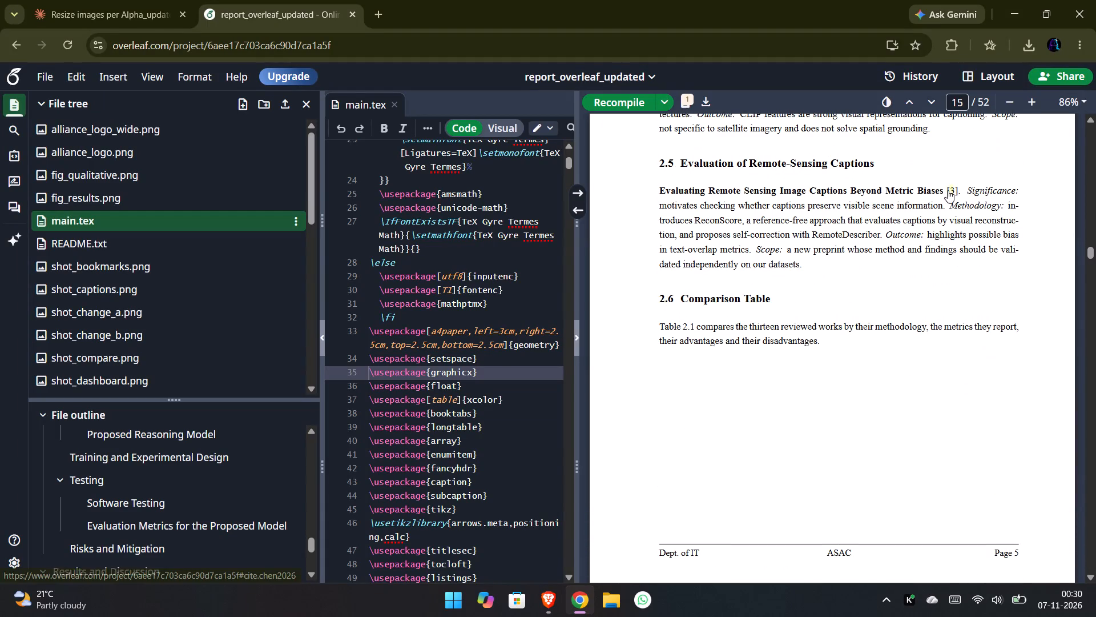
scroll(872, 286, down, 8)
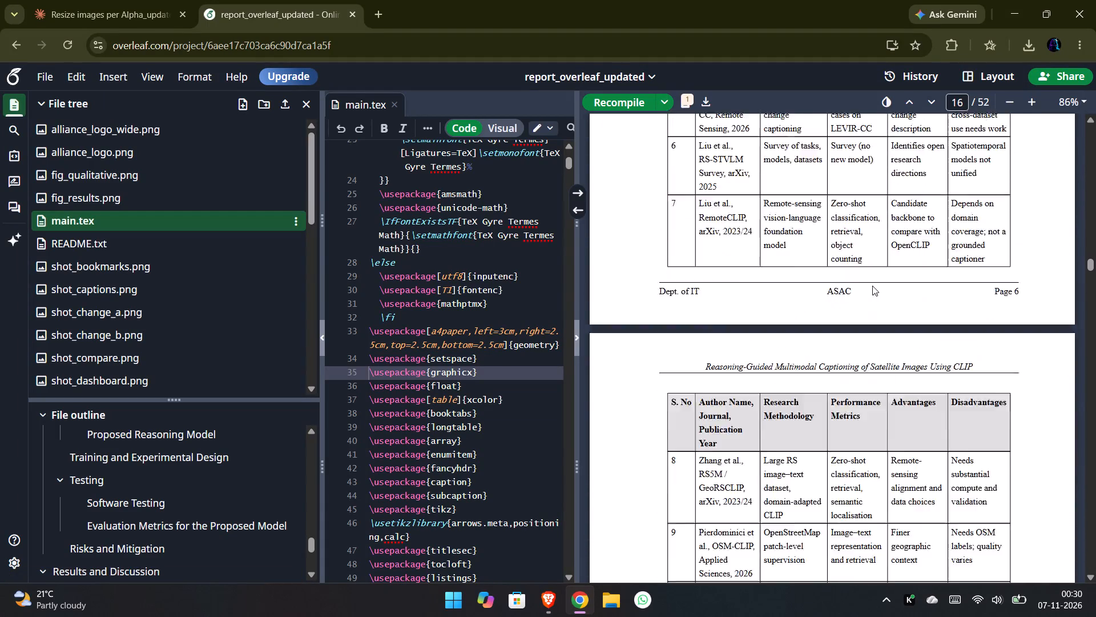
scroll(872, 286, up, 5)
scroll(872, 286, down, 1)
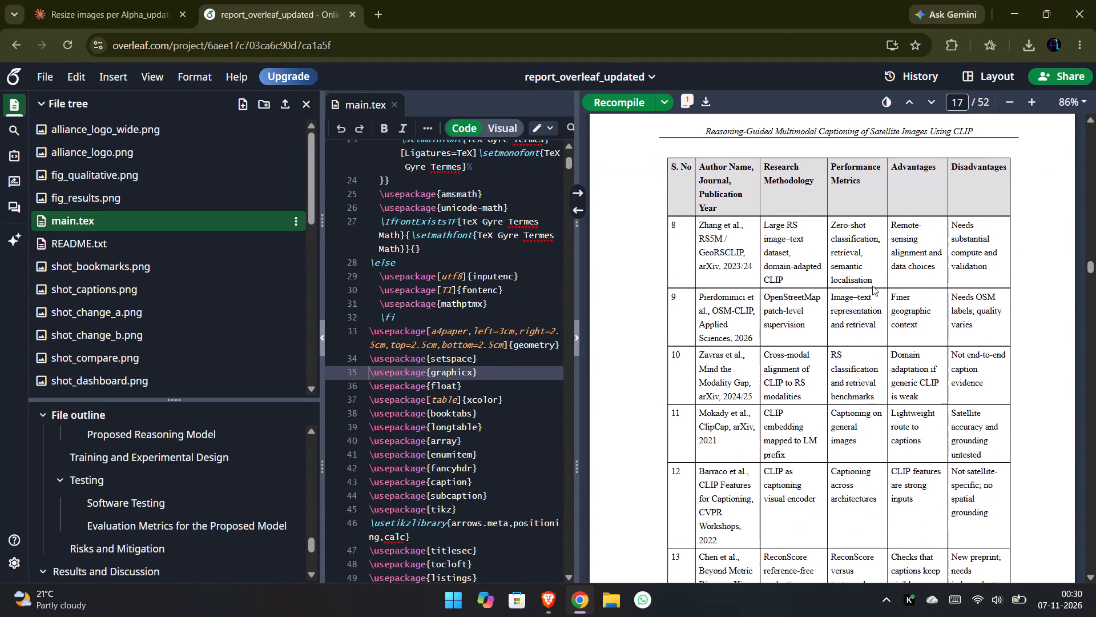
scroll(872, 286, down, 1)
Review Chapters 3 to 5, from the literature observations and their contextual use to the problem definition and proposed research.
scroll(872, 286, down, 6)
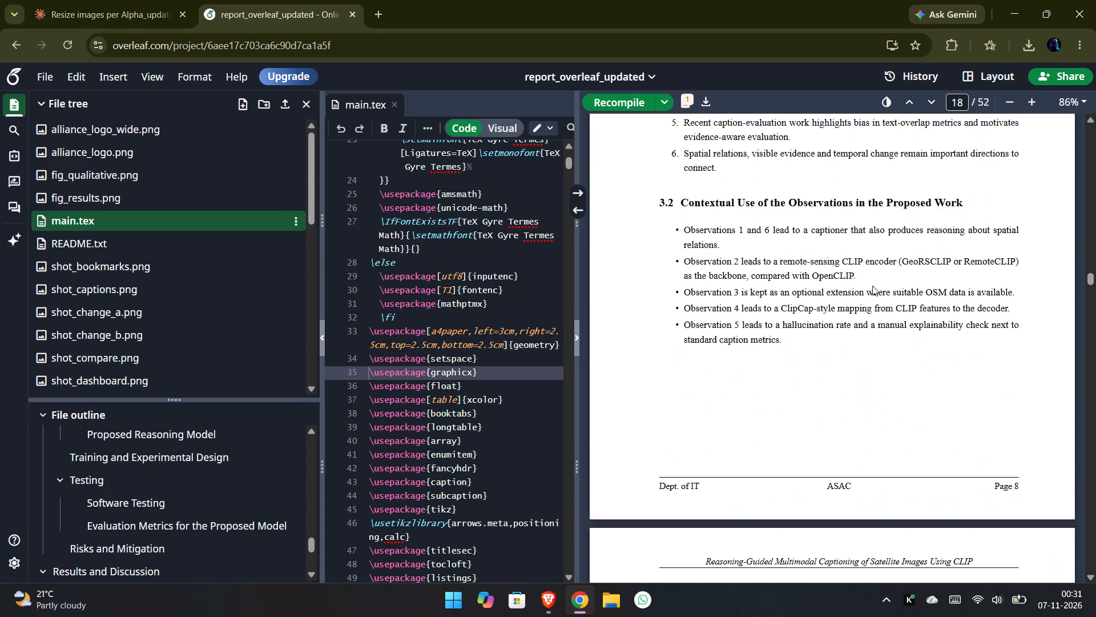
scroll(872, 286, down, 2)
scroll(872, 286, up, 6)
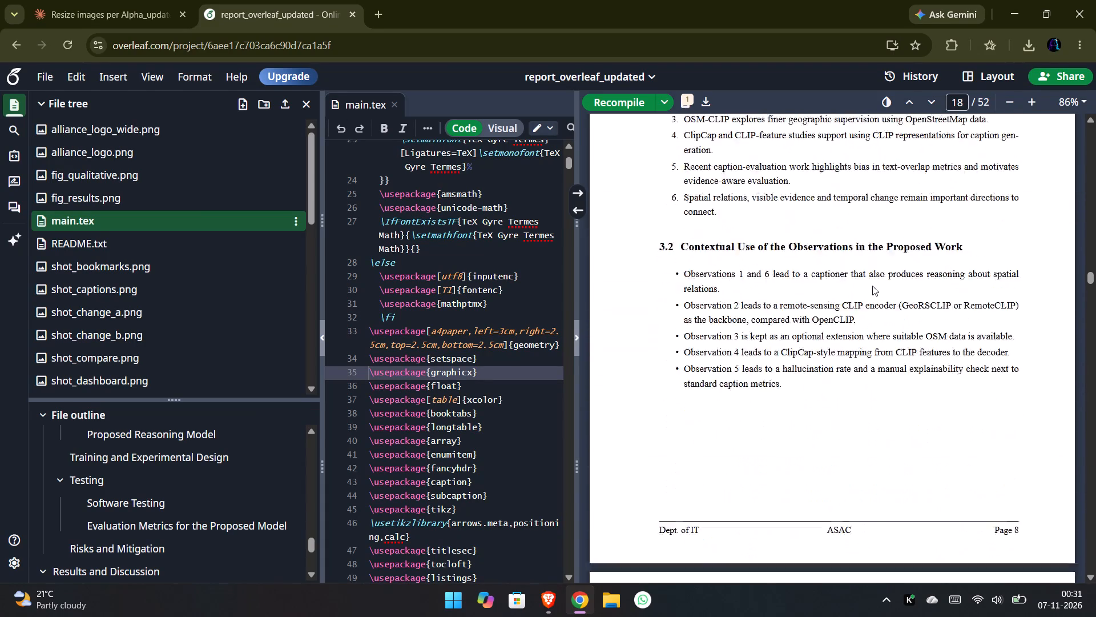
scroll(872, 286, down, 6)
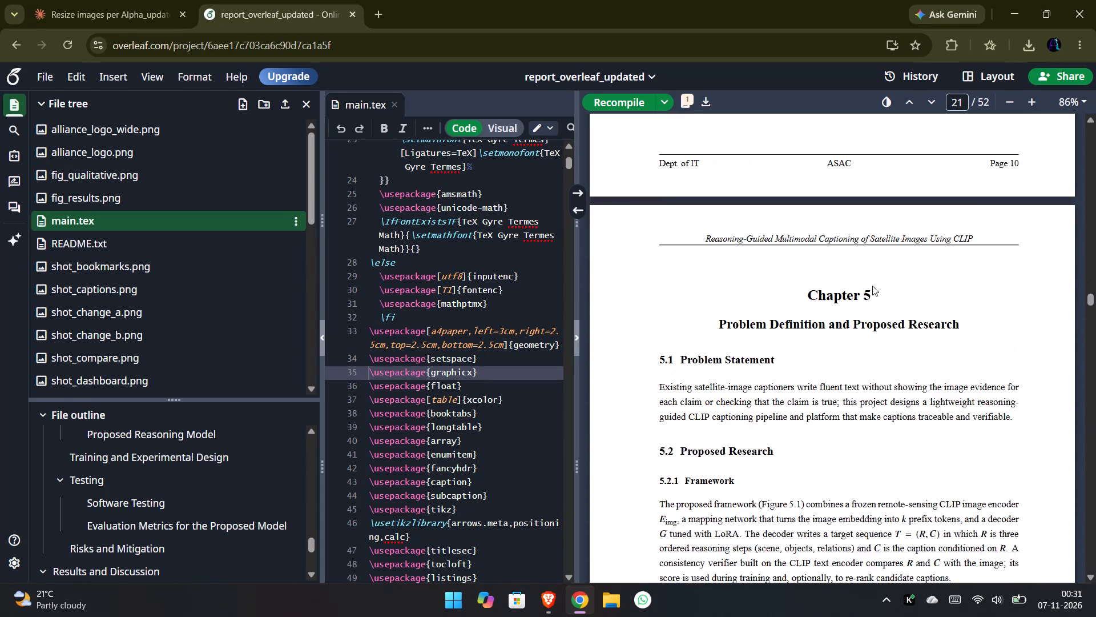
scroll(872, 286, down, 10)
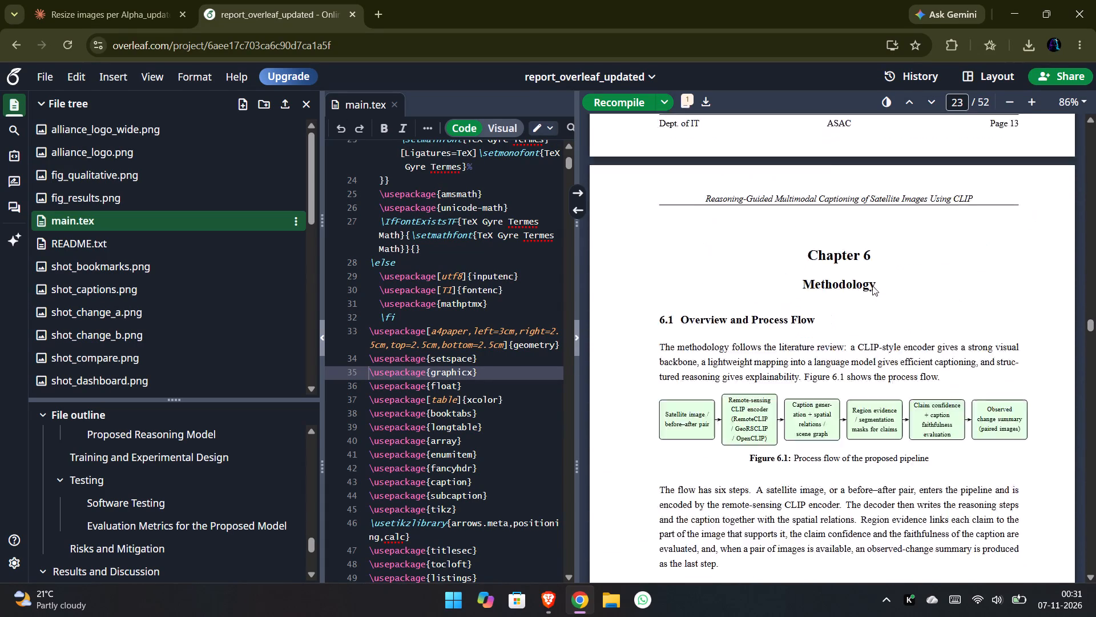
Examine Chapter 6, Methodology, and Chapter 7, including the module, model registry and API route tables.
scroll(872, 286, down, 3)
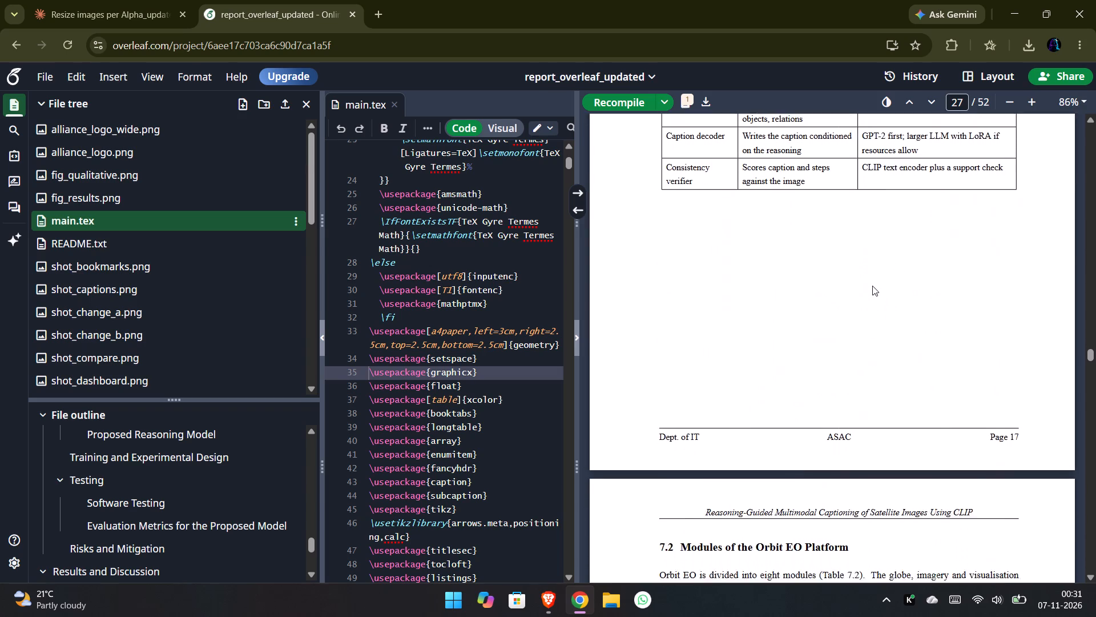
scroll(872, 286, down, 7)
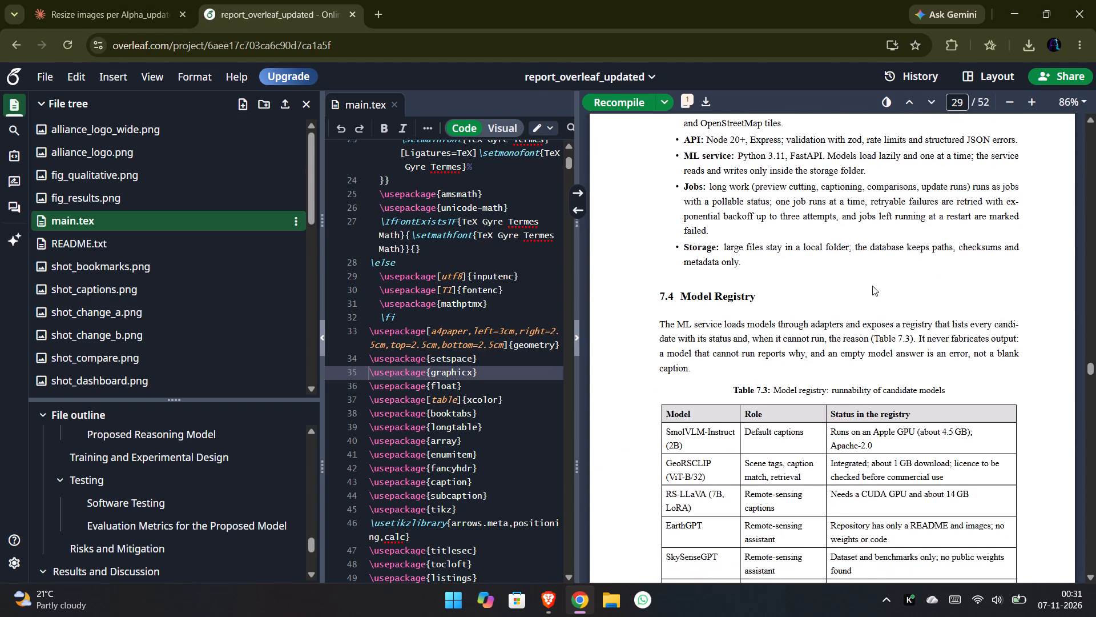
scroll(872, 286, down, 3)
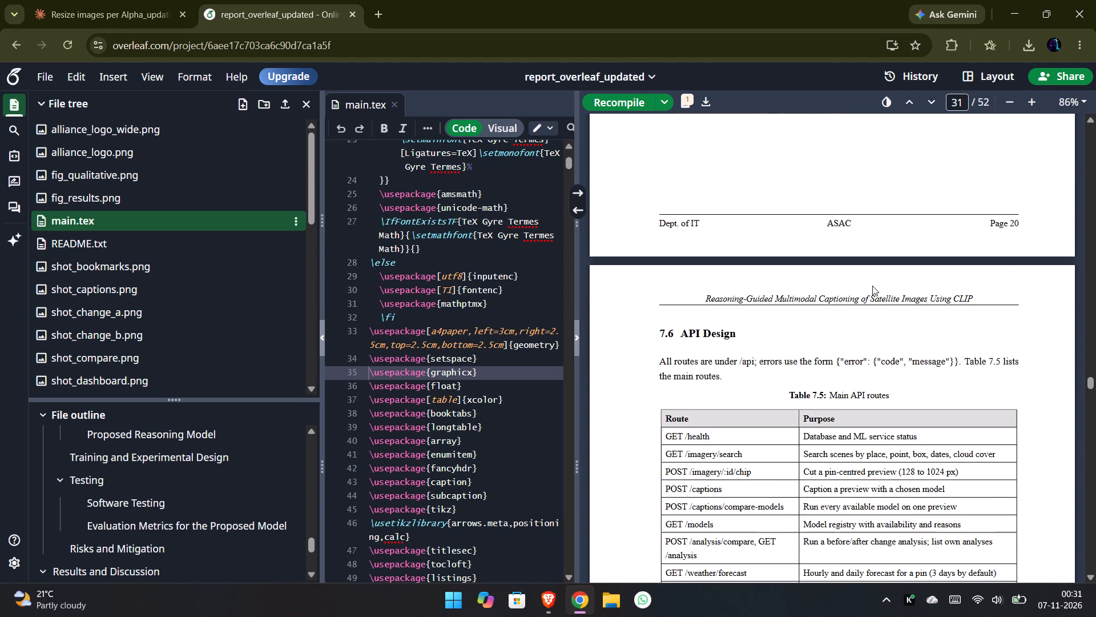
scroll(872, 286, down, 5)
Review Chapter 8, Experimentation, from the dataset table and implementation status to the test-run screenshots.
scroll(872, 286, down, 2)
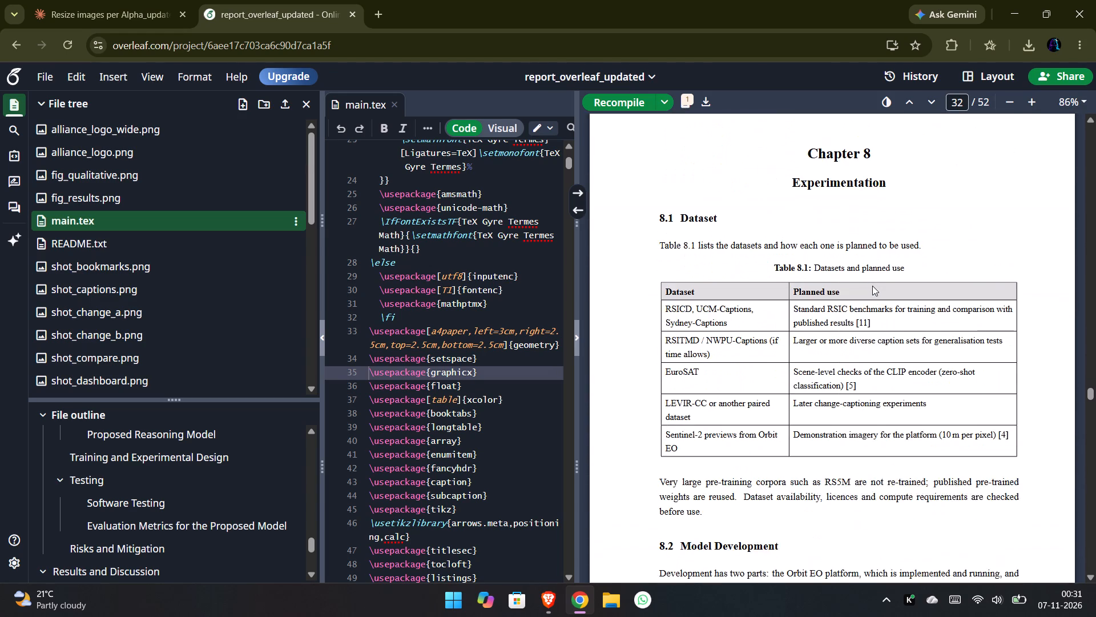
scroll(872, 286, down, 8)
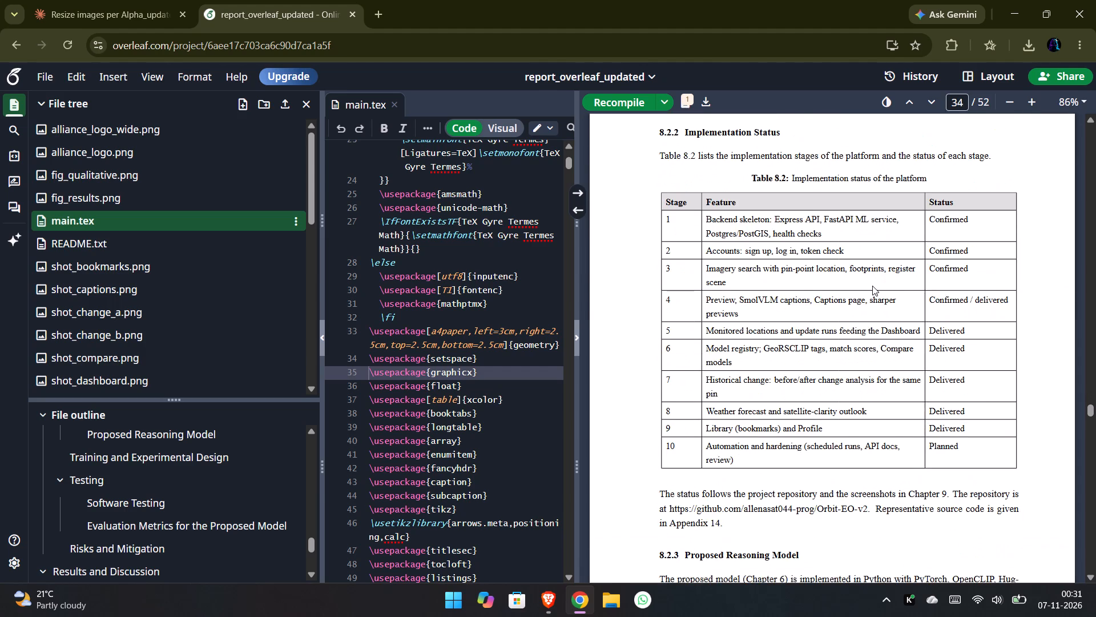
scroll(872, 286, down, 1)
scroll(872, 286, up, 1)
scroll(872, 286, down, 1)
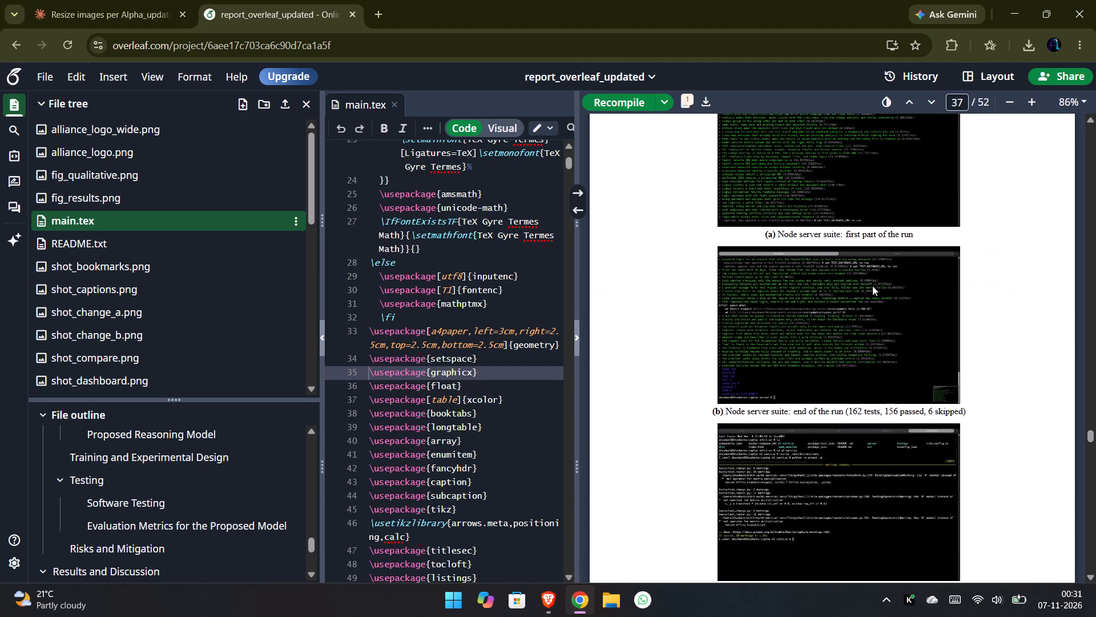
Reread section 8.4, Testing, covering software testing, the evaluation metrics and the hallucination rate equation.
scroll(872, 286, up, 10)
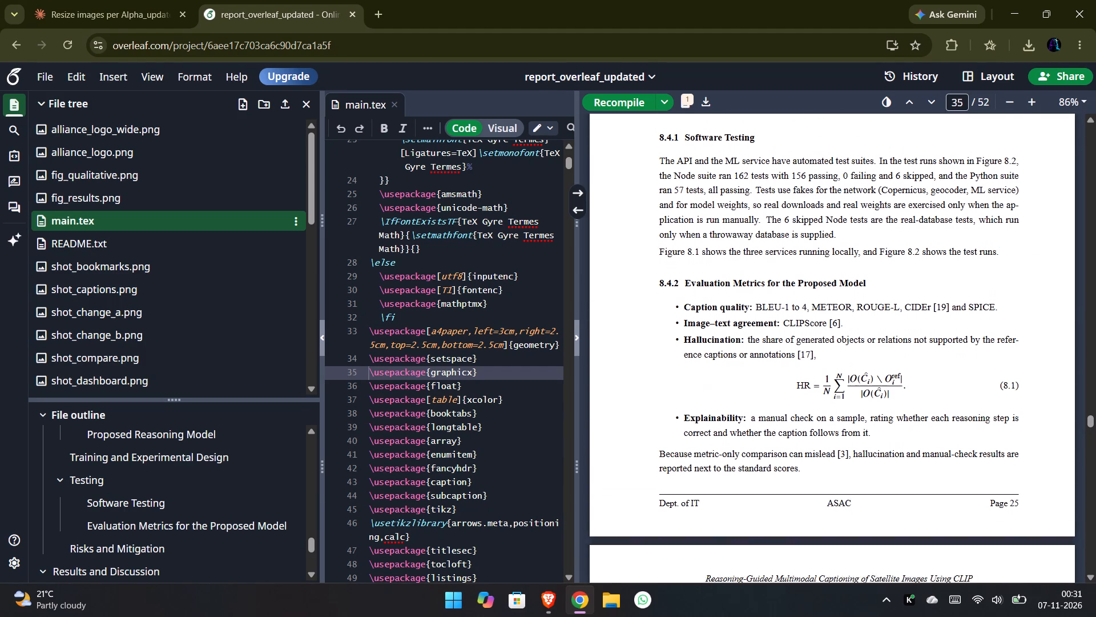
scroll(872, 286, down, 3)
scroll(872, 286, up, 1)
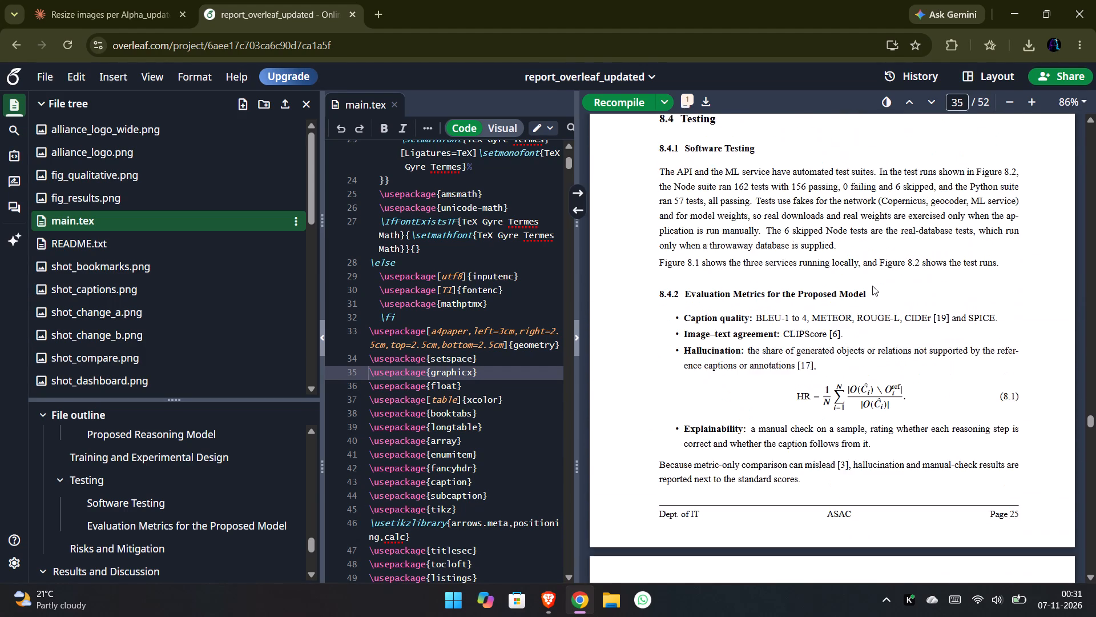
scroll(872, 286, up, 1)
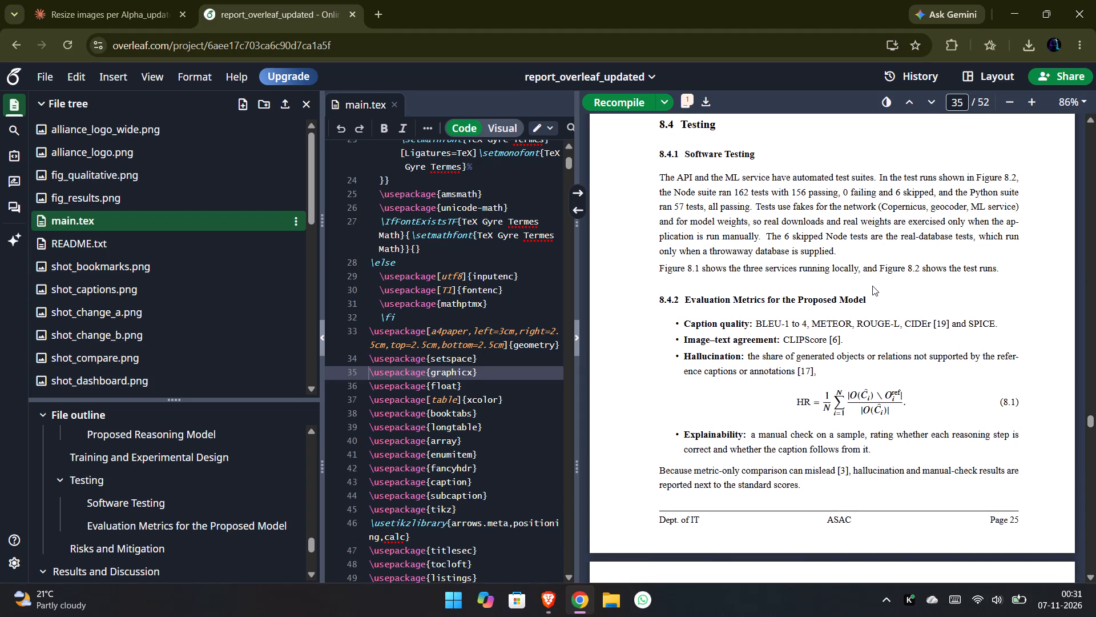
scroll(872, 286, up, 1)
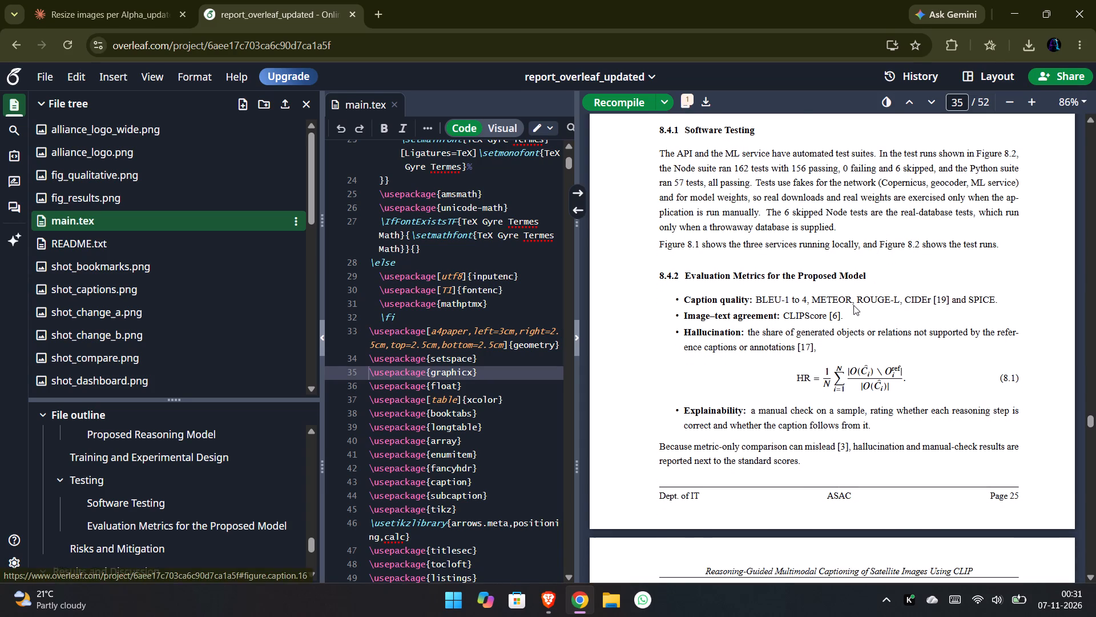
scroll(853, 305, down, 1)
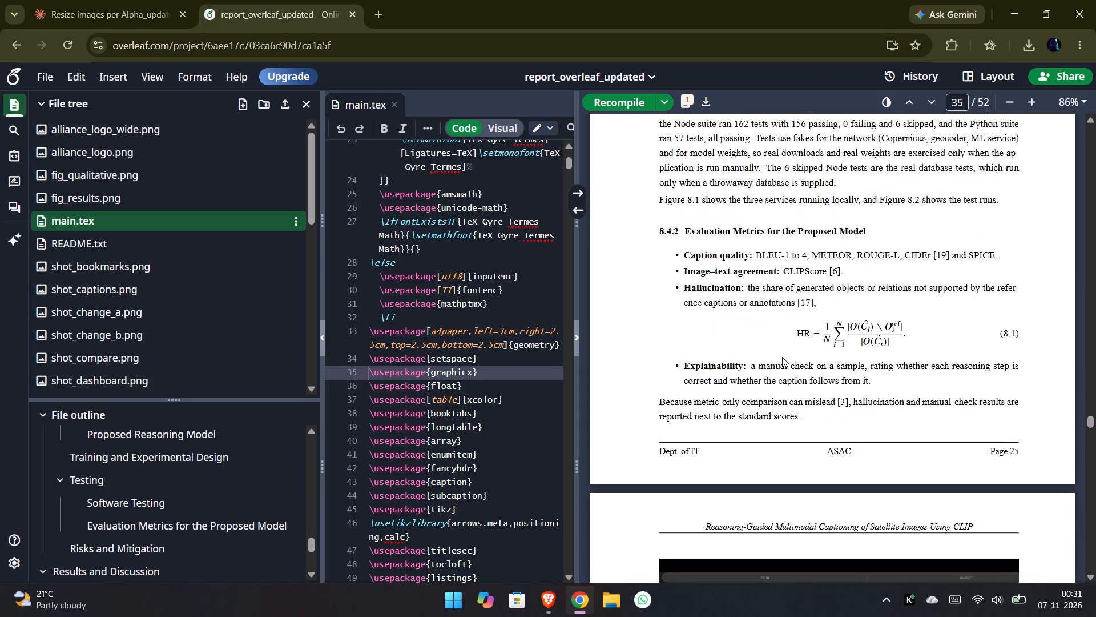
scroll(782, 357, down, 1)
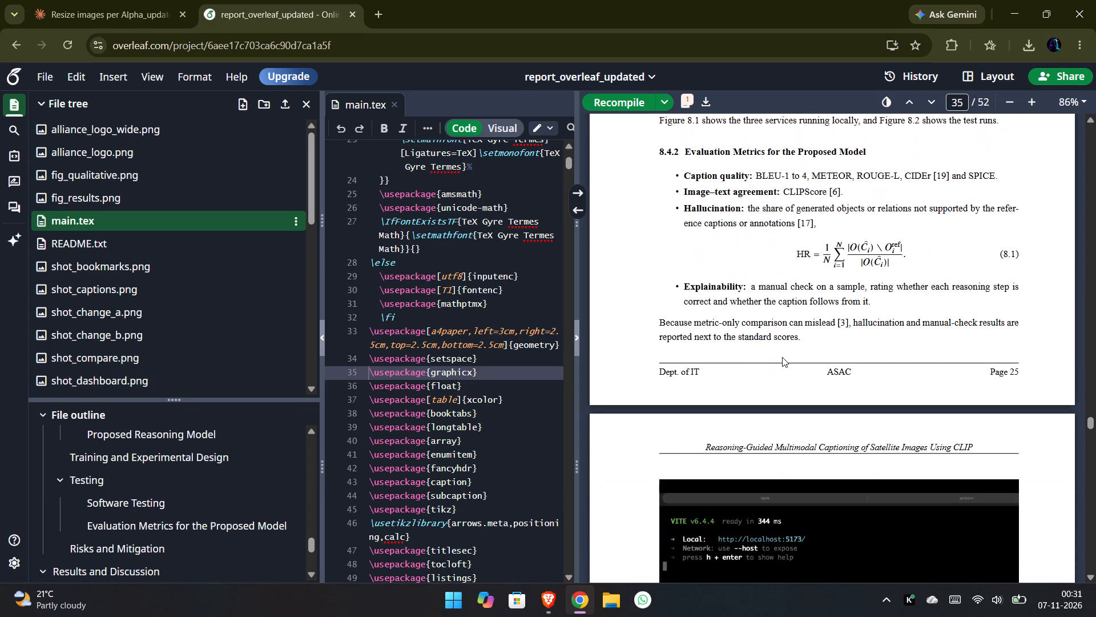
Examine the screenshots of the locally running services and test runs in Figures 8.1 and 8.2, through the end of Chapter 8.
scroll(782, 357, down, 5)
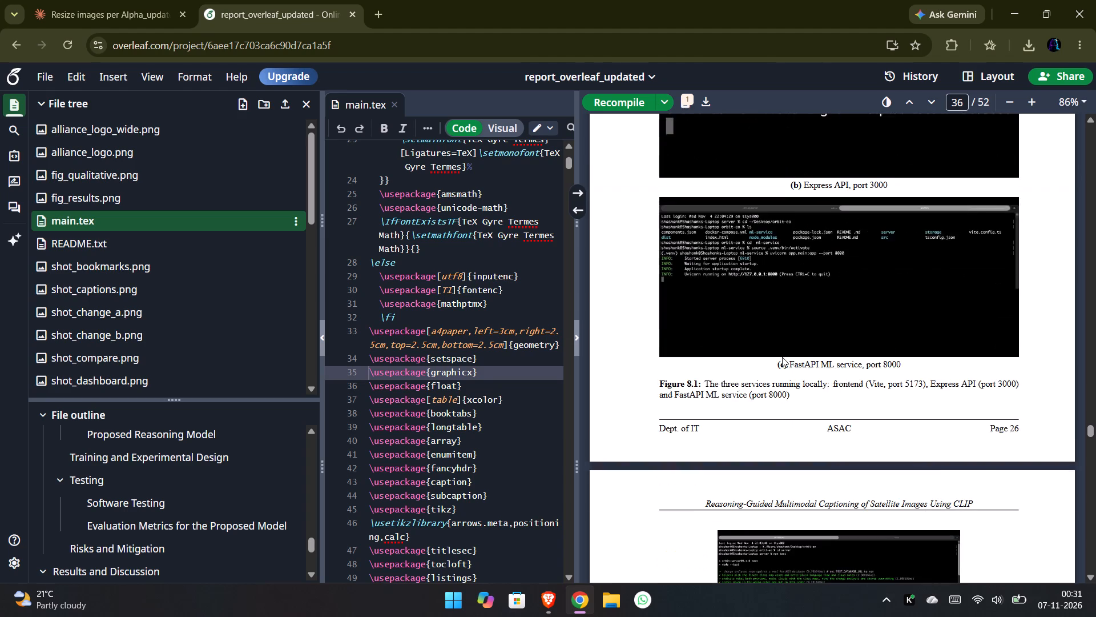
scroll(782, 357, down, 11)
Check the platform screenshots and captions in Chapter 9, from the entry pages in Figure 9.1 to the Captions page in Figure 9.5.
scroll(782, 357, down, 2)
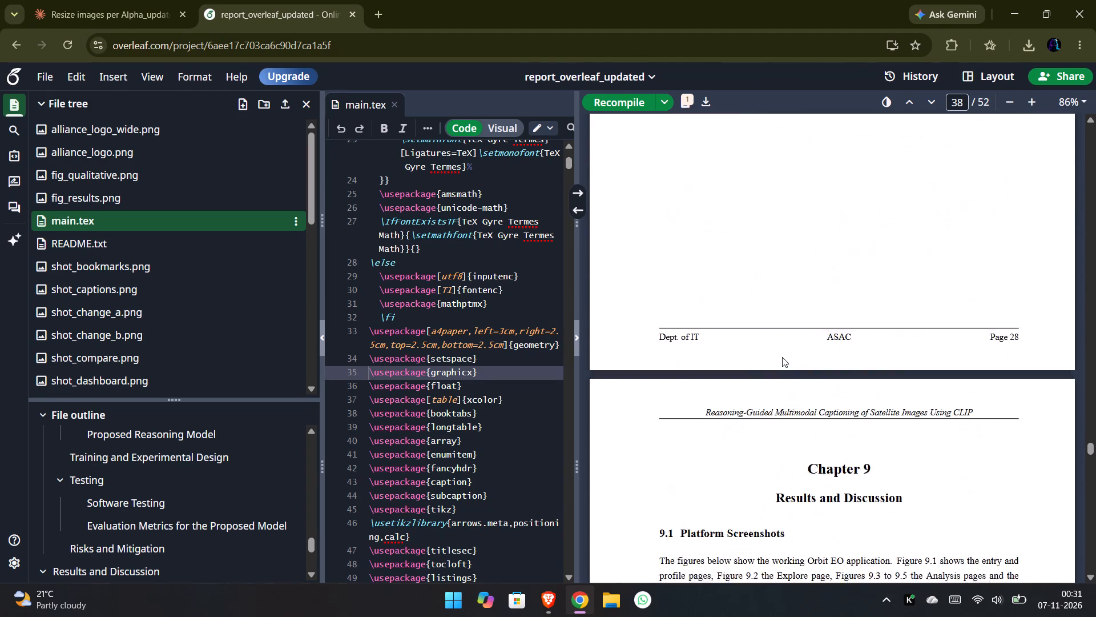
scroll(782, 357, down, 3)
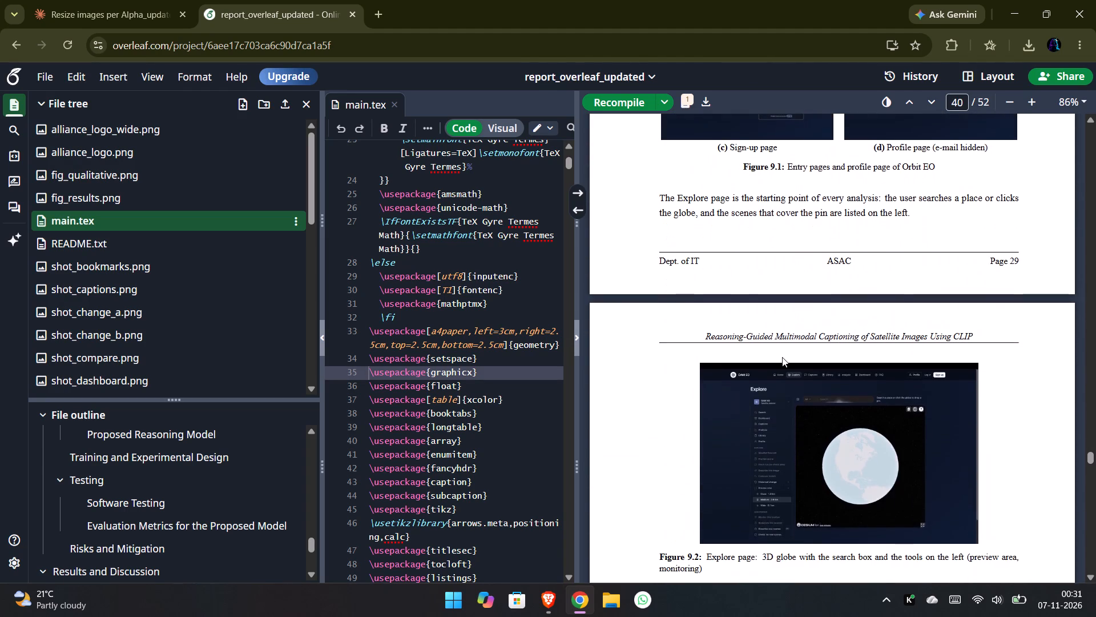
scroll(782, 357, down, 4)
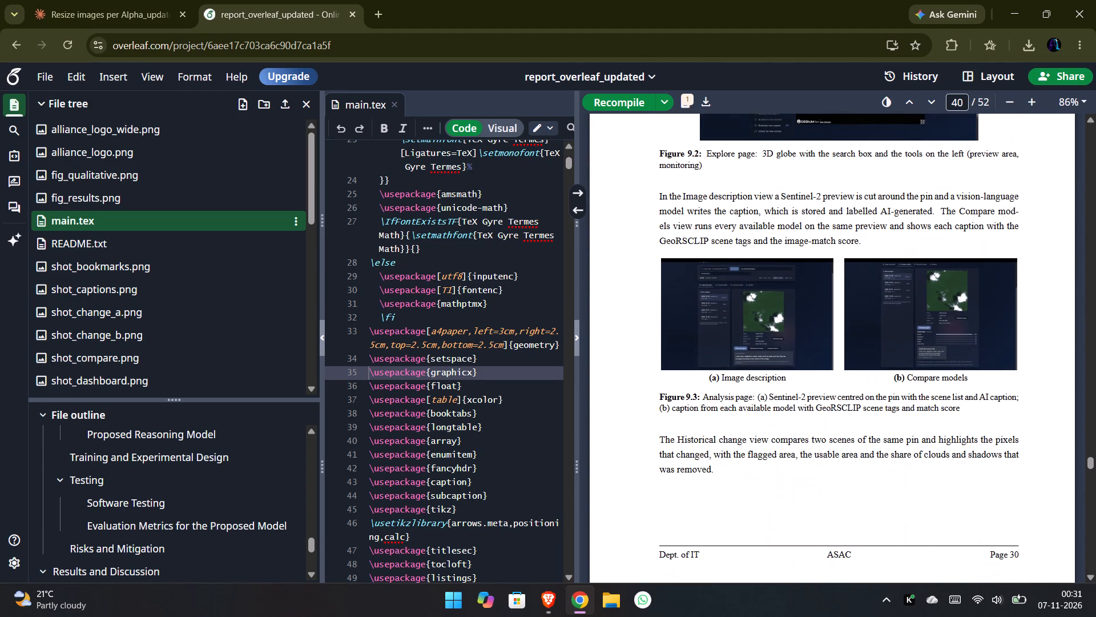
scroll(782, 357, down, 3)
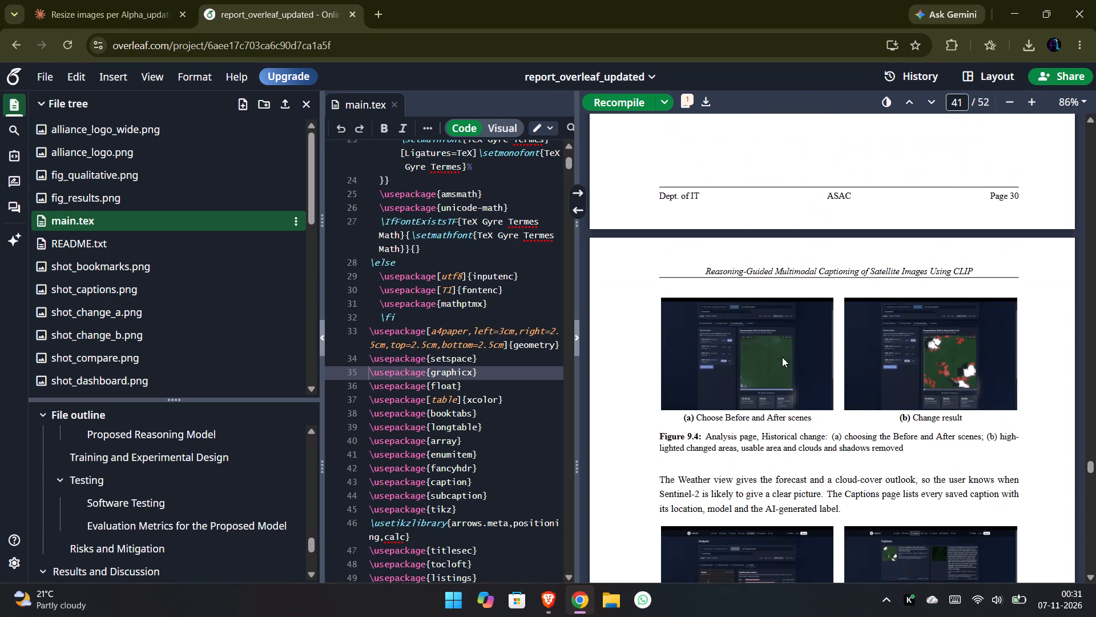
scroll(782, 357, down, 3)
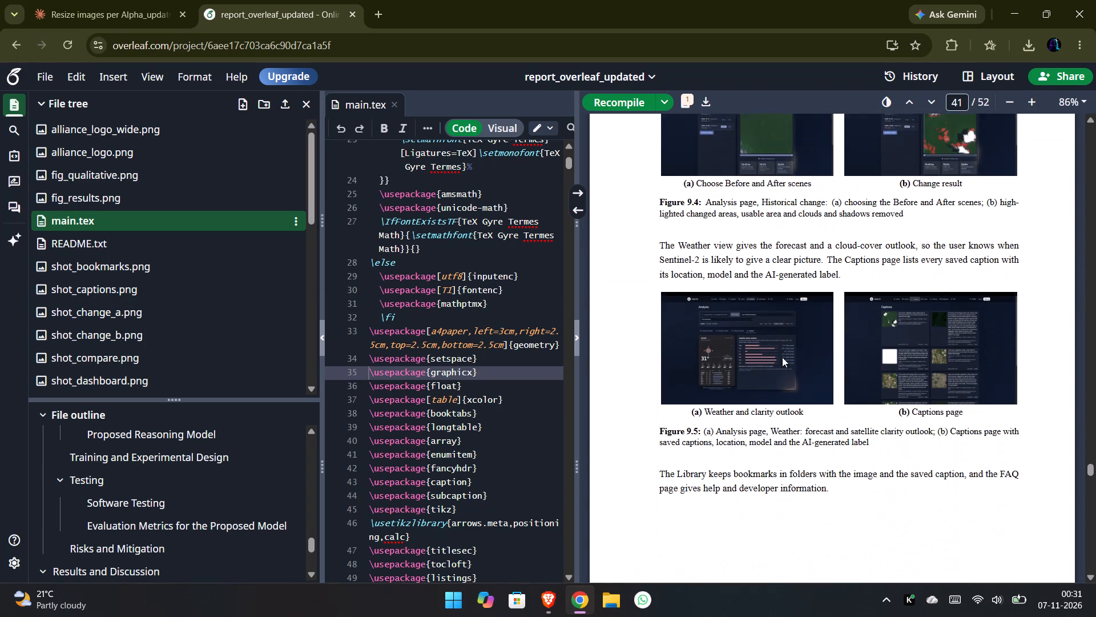
Check the Library, FAQ and Dashboard screenshots and their captions in Figures 9.6 and 9.7.
scroll(782, 357, down, 5)
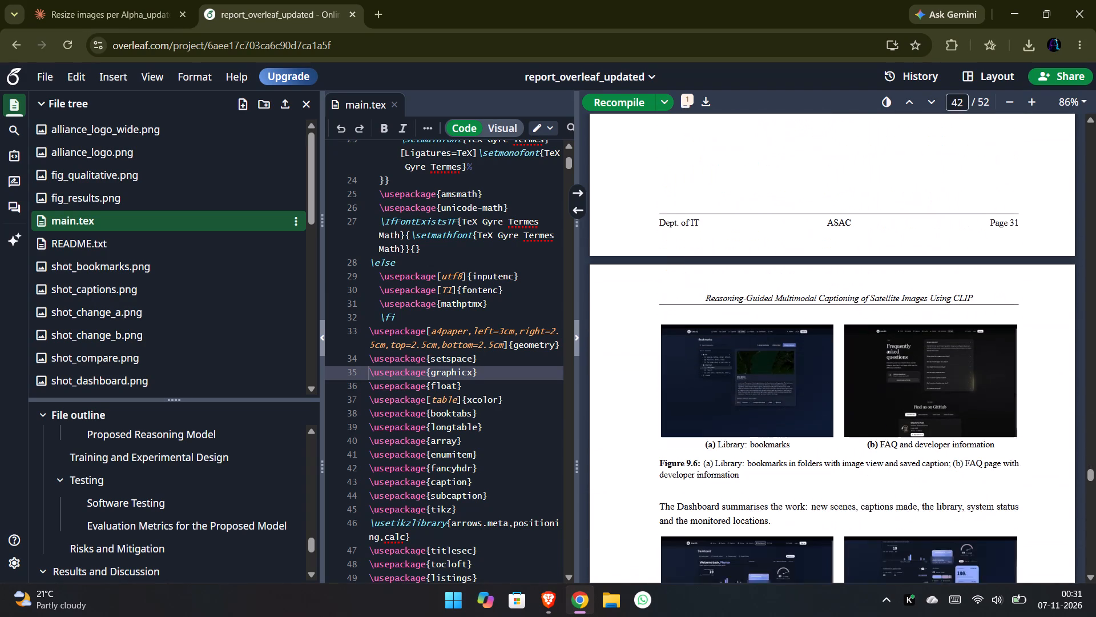
scroll(782, 357, down, 3)
Review section 9.2, Model Results, with Figures 9.8 and 9.9, and the discussion of the platform's known limitations.
scroll(782, 357, down, 1)
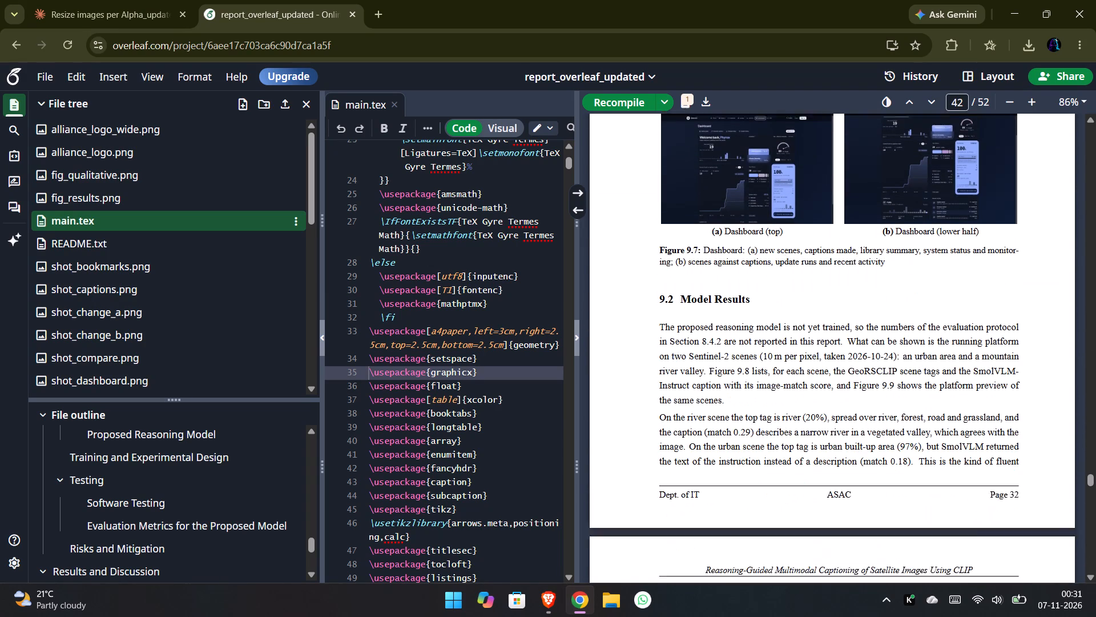
scroll(782, 357, down, 6)
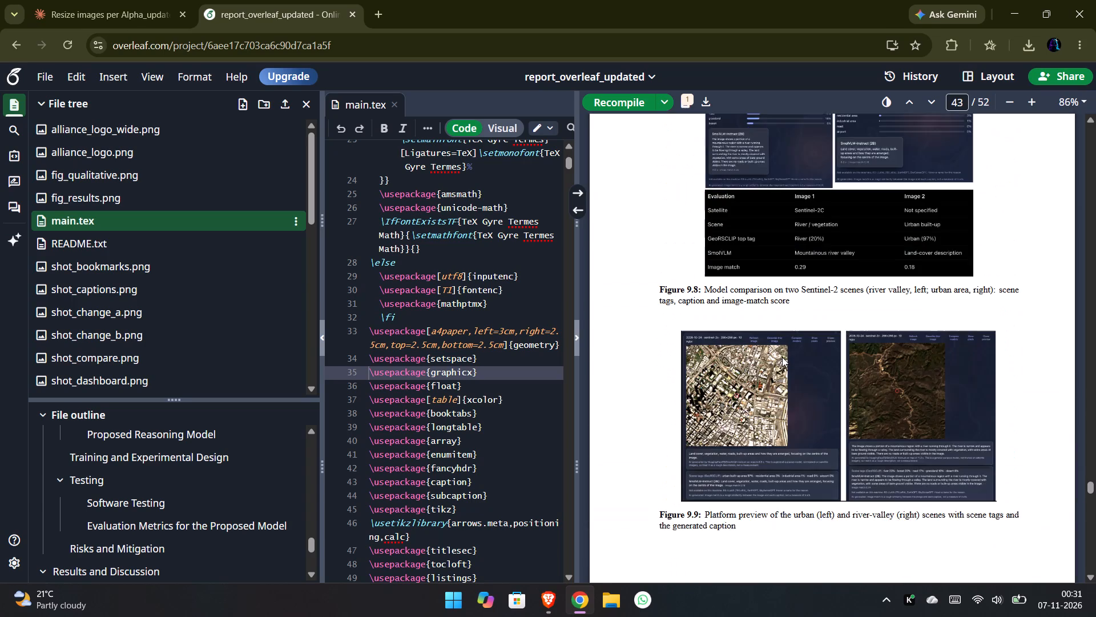
scroll(782, 357, down, 5)
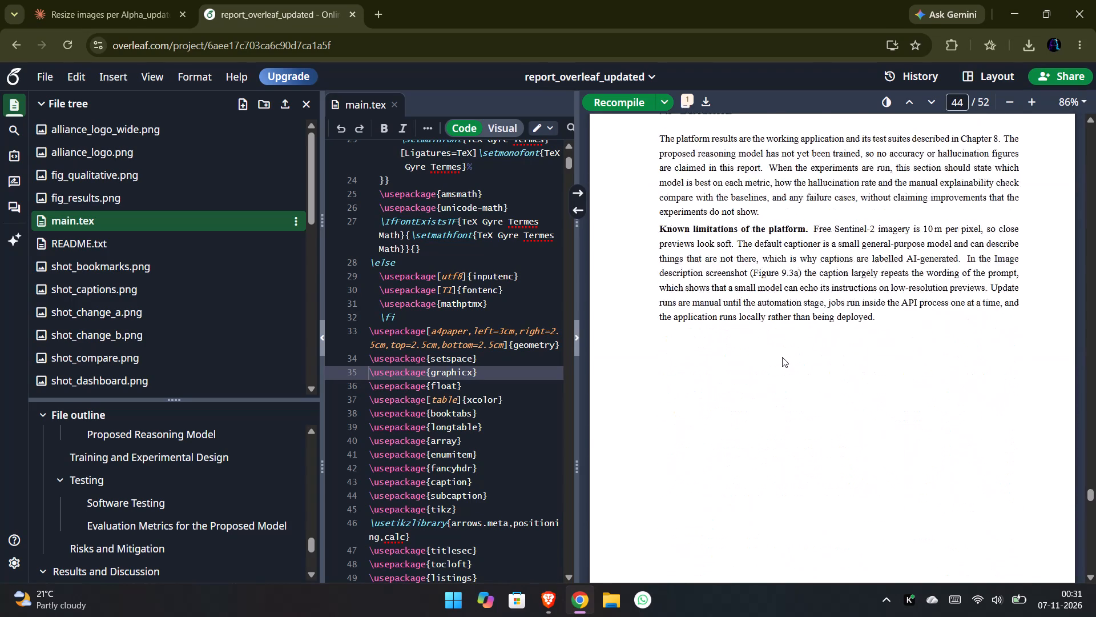
Review Chapter 10 and the closing pages, including the paper submission confirmation and the source code listing, to the last page.
scroll(782, 357, down, 8)
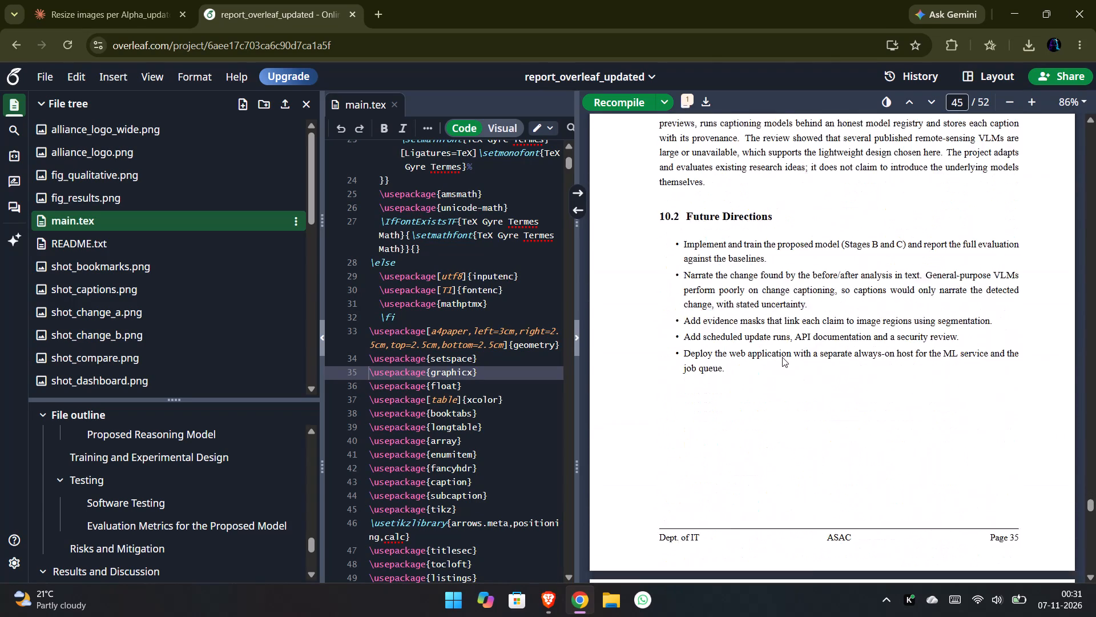
scroll(782, 357, down, 18)
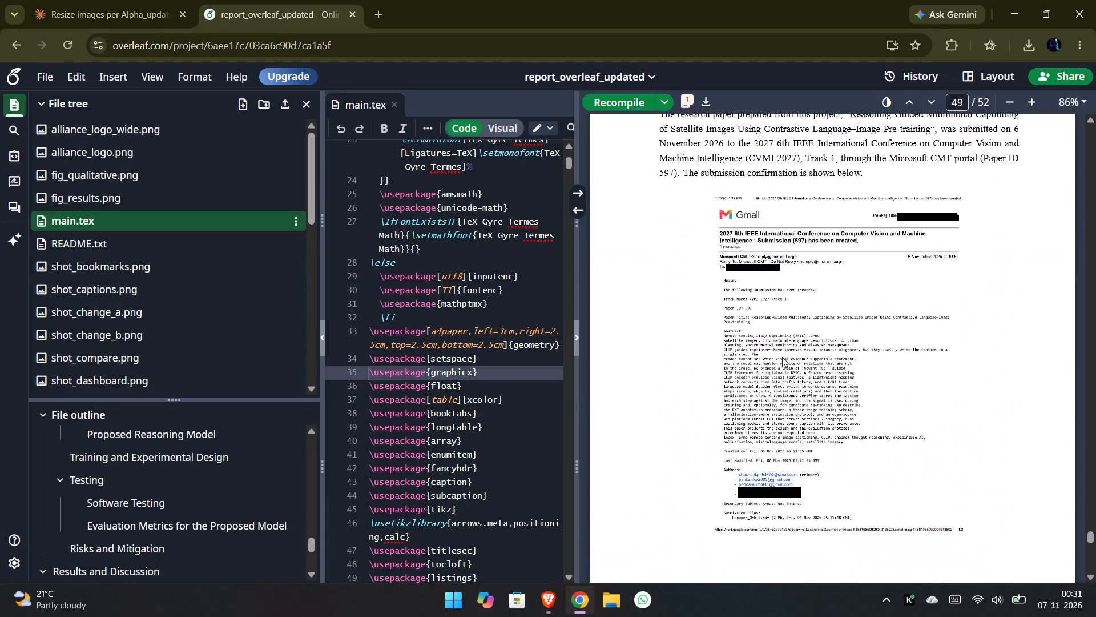
scroll(782, 357, down, 14)
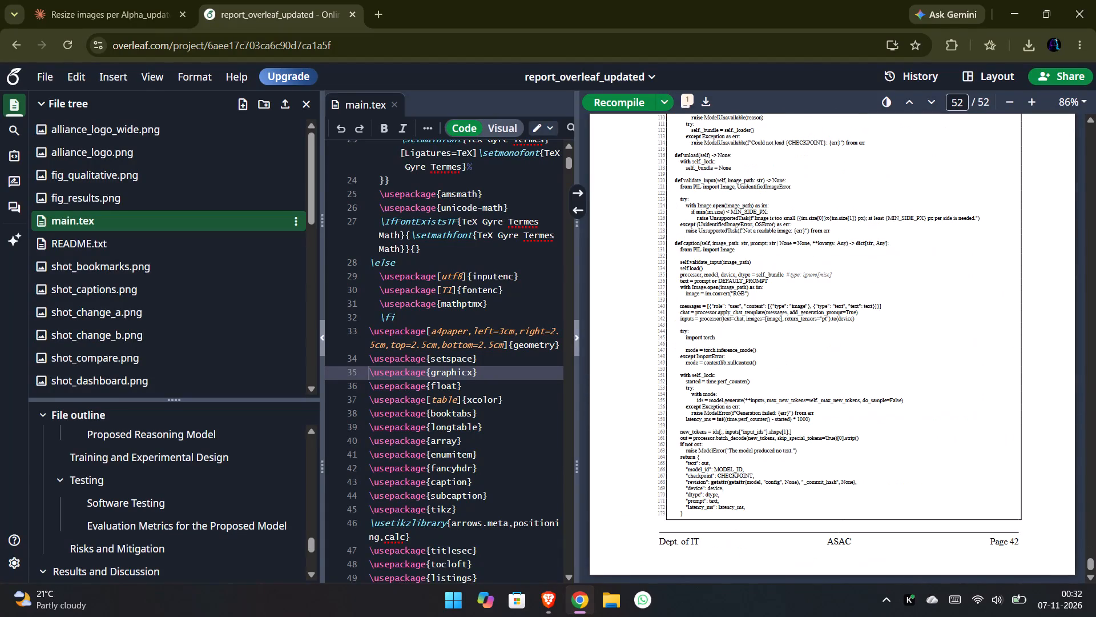
Download the compiled report PDF to the Desktop as report_updated.pdf, replacing the existing file of that name.
click(711, 109)
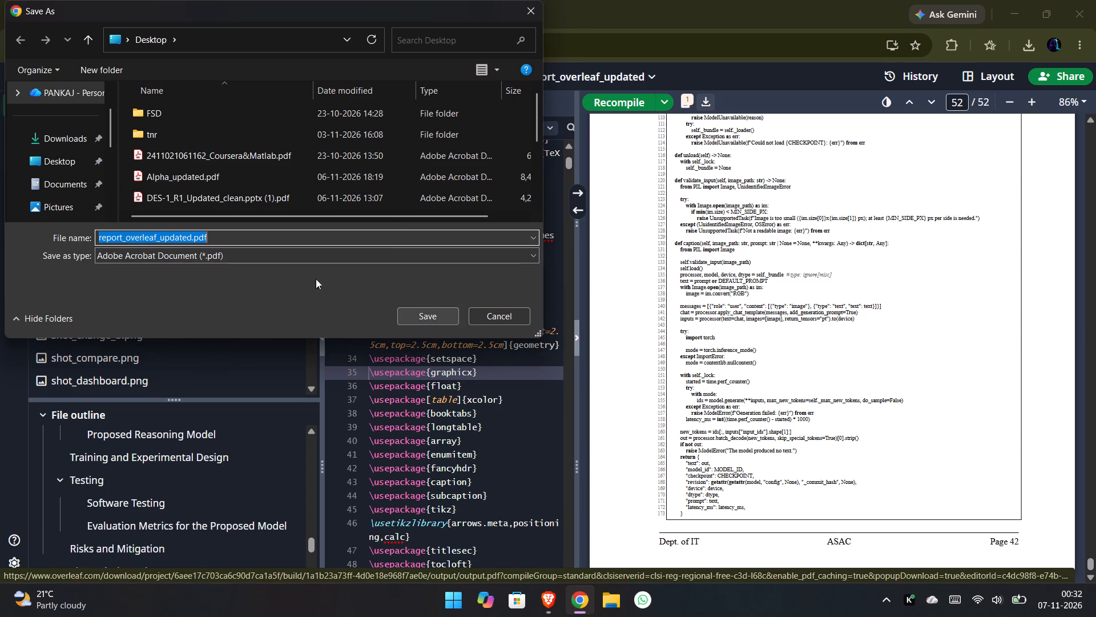
click(156, 237)
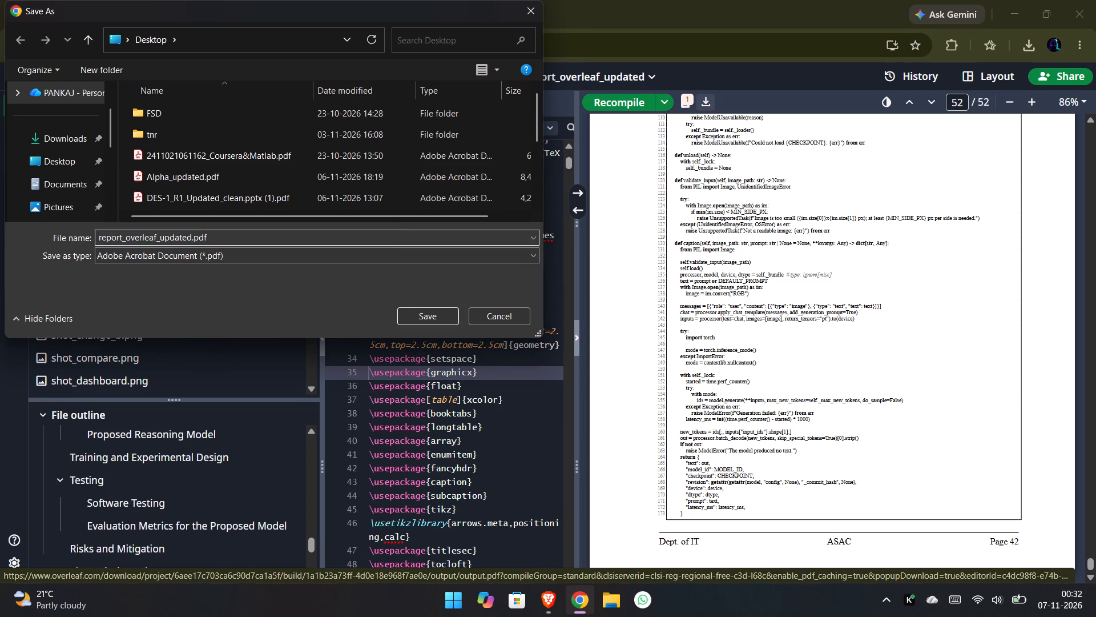
drag(156, 237, 122, 237)
key(BackSpace)
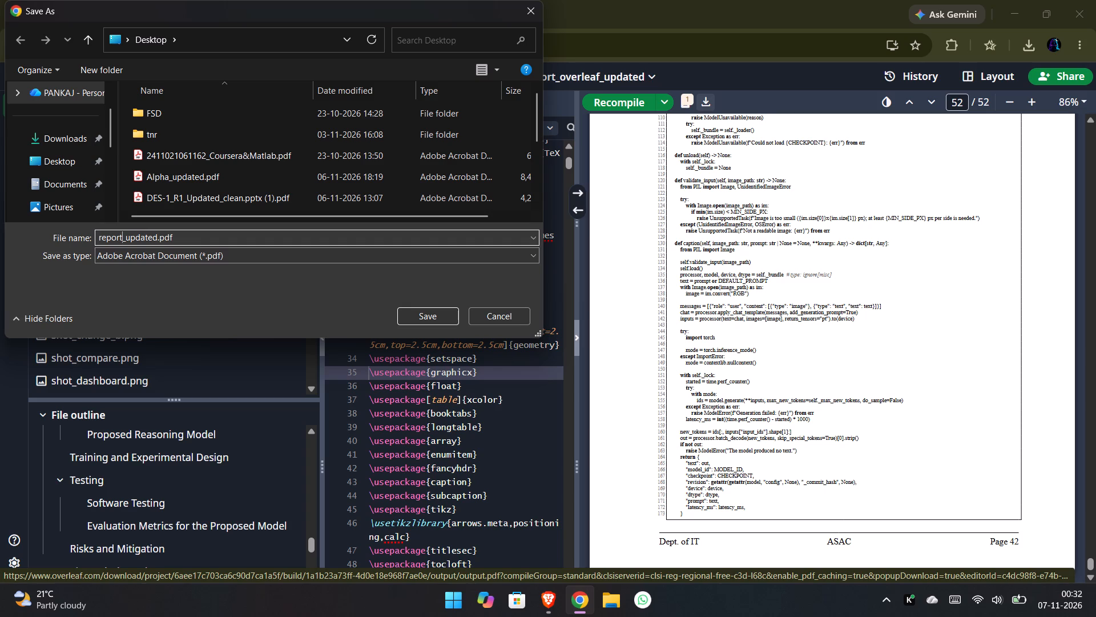
click(441, 316)
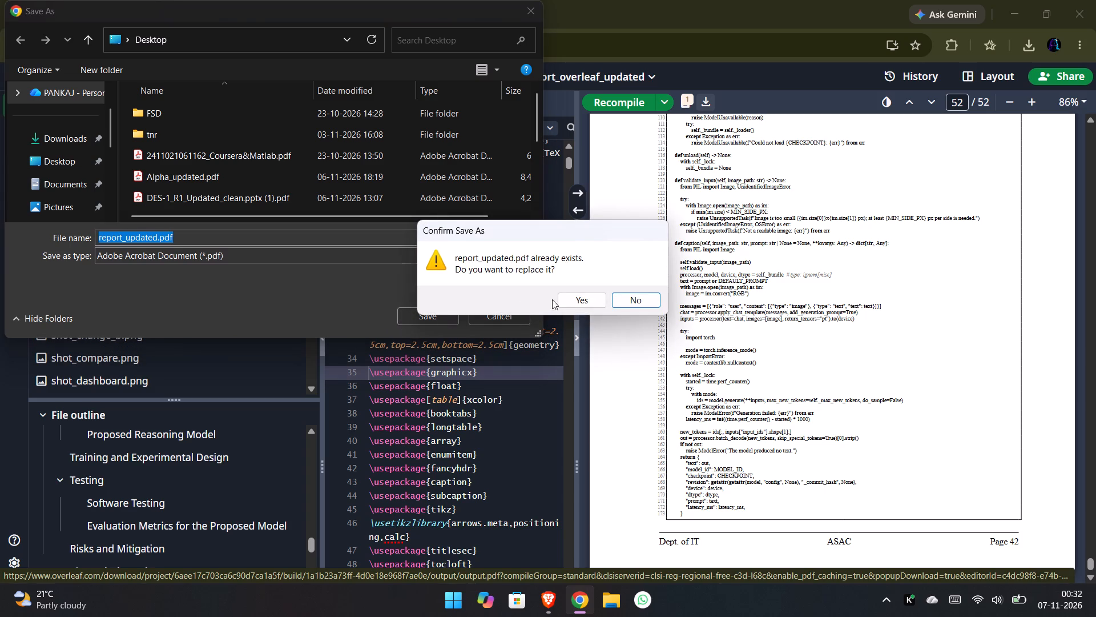
click(566, 300)
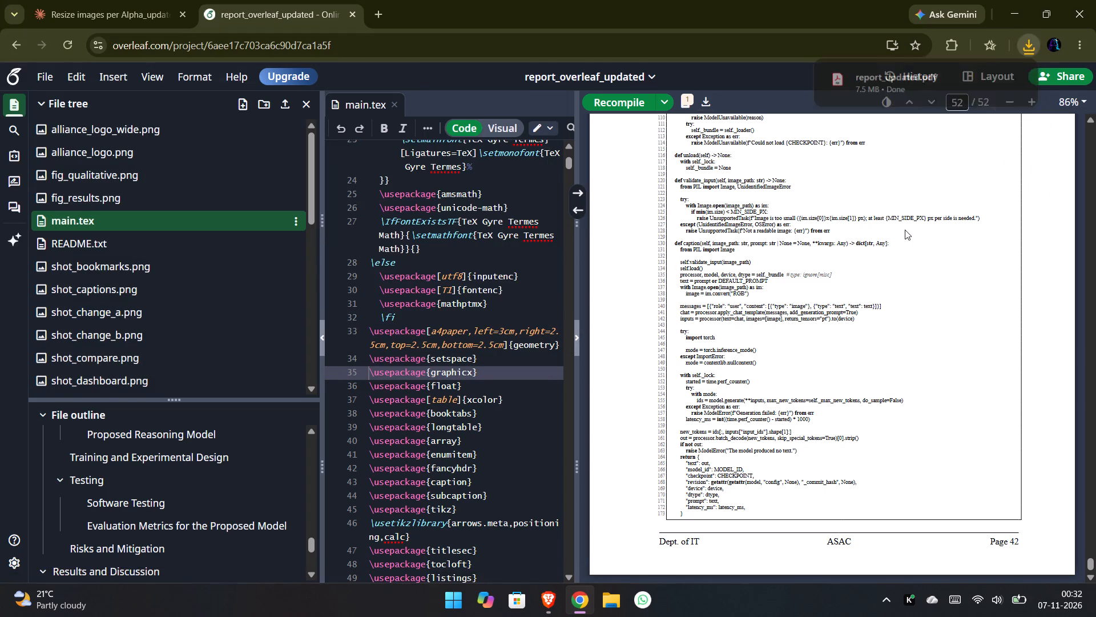
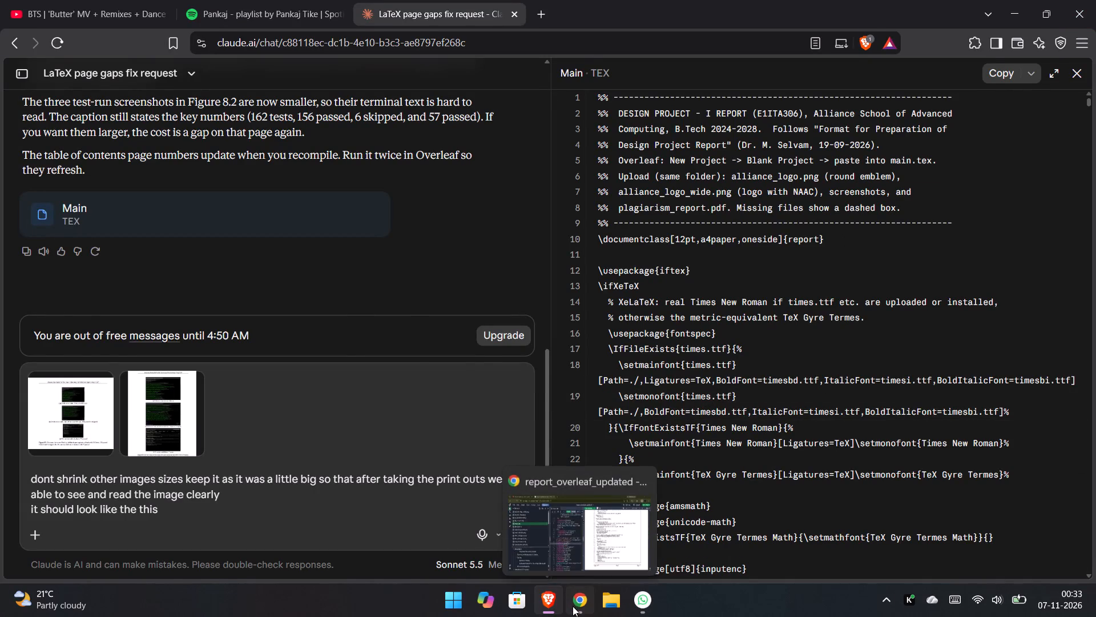
Locate the downloaded report_updated.pdf in the Desktop folder and rename it to report_Orbit_updated.pdf.
click(989, 73)
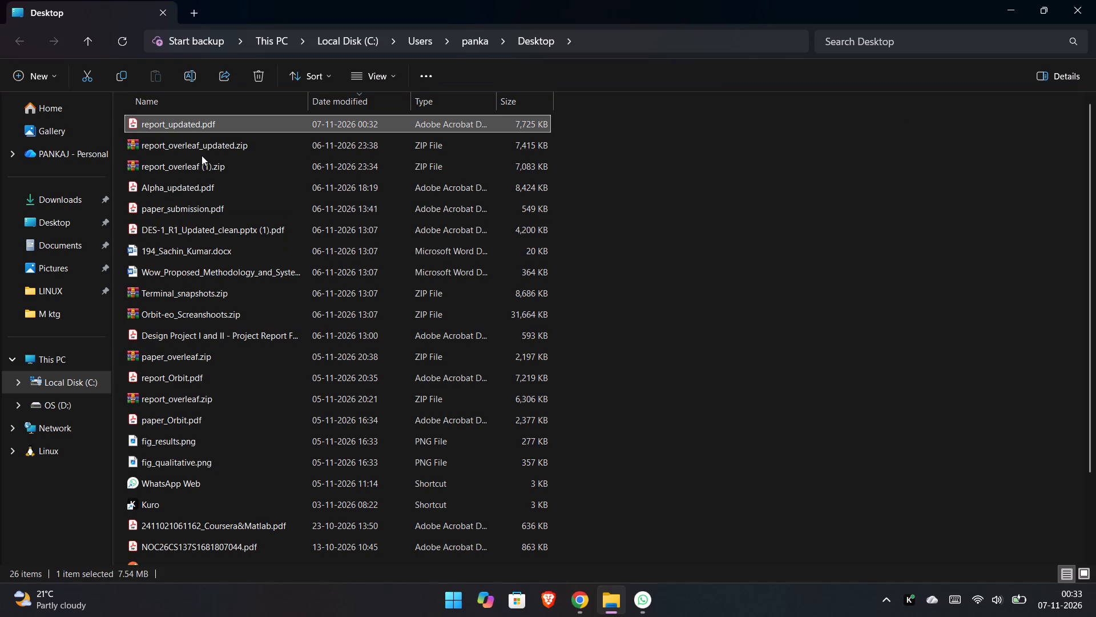
click(169, 125)
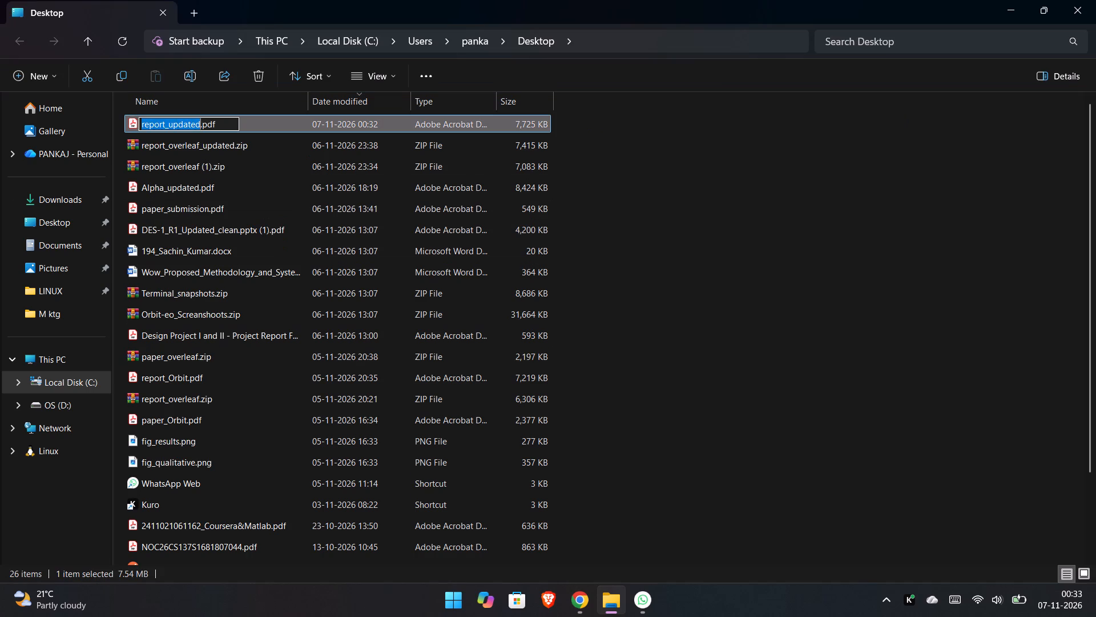
click(169, 125)
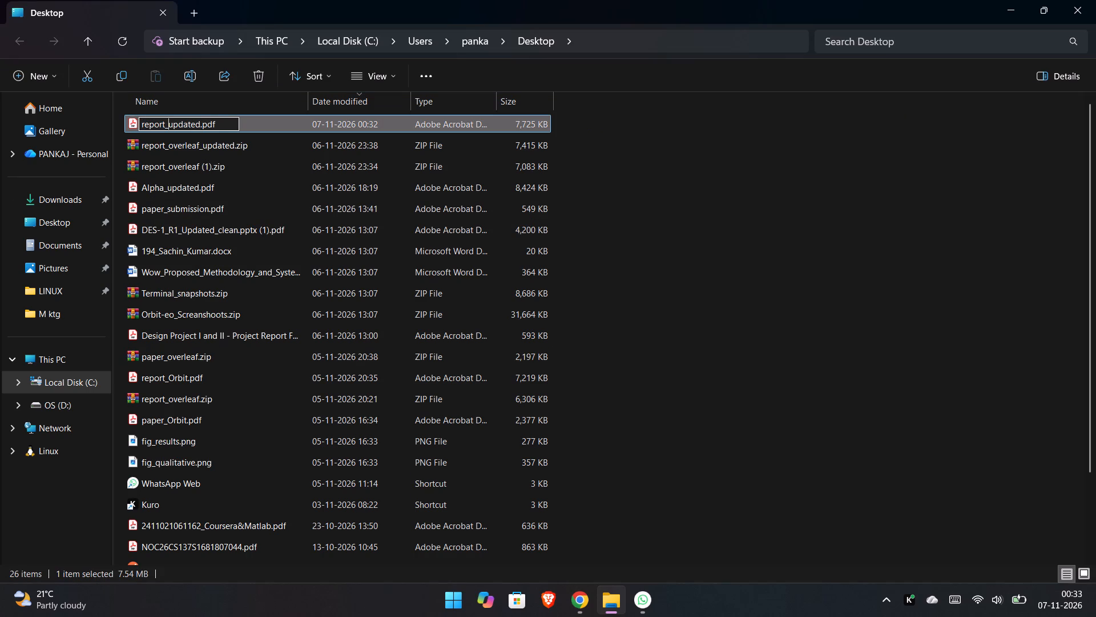
key(shift+o)
text(rbo)
key(BackSpace)
key(i)
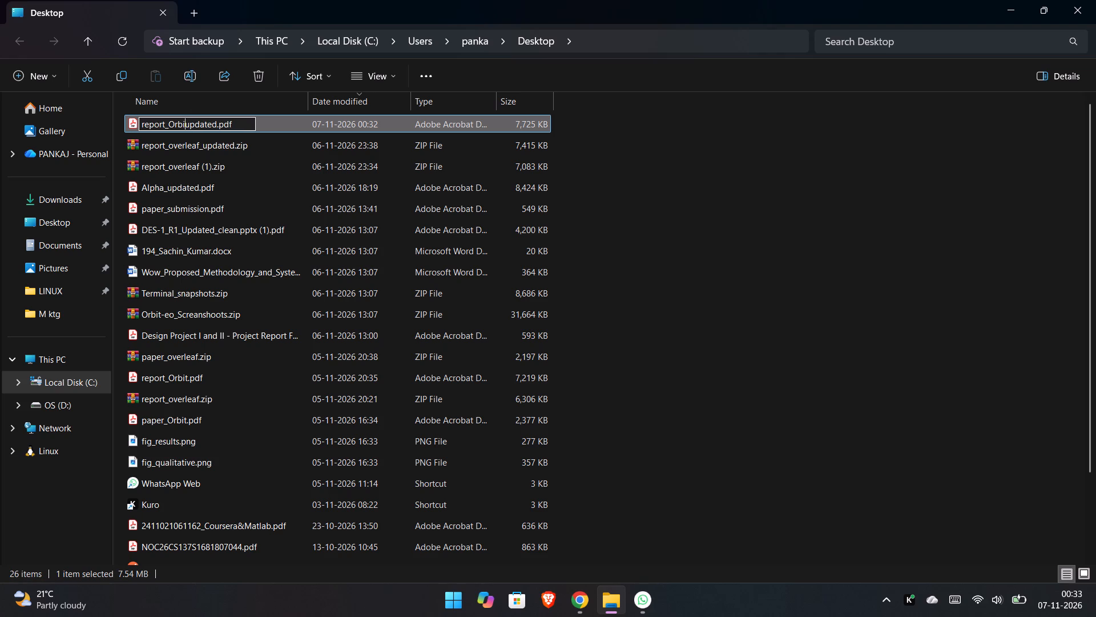
key(t)
key(shift+plus)
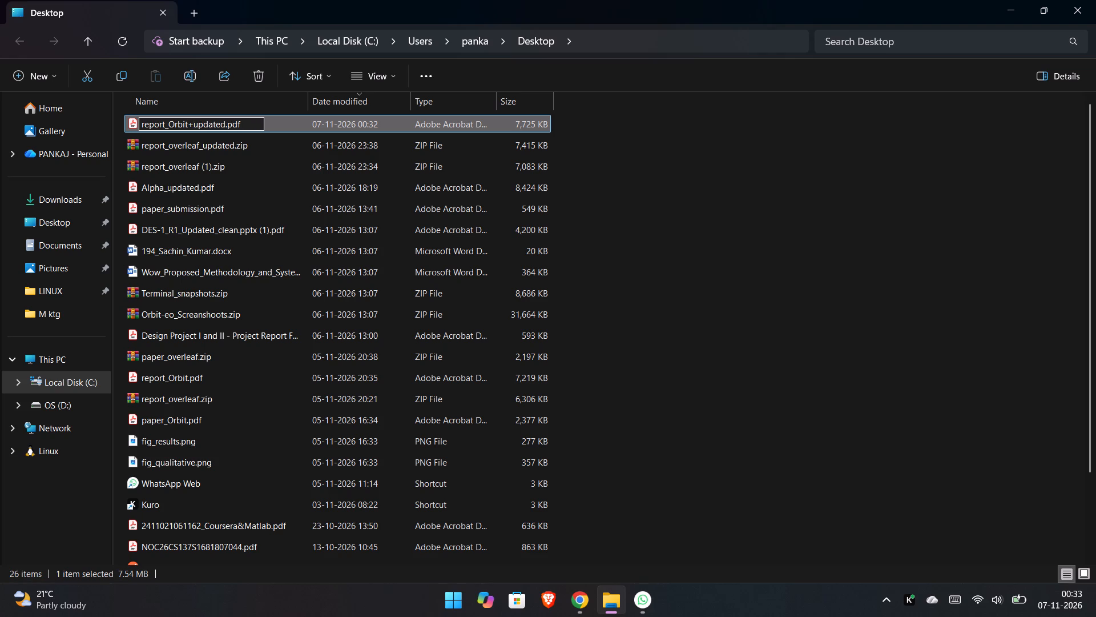
key(BackSpace)
key(shift+underscore)
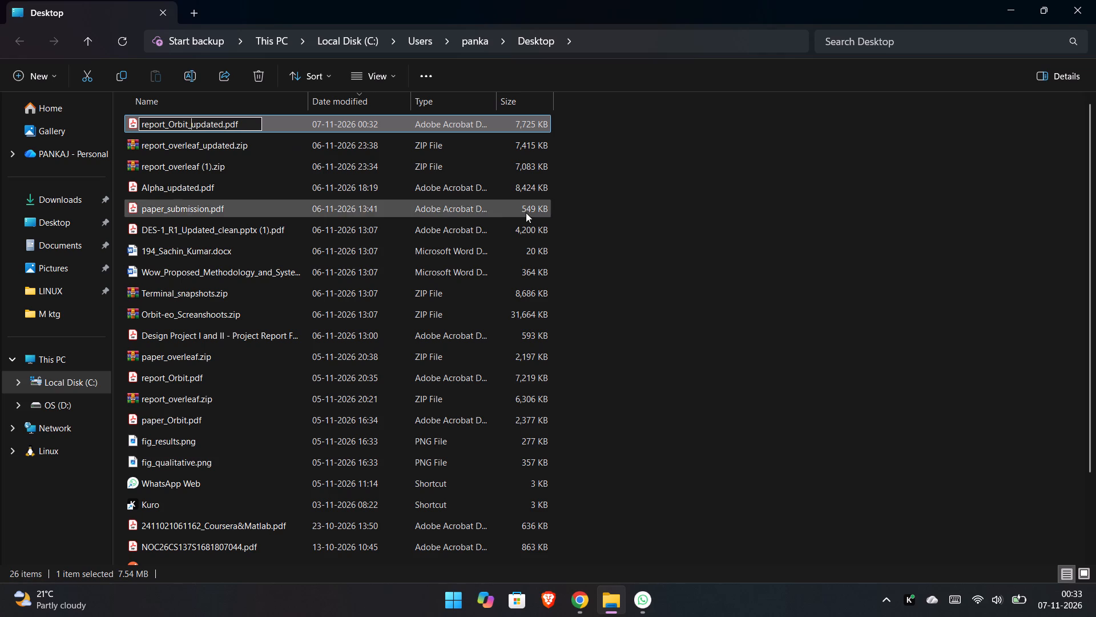
click(716, 237)
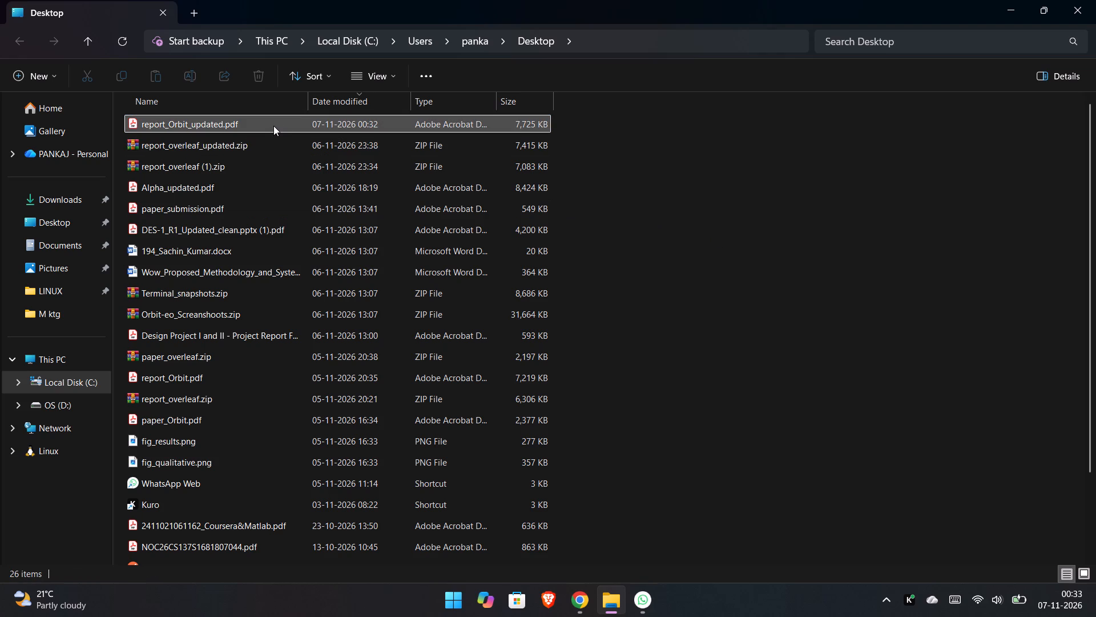
Open report_Orbit_updated.pdf in Adobe Acrobat and close the tools and bookmarks side panes for a clear page view.
double_click(273, 126)
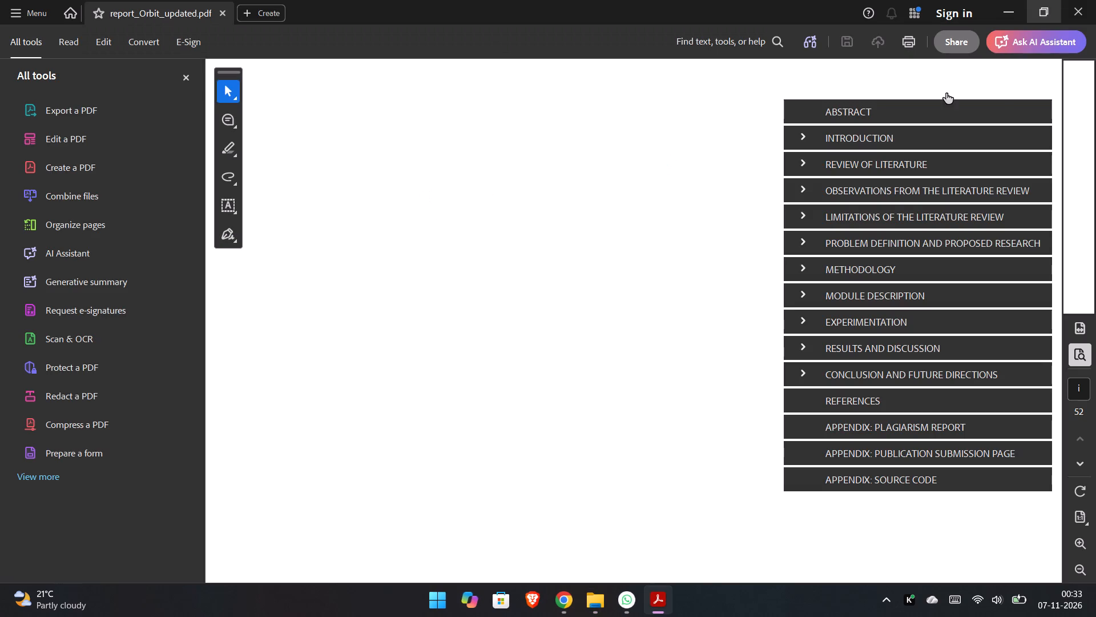
click(190, 83)
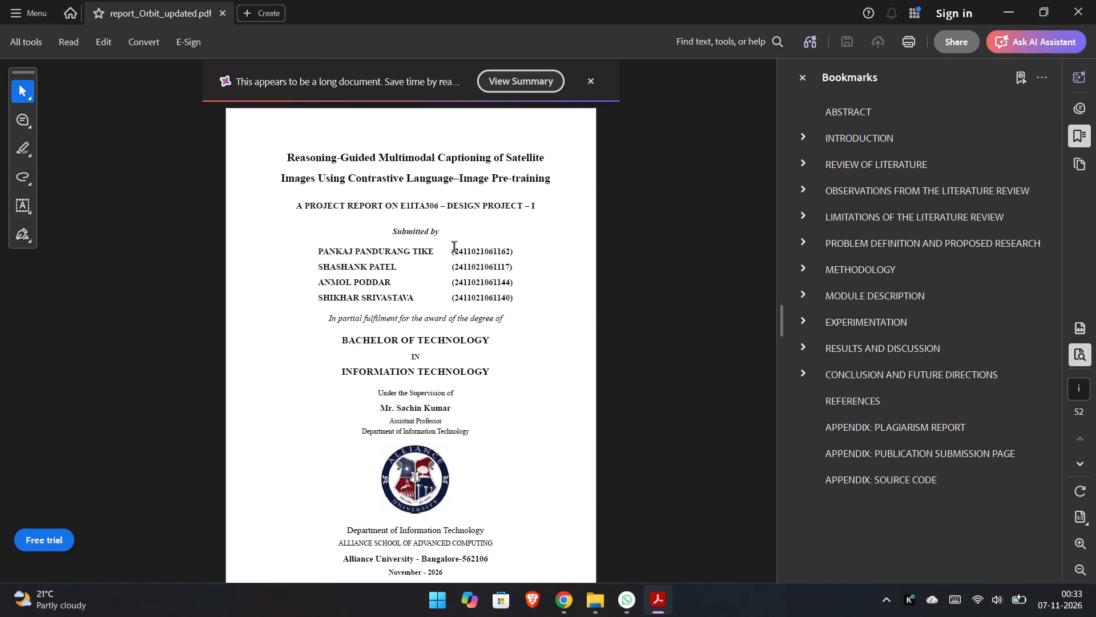
click(807, 81)
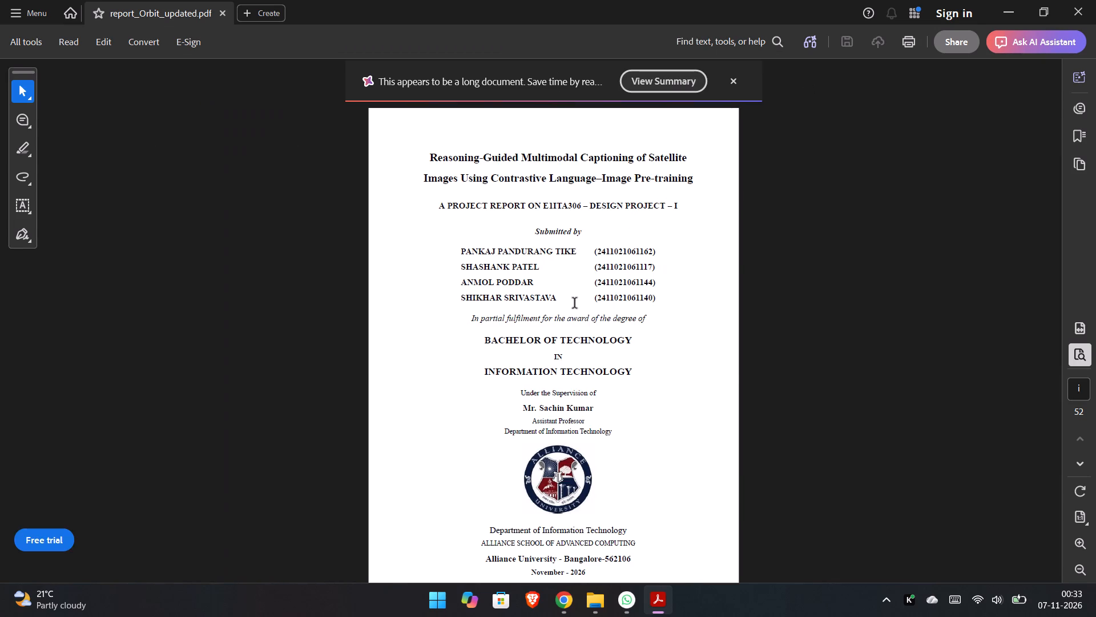
Review the report's front matter from the title page through the contents, tables, figures and symbols lists to Chapter 1.
scroll(575, 304, down, 8)
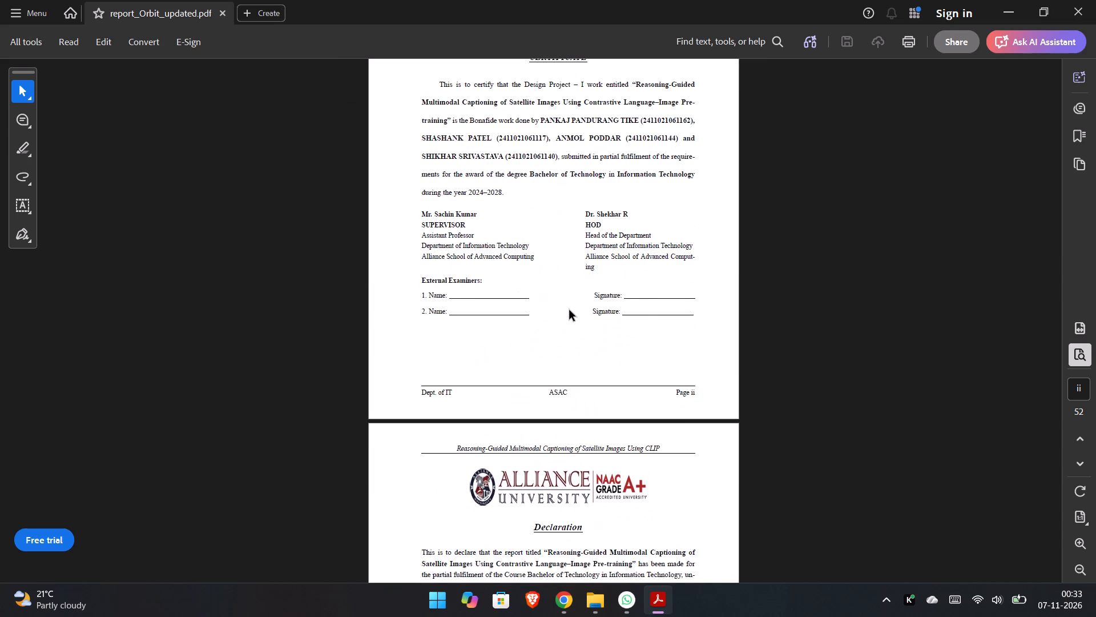
scroll(569, 310, down, 7)
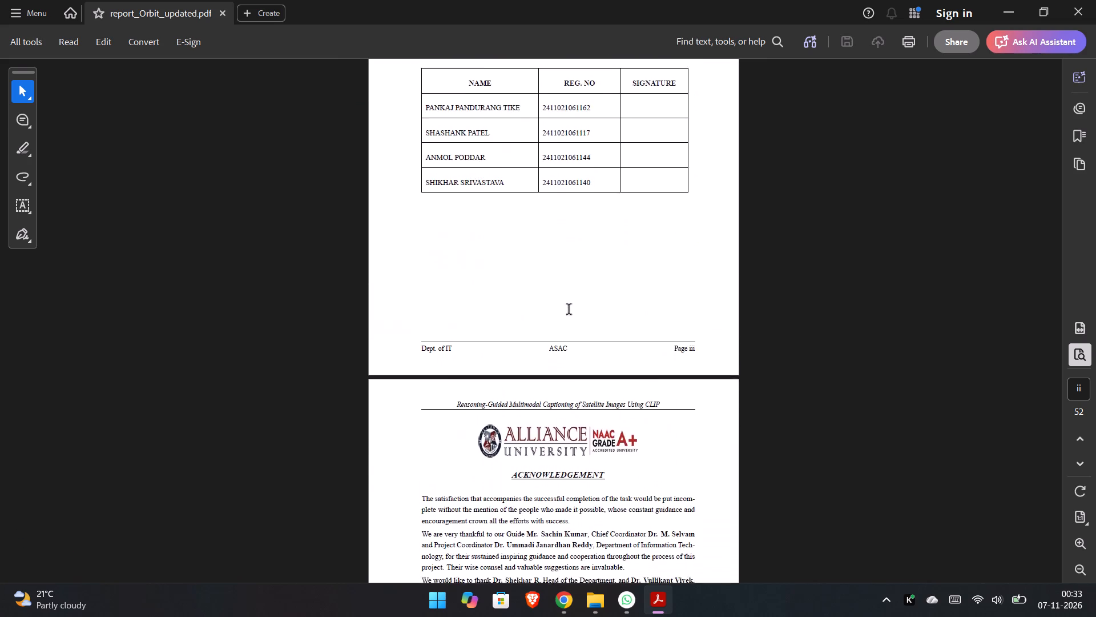
scroll(569, 310, down, 5)
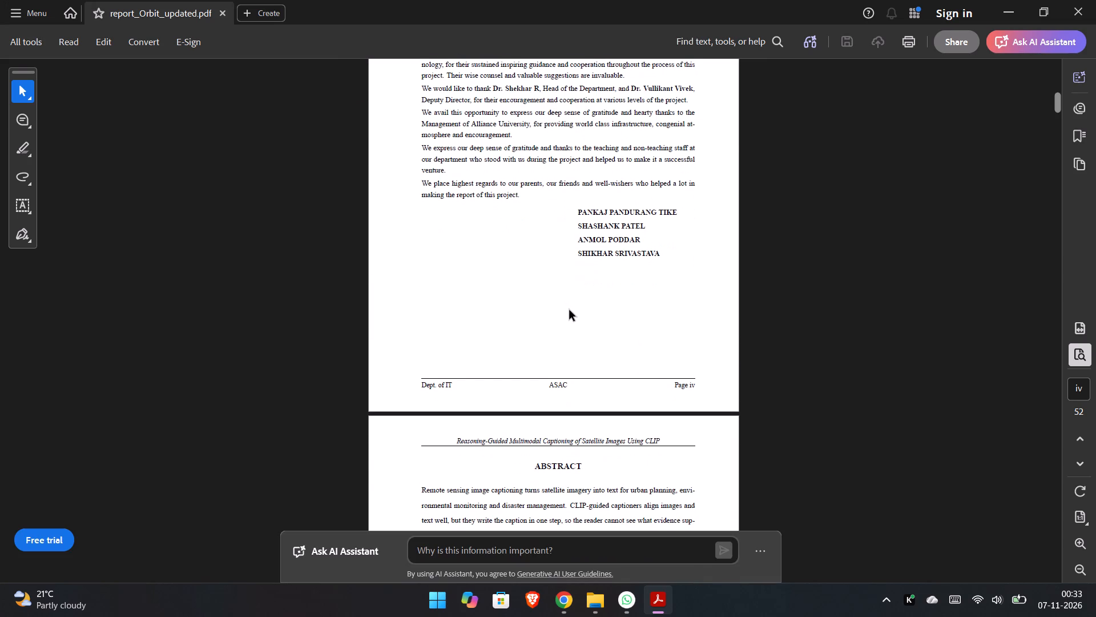
scroll(569, 310, down, 6)
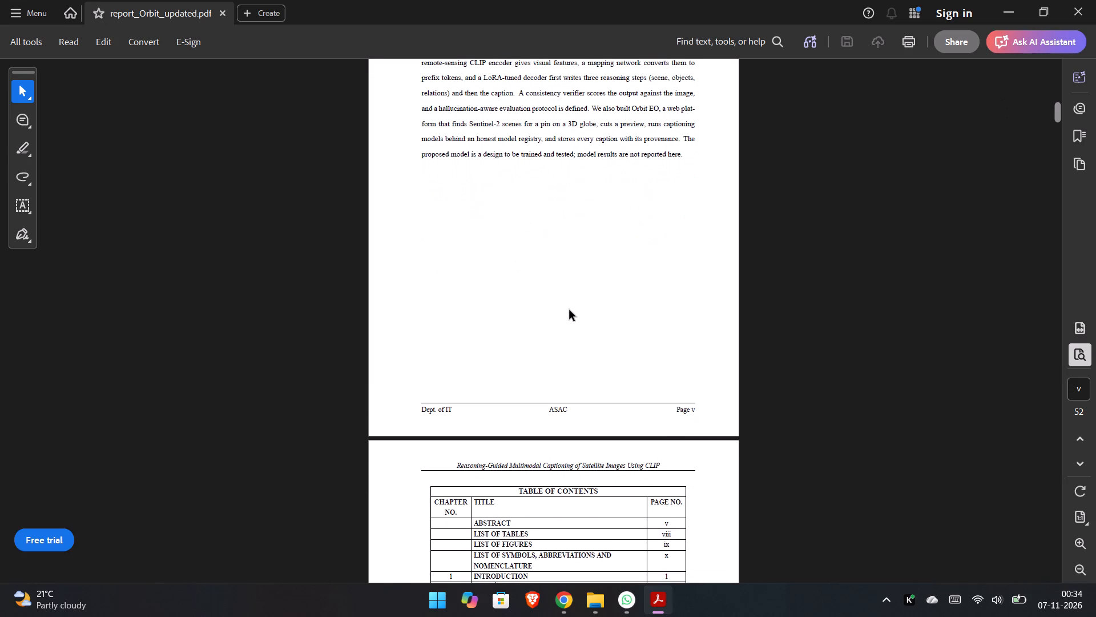
scroll(569, 310, down, 10)
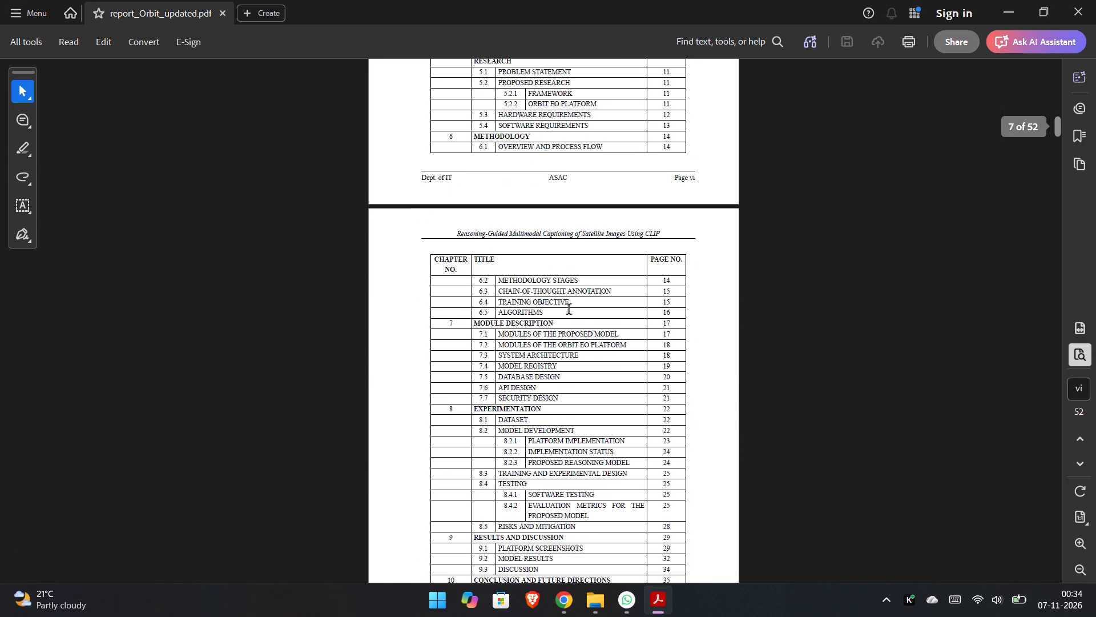
scroll(569, 310, down, 5)
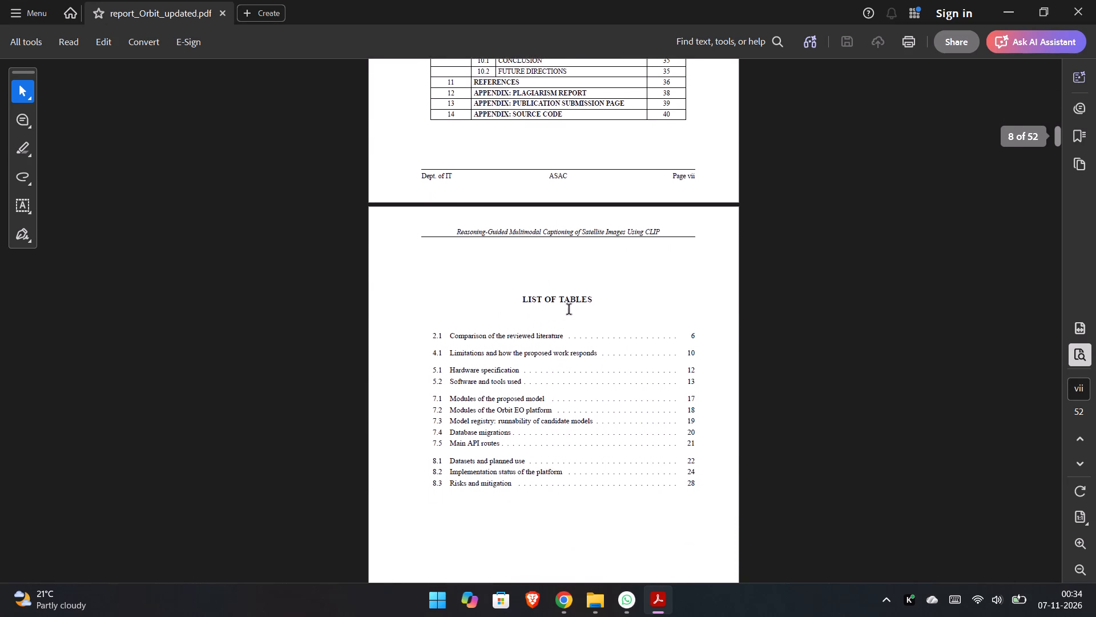
scroll(569, 310, down, 4)
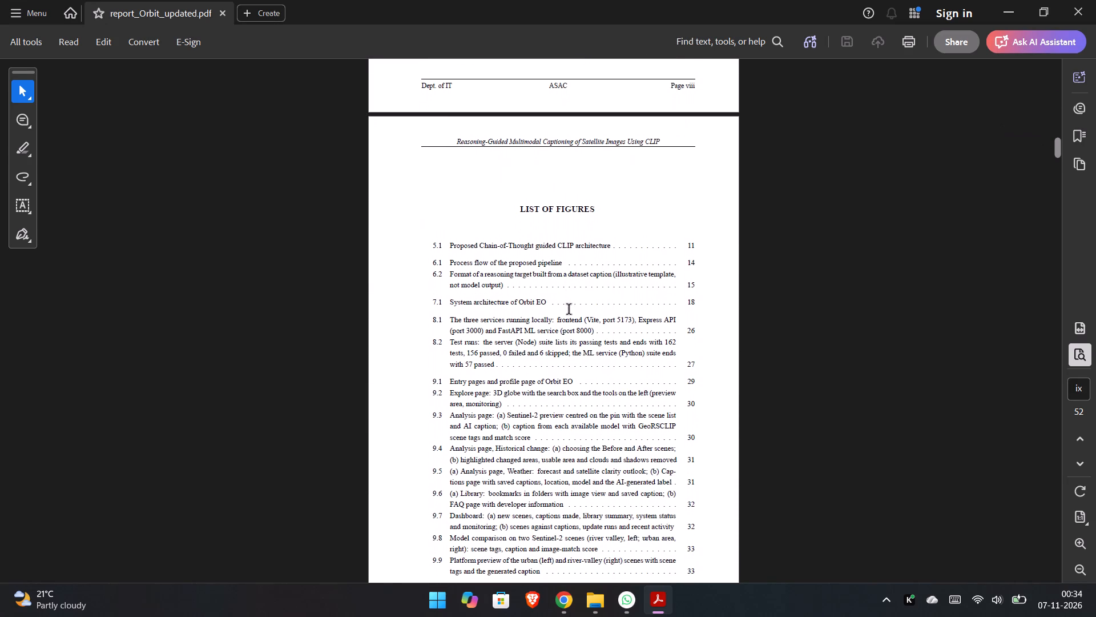
scroll(571, 265, down, 5)
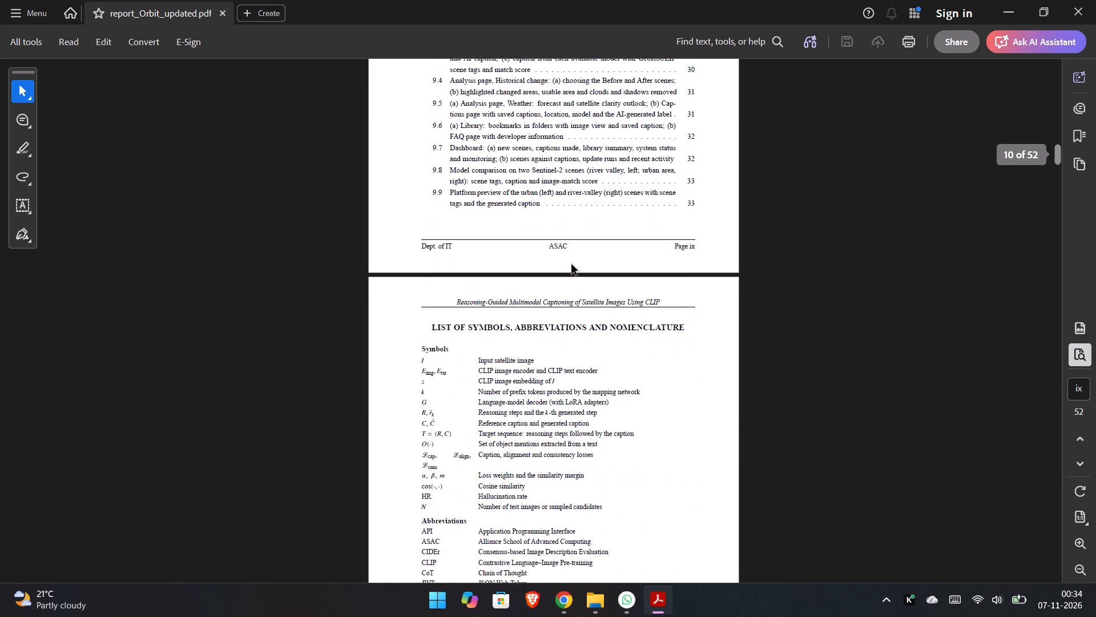
scroll(571, 265, down, 5)
scroll(571, 265, up, 1)
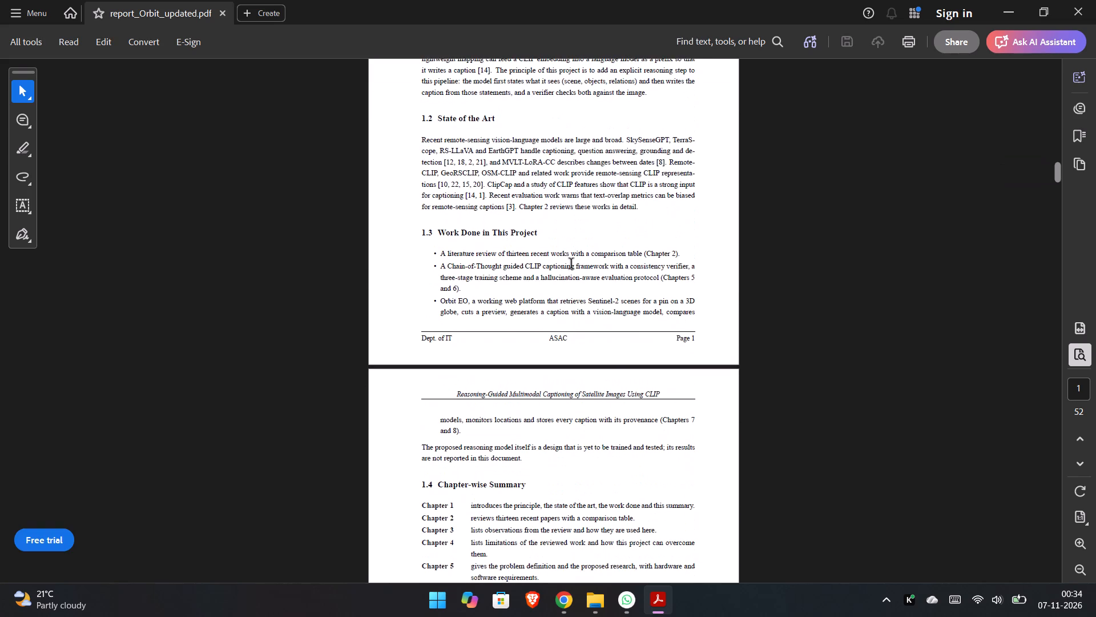
Follow the MVLT-LoRA-CC citation link in section 1.2, State of the Art, to the reference list.
click(661, 161)
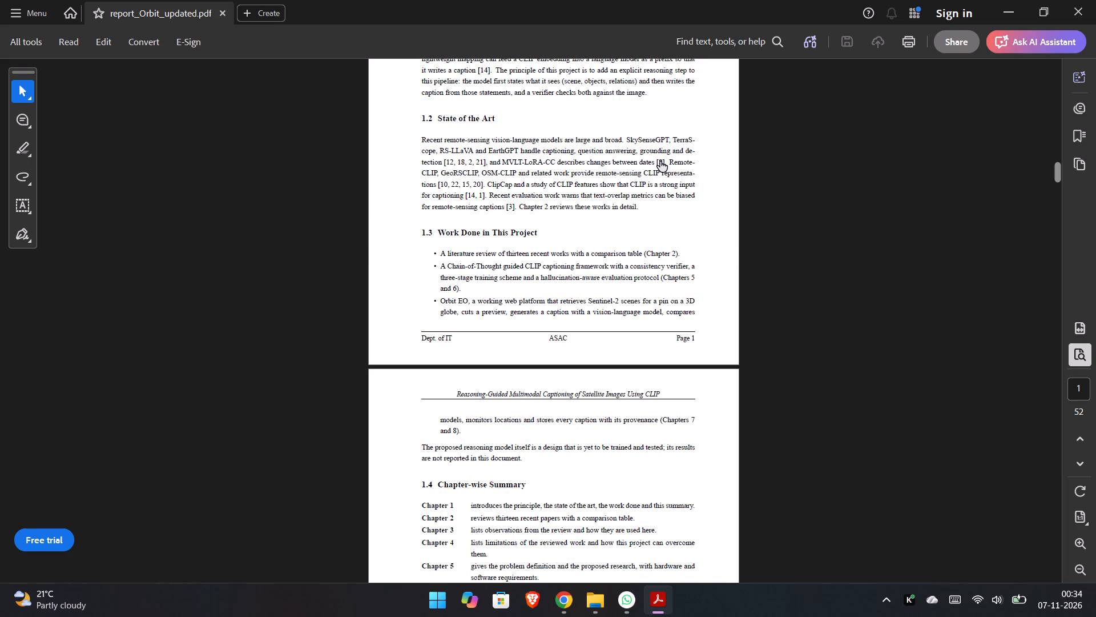
scroll(617, 221, down, 2)
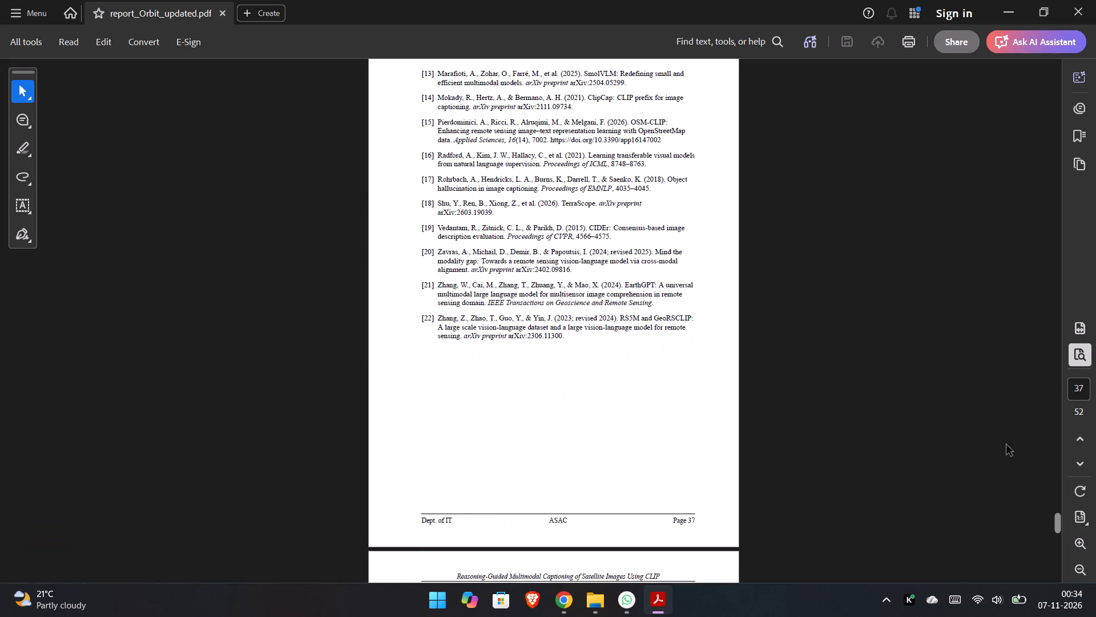
Return to the beginning of the report and recheck the title page, certificate, declaration and table of contents.
drag(1057, 522, 1056, 46)
scroll(764, 447, down, 17)
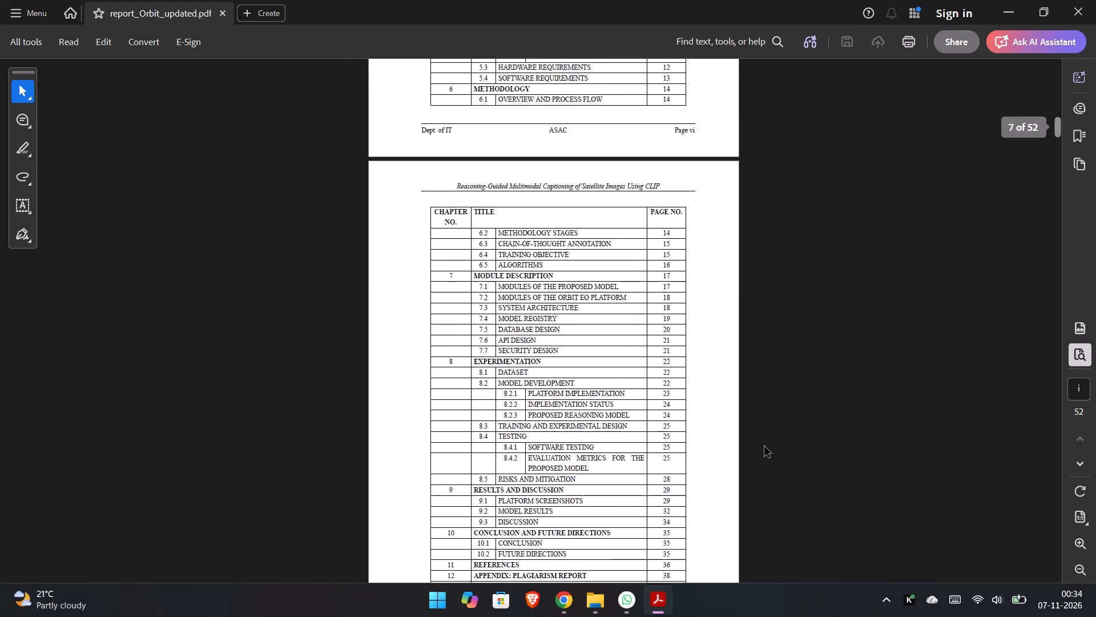
scroll(764, 447, up, 15)
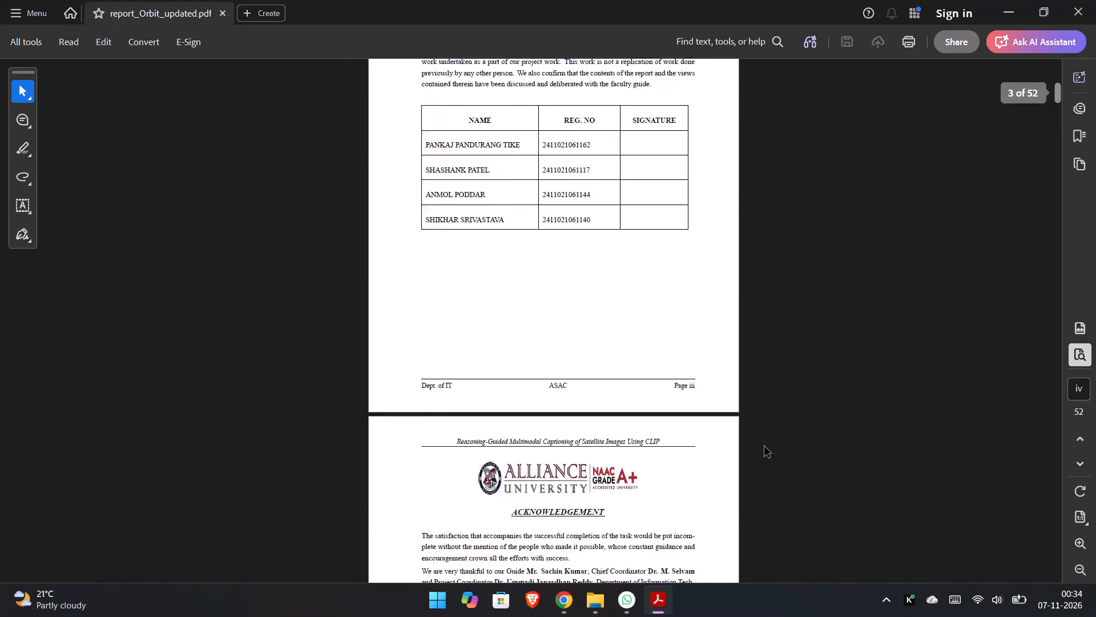
scroll(764, 447, down, 2)
scroll(764, 447, up, 5)
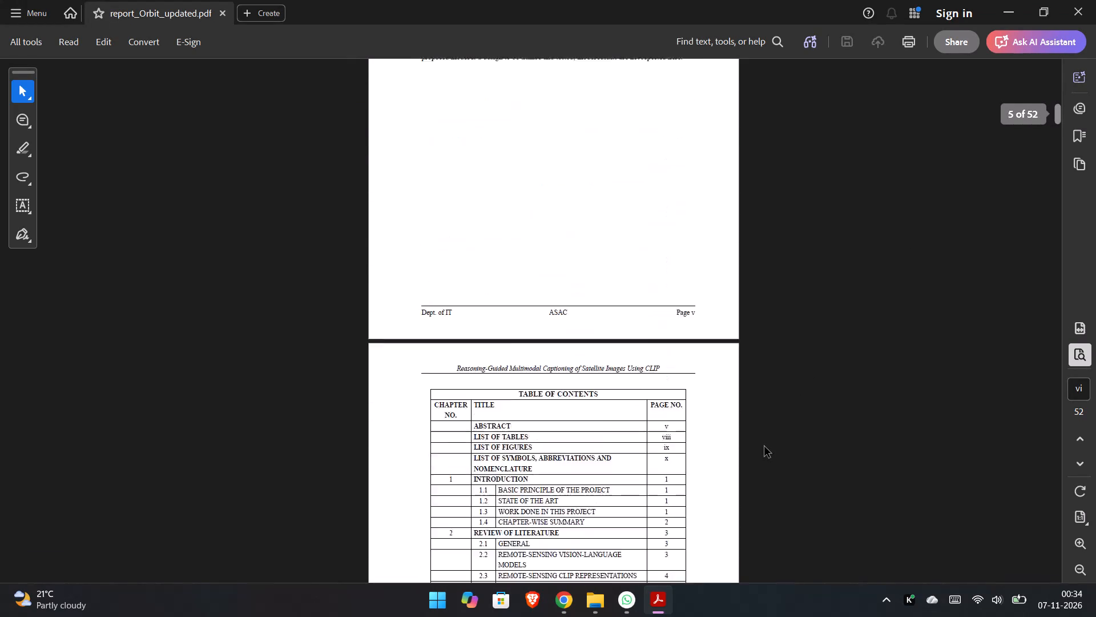
scroll(764, 447, up, 6)
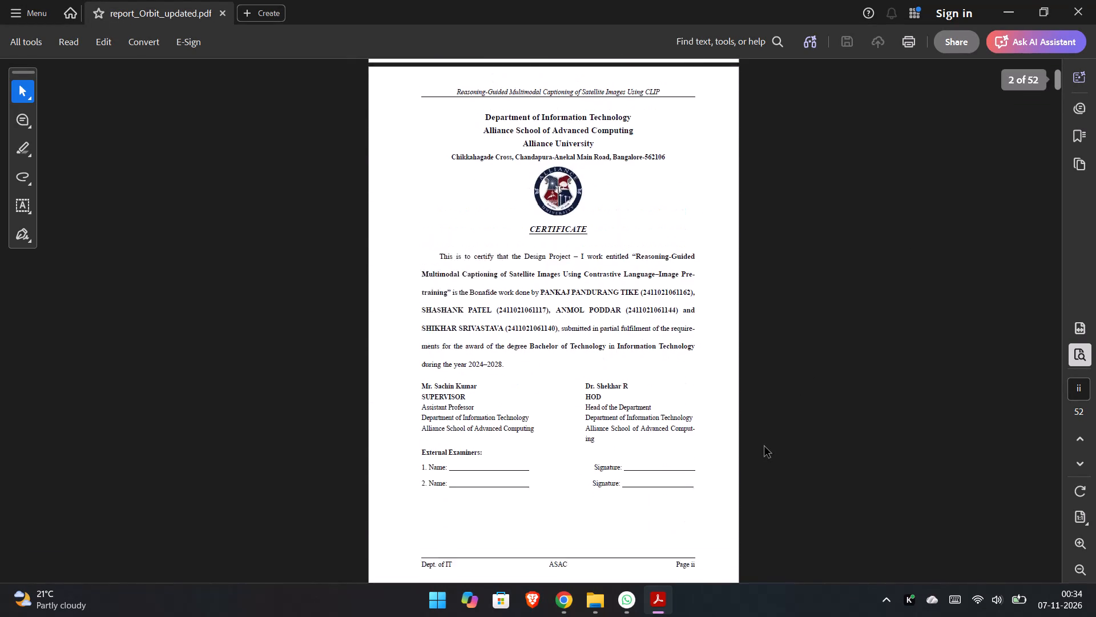
scroll(764, 447, up, 3)
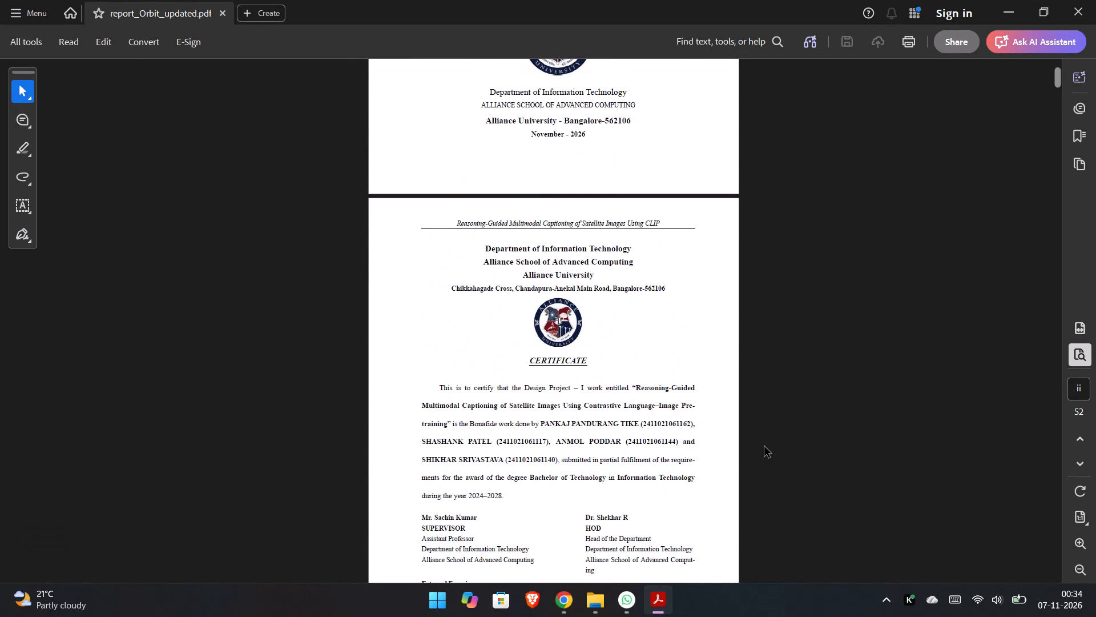
scroll(764, 447, up, 2)
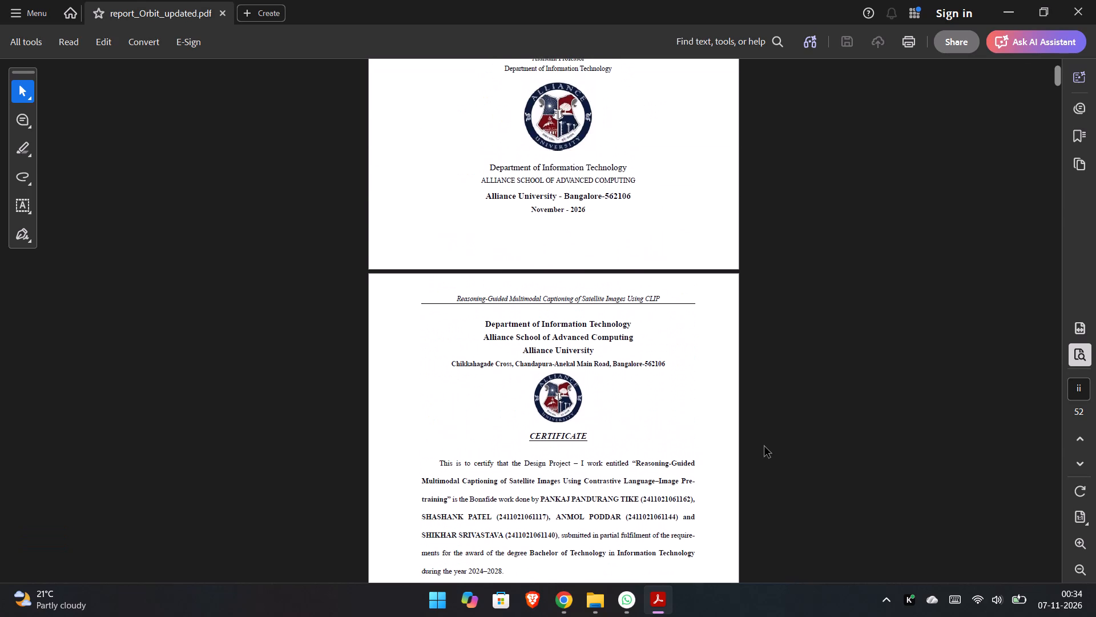
Look through the abstract, the lists of tables and figures, and Chapter 1 up to the Chapter-wise Summary.
scroll(764, 447, down, 12)
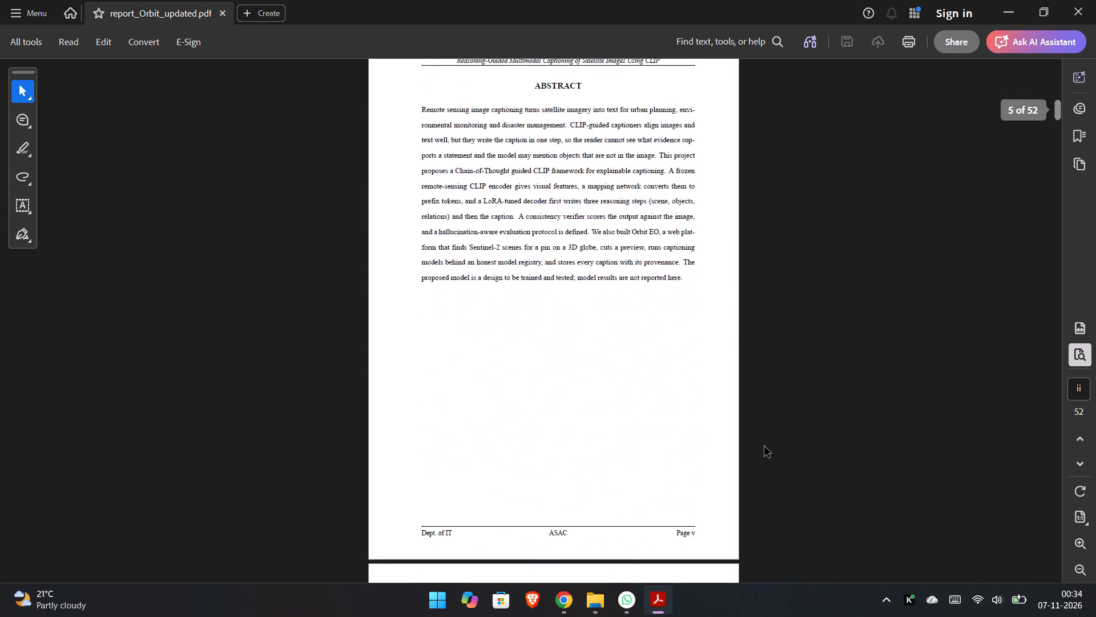
scroll(764, 447, down, 11)
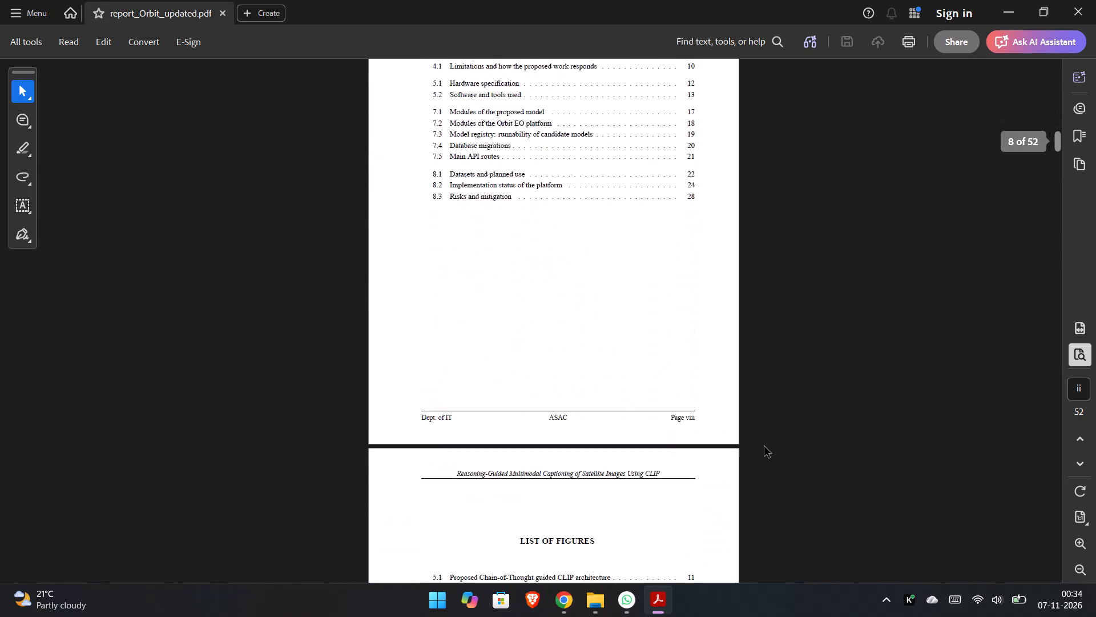
scroll(764, 447, down, 17)
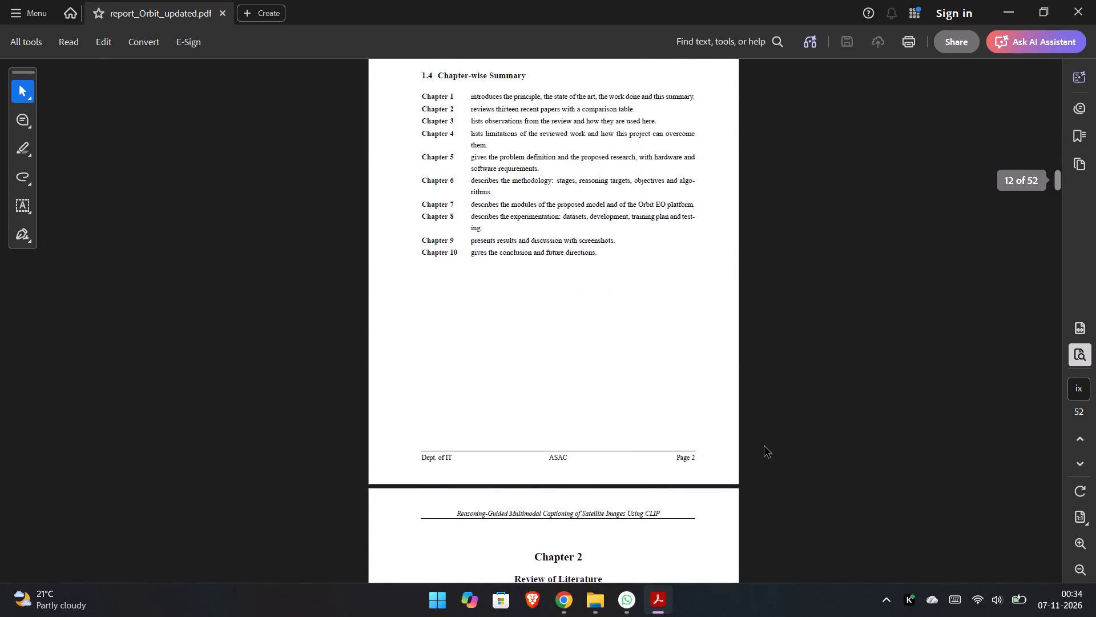
Look through Chapter 2, Review of Literature, from the paper reviews to the end of comparison Table 2.1.
scroll(764, 447, down, 6)
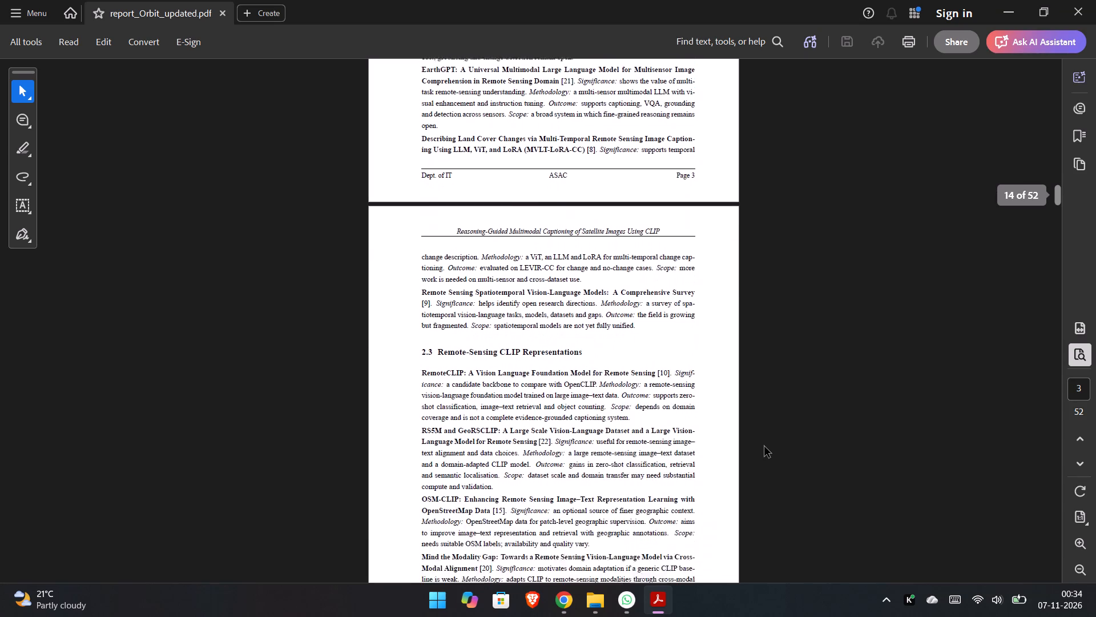
scroll(764, 447, down, 7)
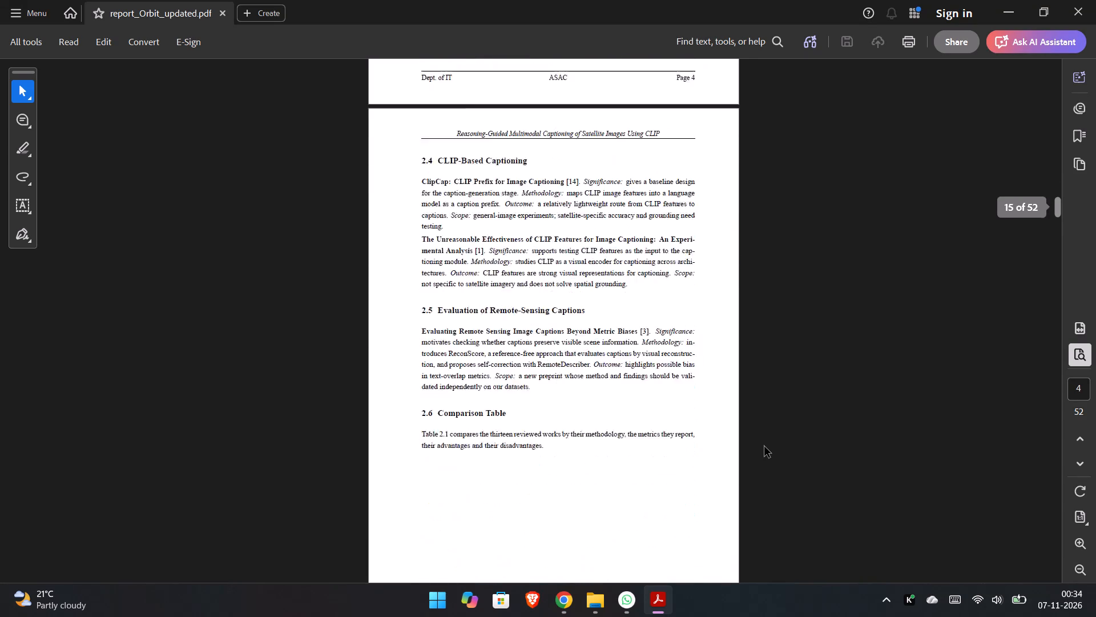
scroll(764, 447, down, 5)
scroll(764, 447, up, 1)
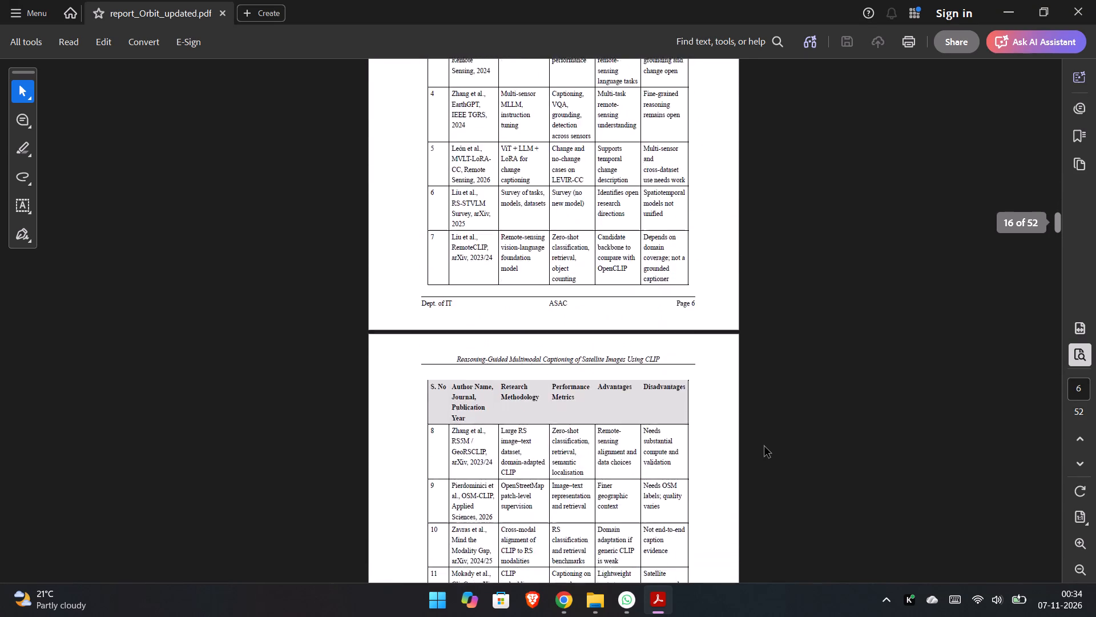
scroll(764, 447, up, 1)
scroll(764, 447, down, 2)
scroll(764, 447, up, 2)
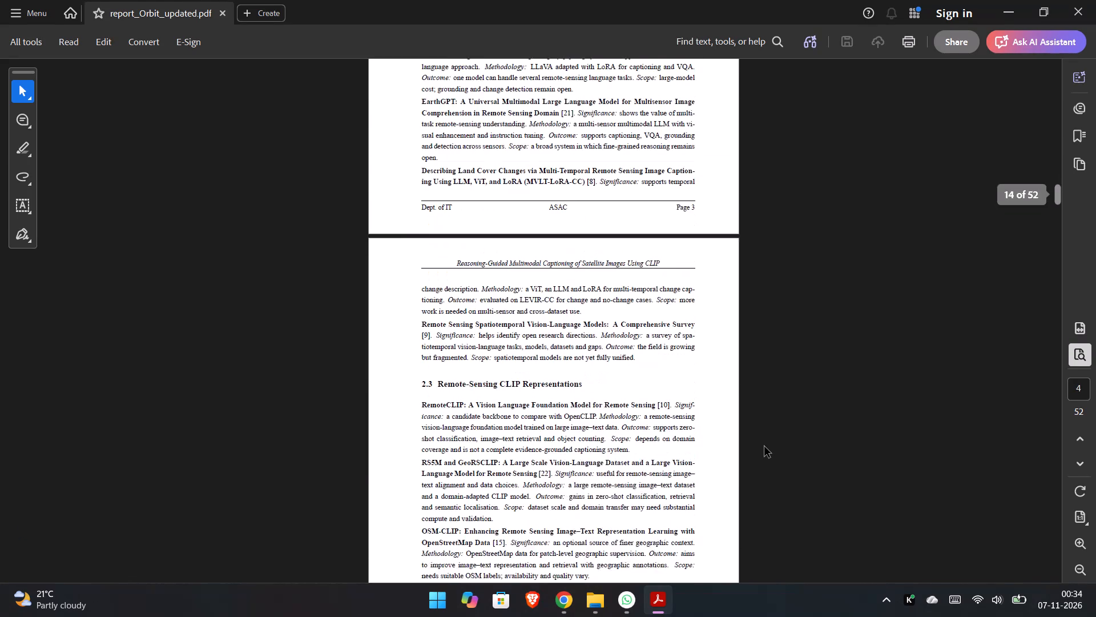
scroll(764, 447, down, 2)
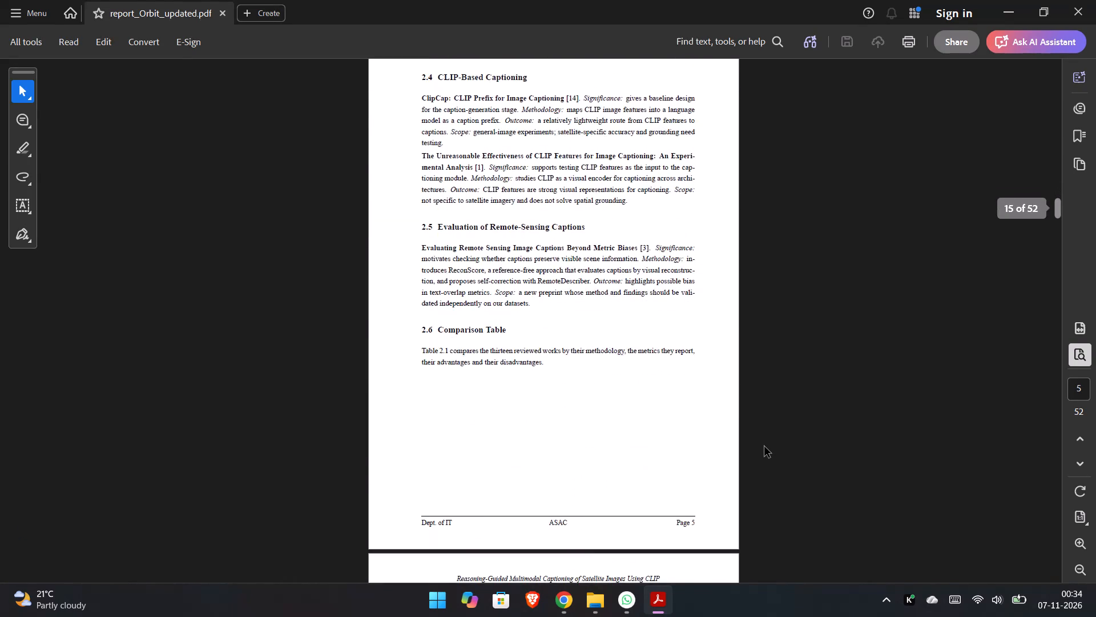
scroll(764, 447, down, 6)
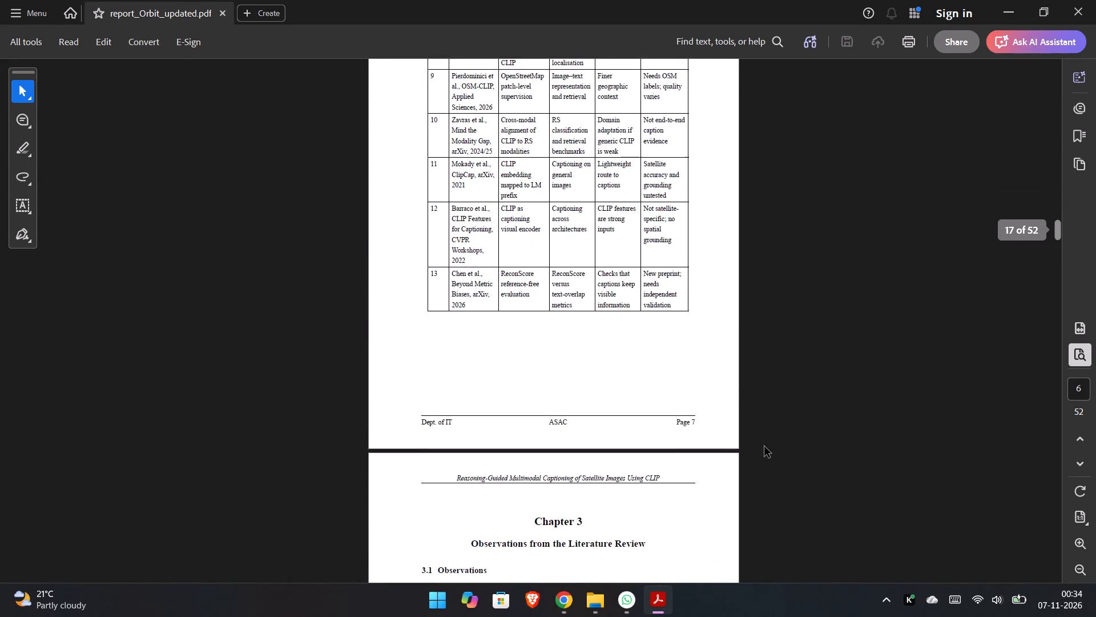
Look through Chapters 3 to 7, from the literature observations to section 7.5, Database Design.
scroll(764, 447, down, 7)
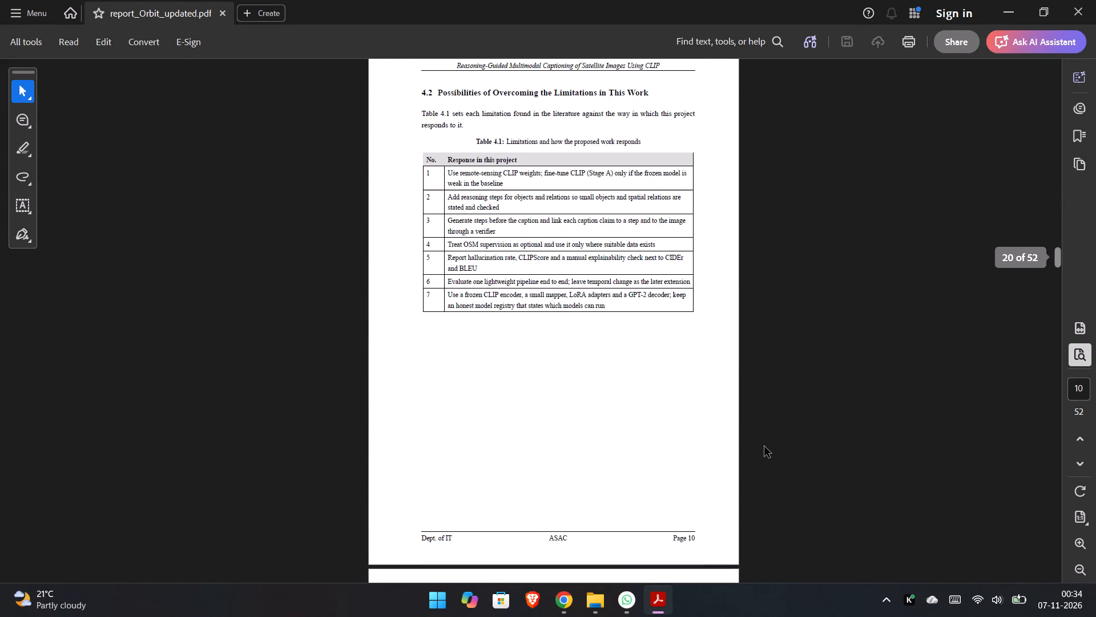
scroll(764, 447, down, 7)
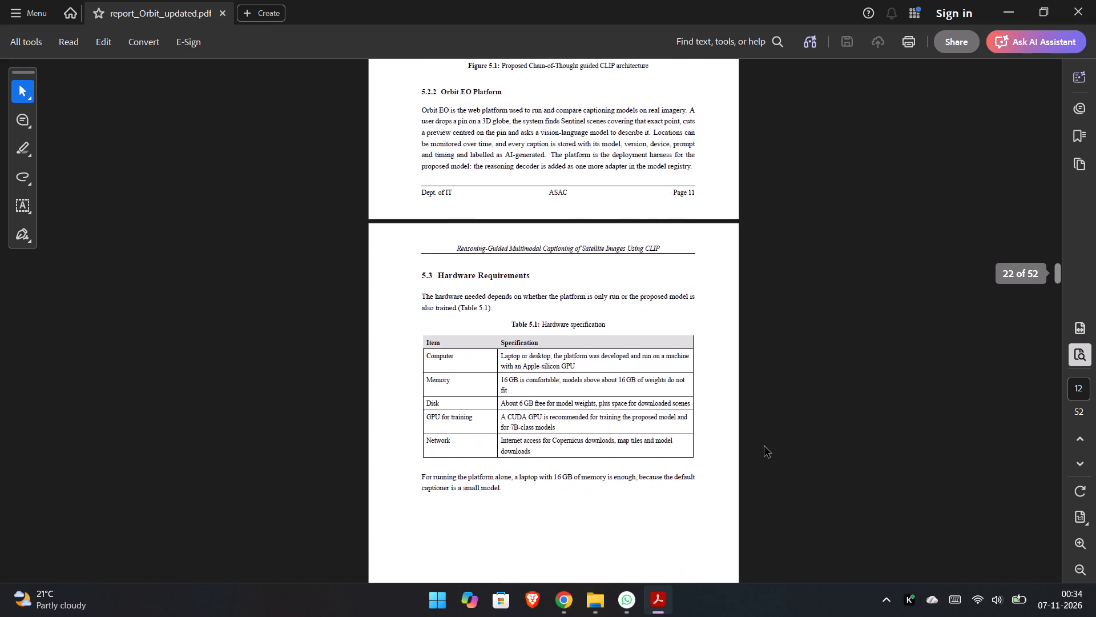
scroll(764, 447, down, 6)
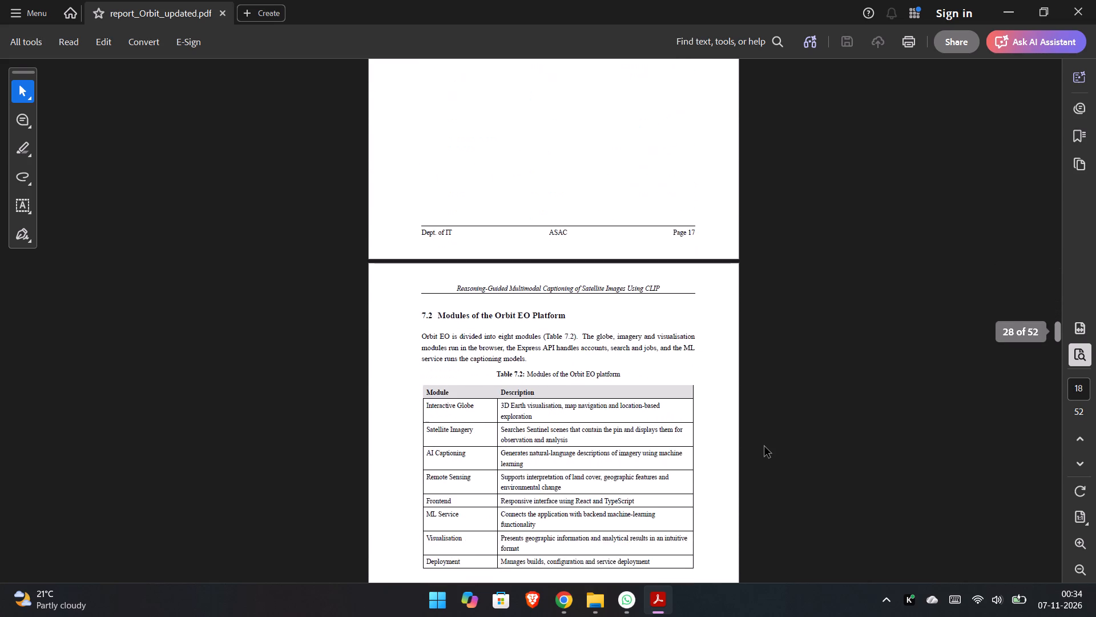
scroll(764, 447, down, 8)
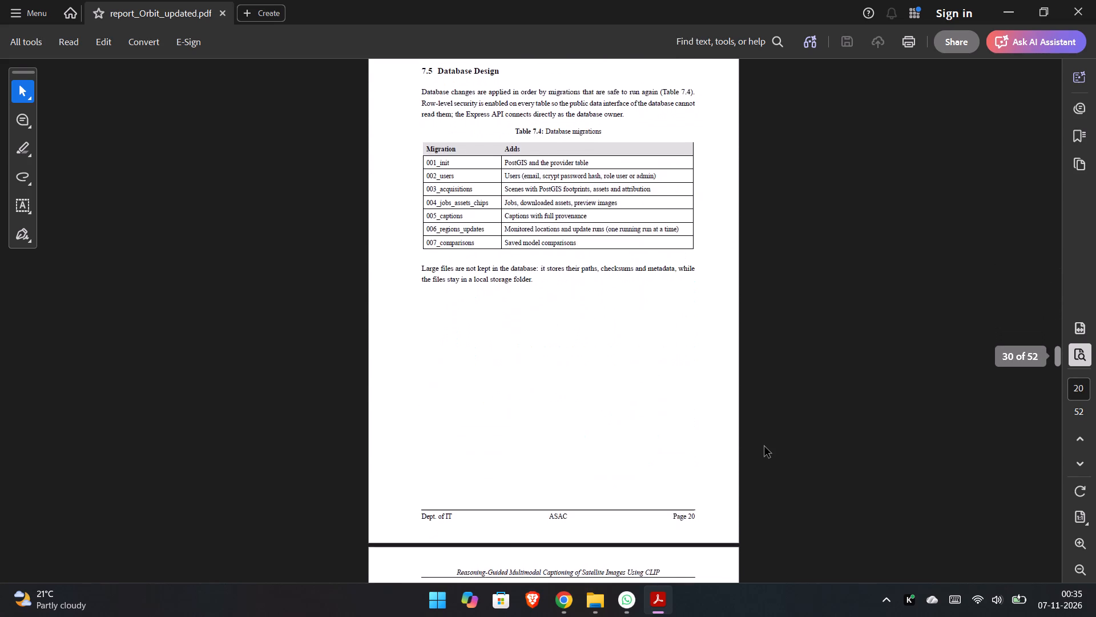
Review Chapter 8, including the training design, testing section, test-run figures and the risks and mitigation table.
scroll(764, 447, down, 6)
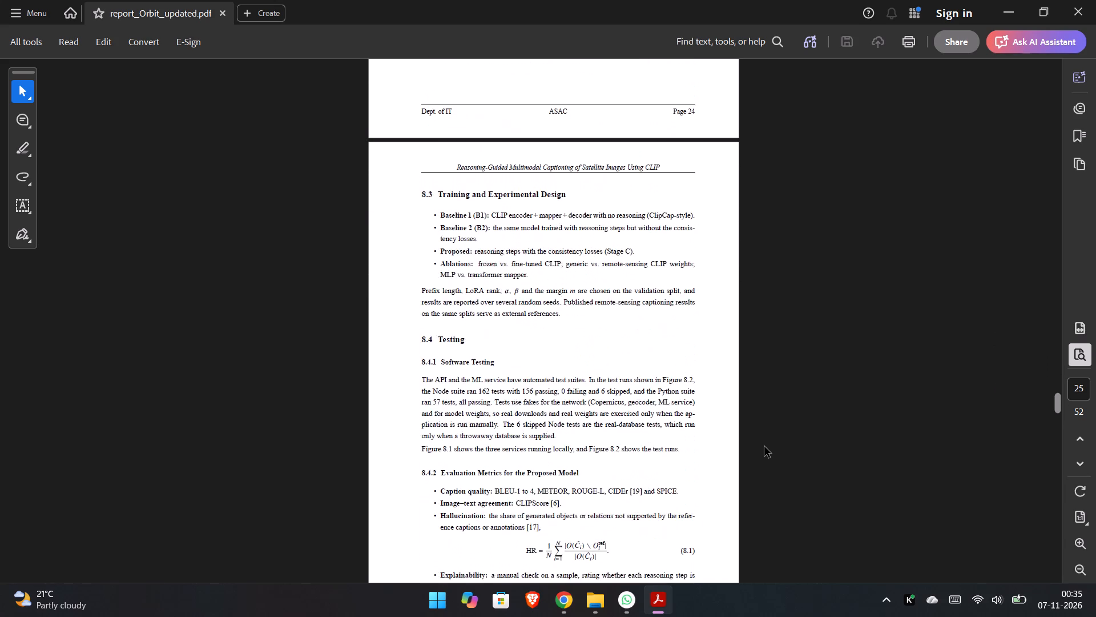
scroll(764, 447, down, 5)
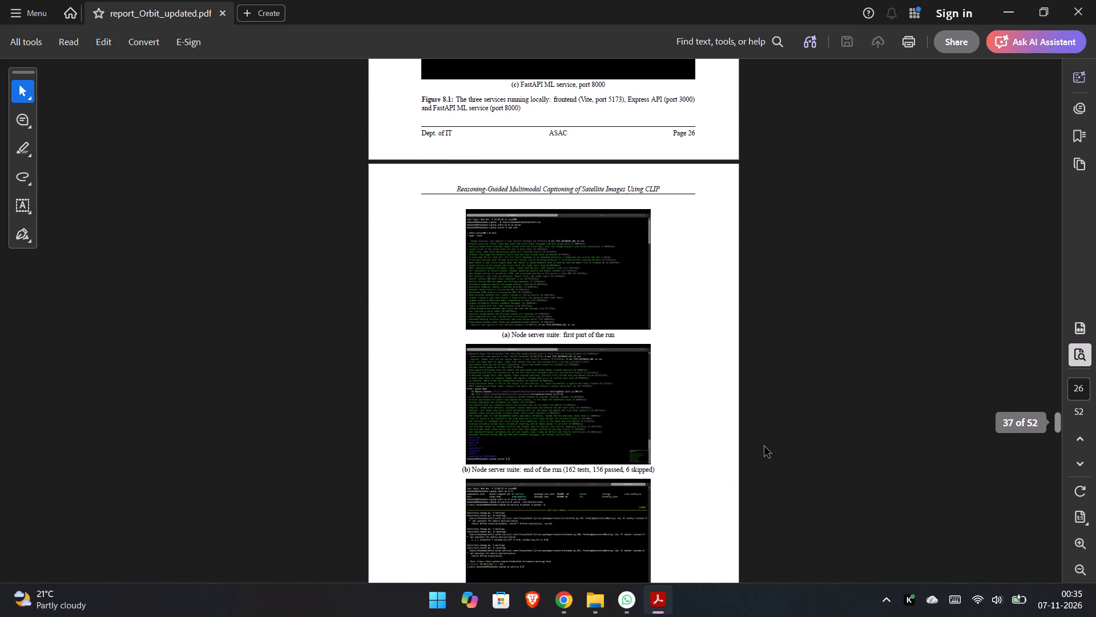
scroll(764, 447, down, 3)
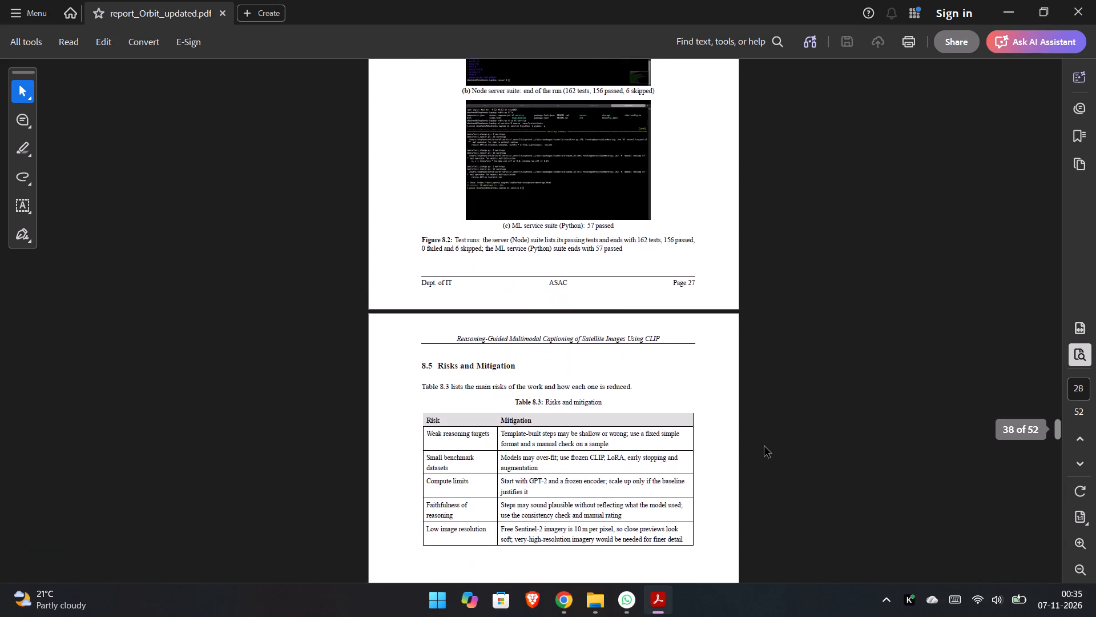
scroll(764, 447, down, 2)
Examine the Orbit EO platform screenshots in Chapter 9 and continue through the conclusion to the References page.
scroll(764, 447, down, 3)
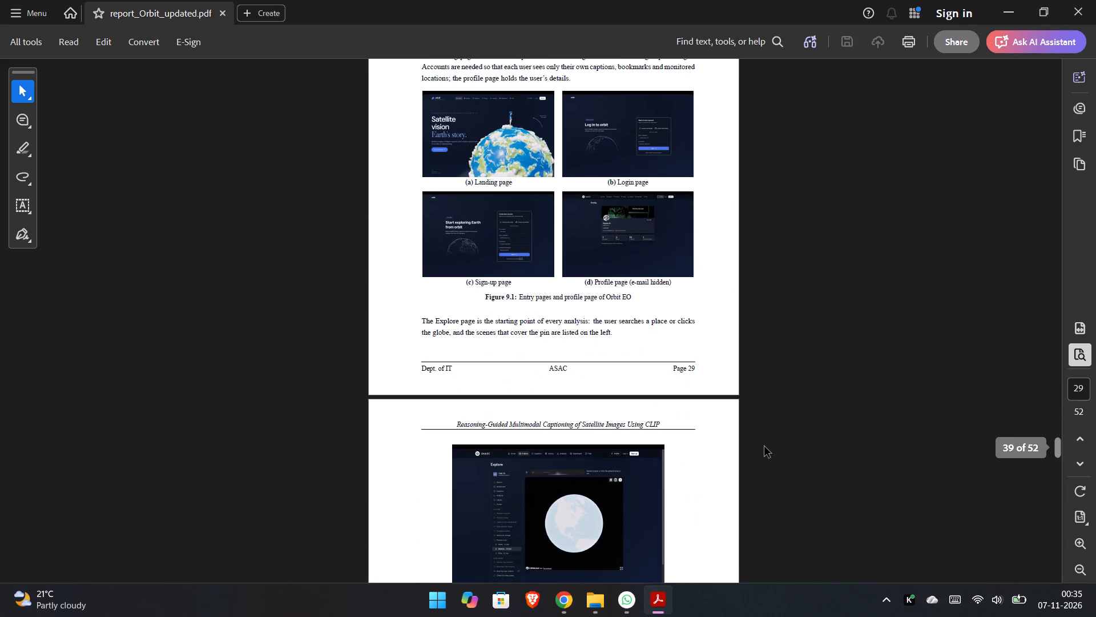
scroll(764, 447, up, 4)
scroll(764, 447, down, 2)
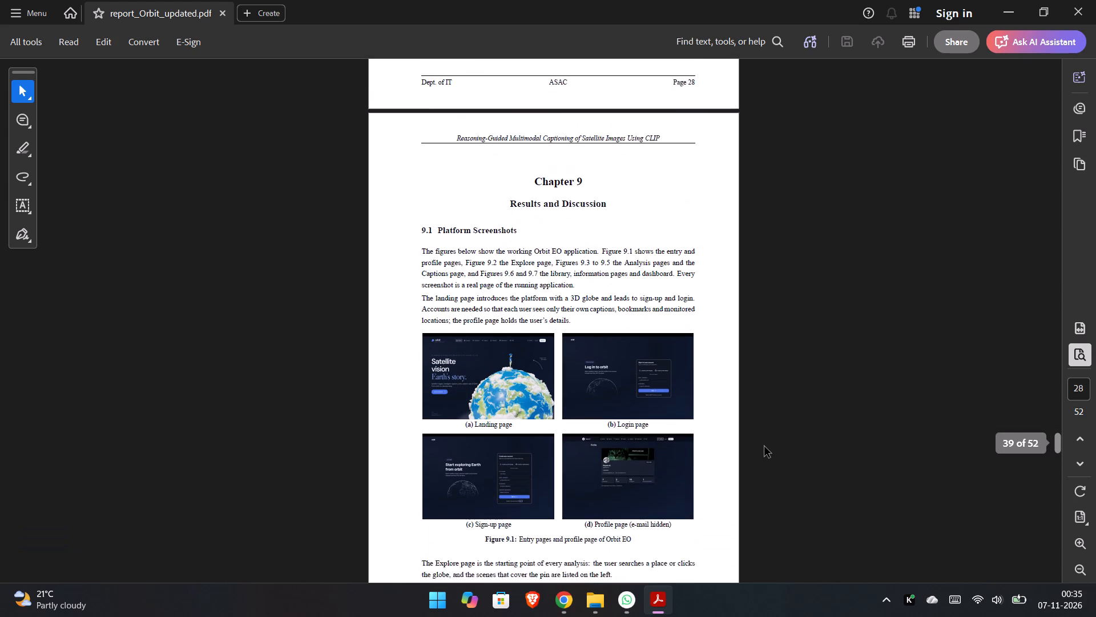
scroll(764, 447, down, 5)
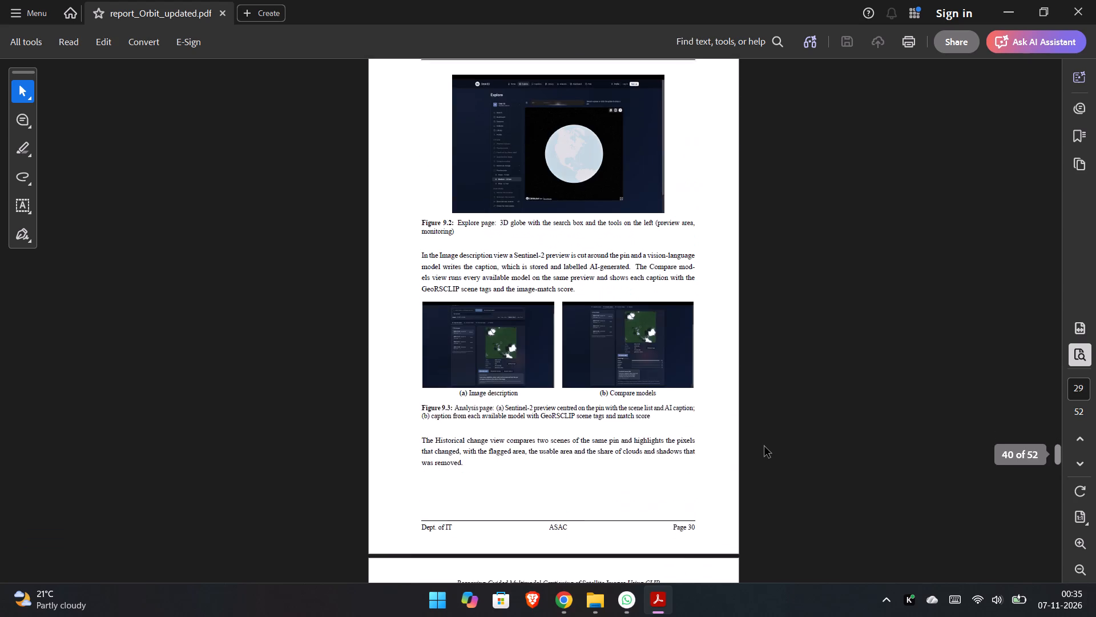
scroll(764, 447, down, 6)
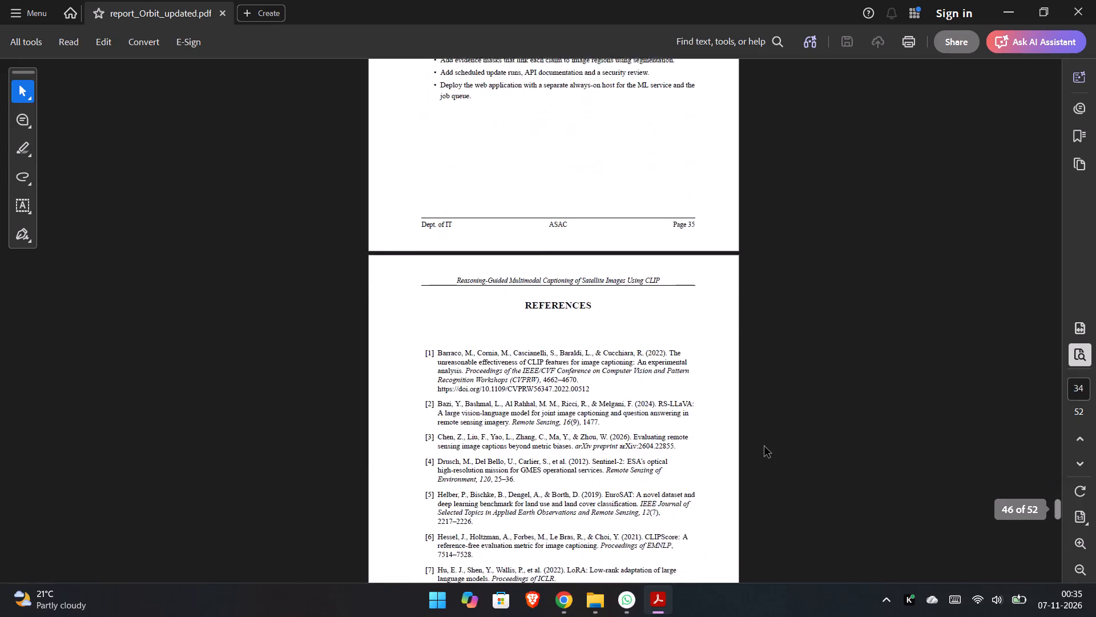
Look through the references and the appendices to the end of the report.
scroll(764, 447, down, 5)
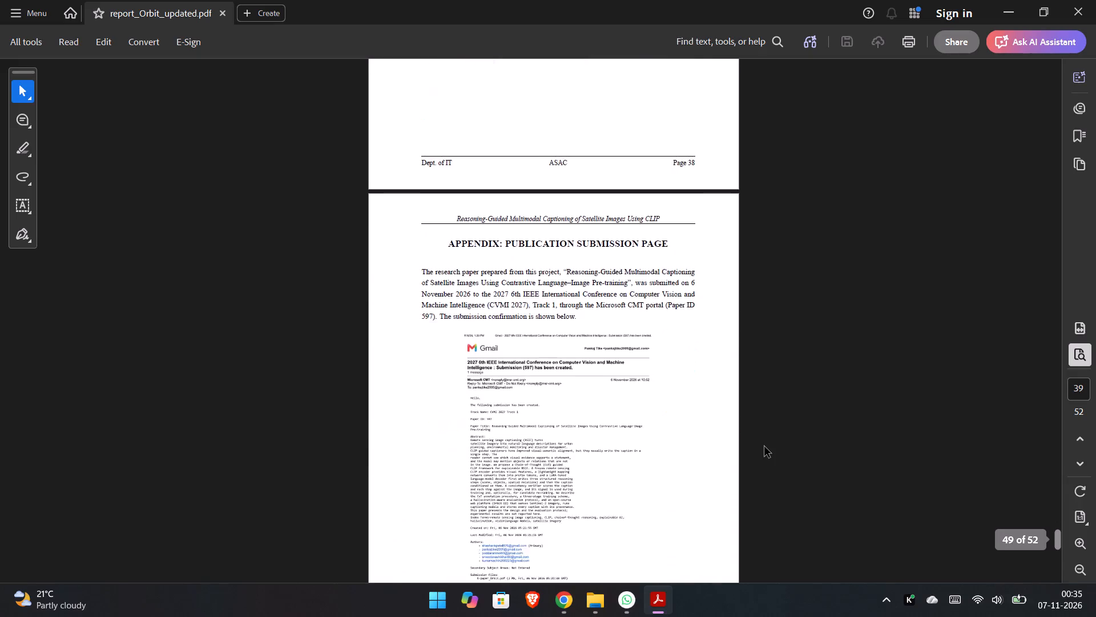
scroll(764, 447, down, 10)
Return to the Publication Submission Page appendix and examine the conference submission confirmation email up close.
scroll(764, 447, up, 11)
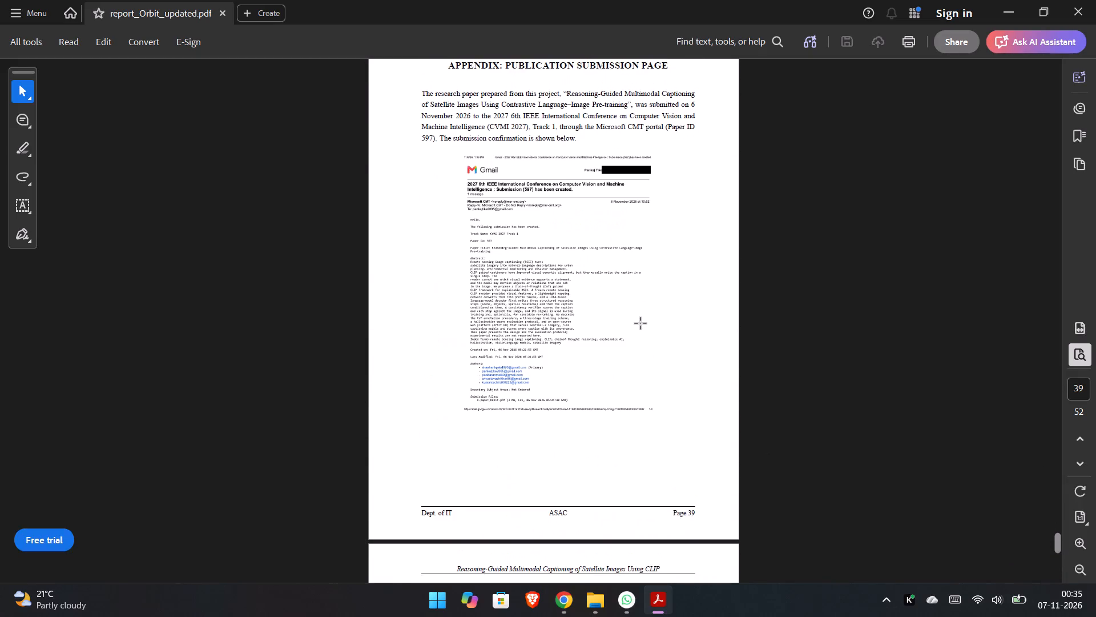
click(599, 320)
click(599, 320)
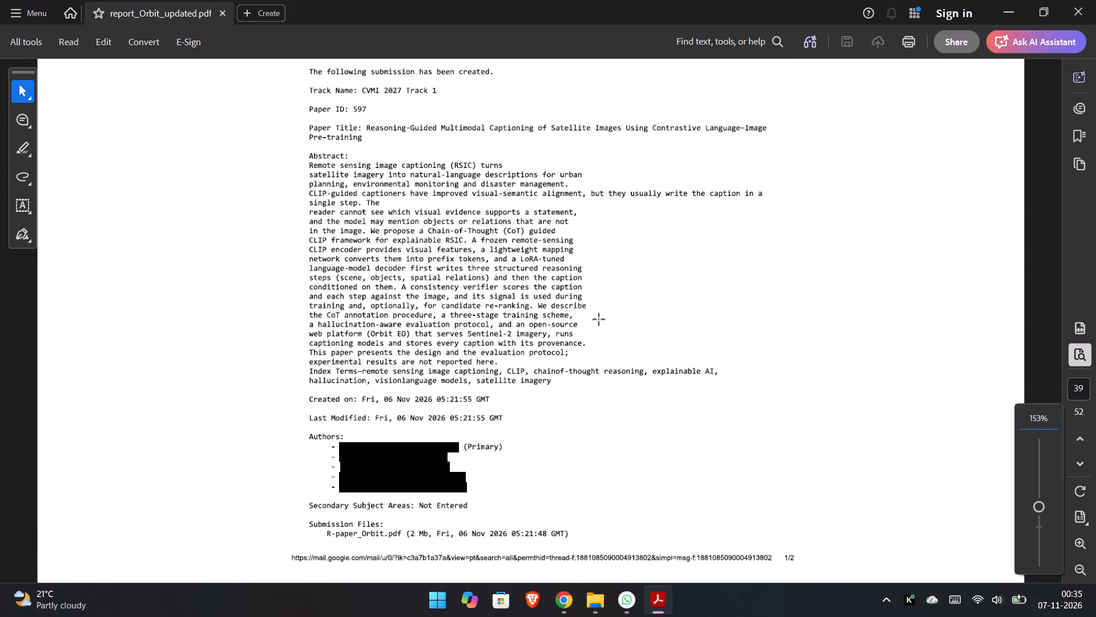
scroll(599, 320, up, 1)
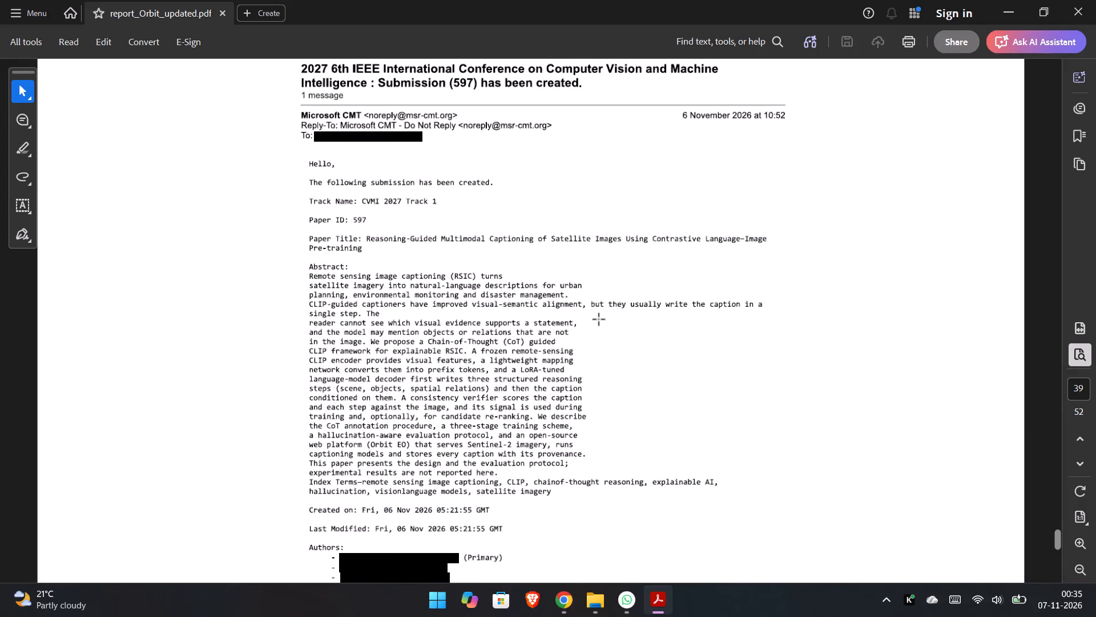
scroll(599, 320, down, 3)
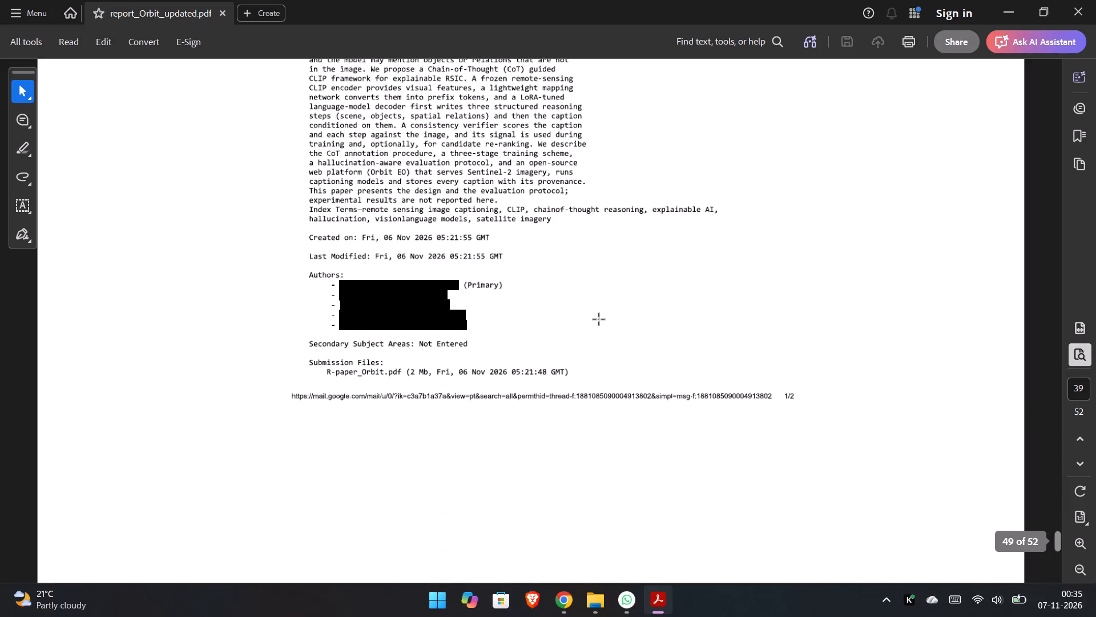
scroll(599, 320, up, 3)
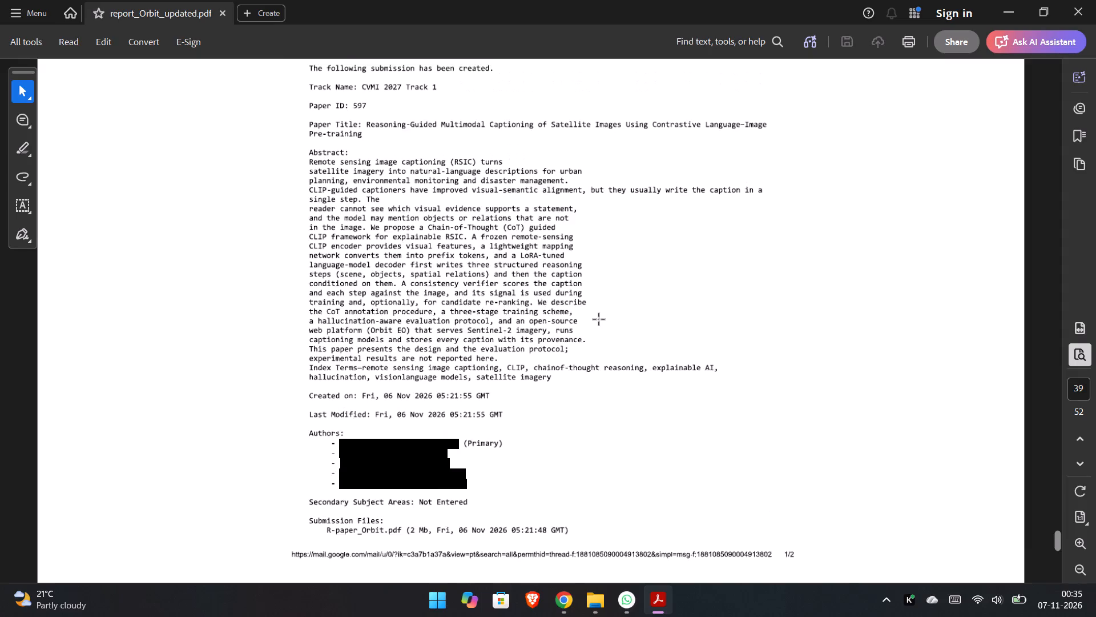
scroll(599, 320, up, 3)
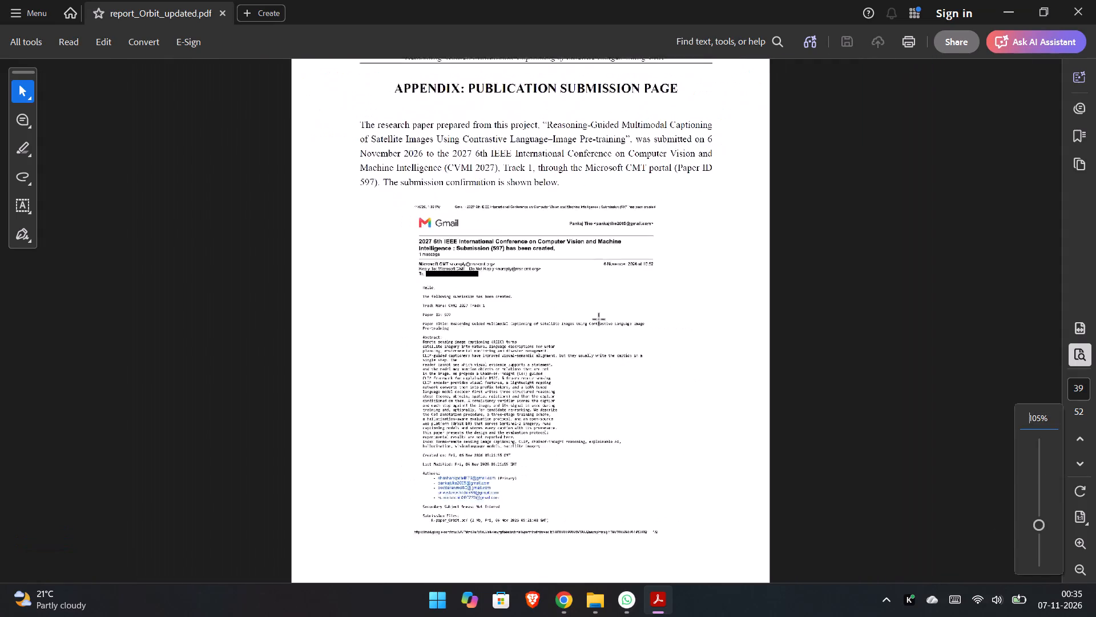
Look over the code listings in the Source Code appendix through to the last page.
scroll(599, 320, down, 5)
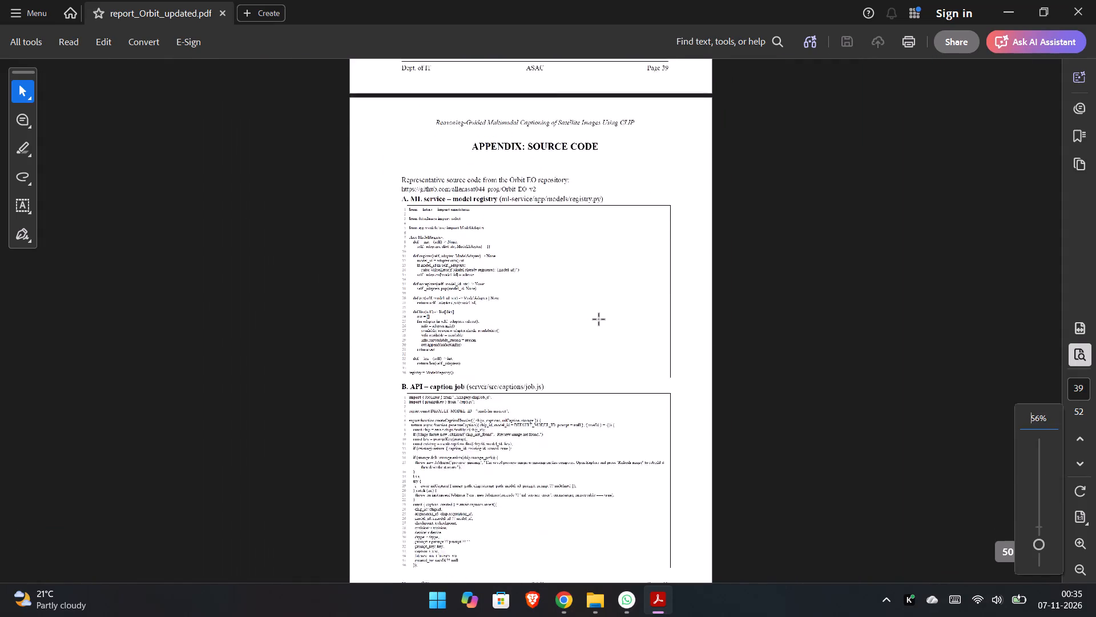
scroll(599, 320, down, 13)
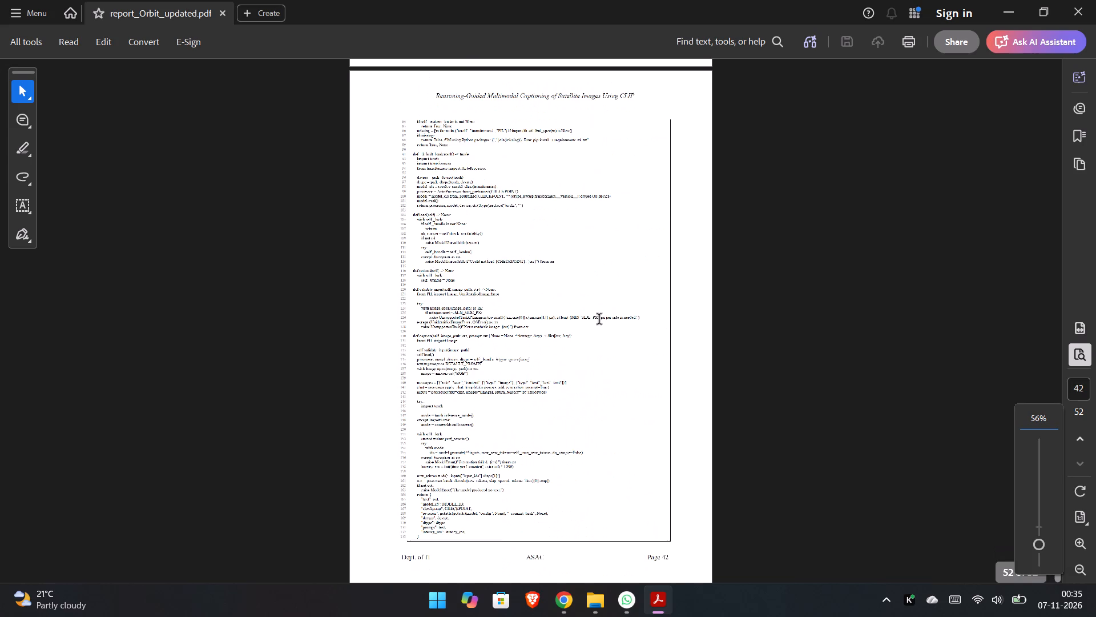
click(574, 326)
scroll(574, 326, up, 10)
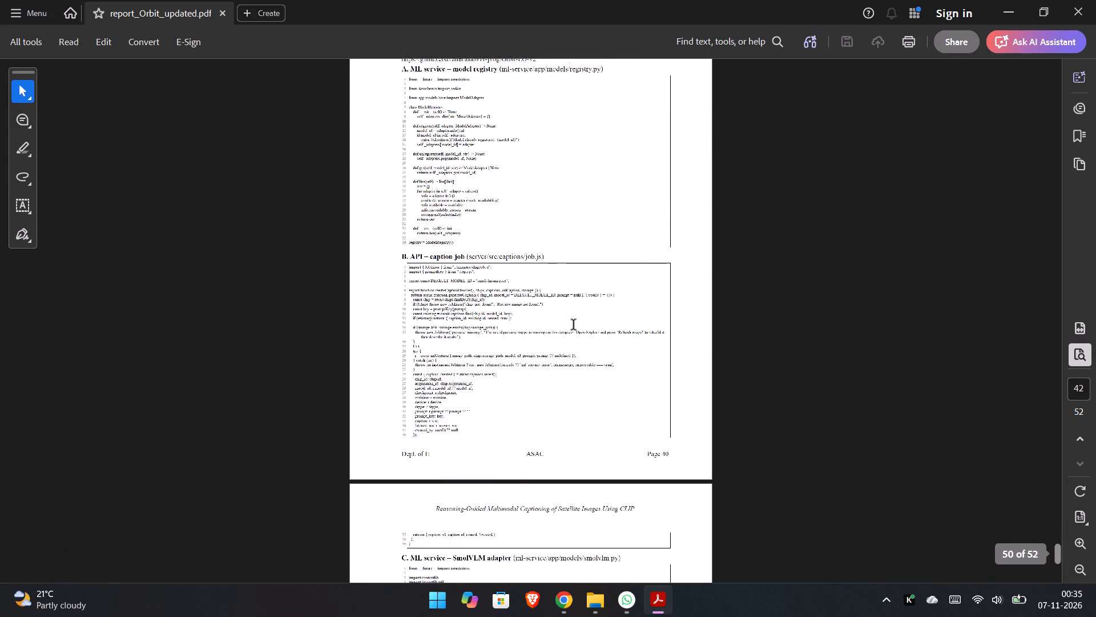
scroll(574, 326, up, 4)
Close report_Orbit_updated.pdf and the PDF viewer.
click(1095, 0)
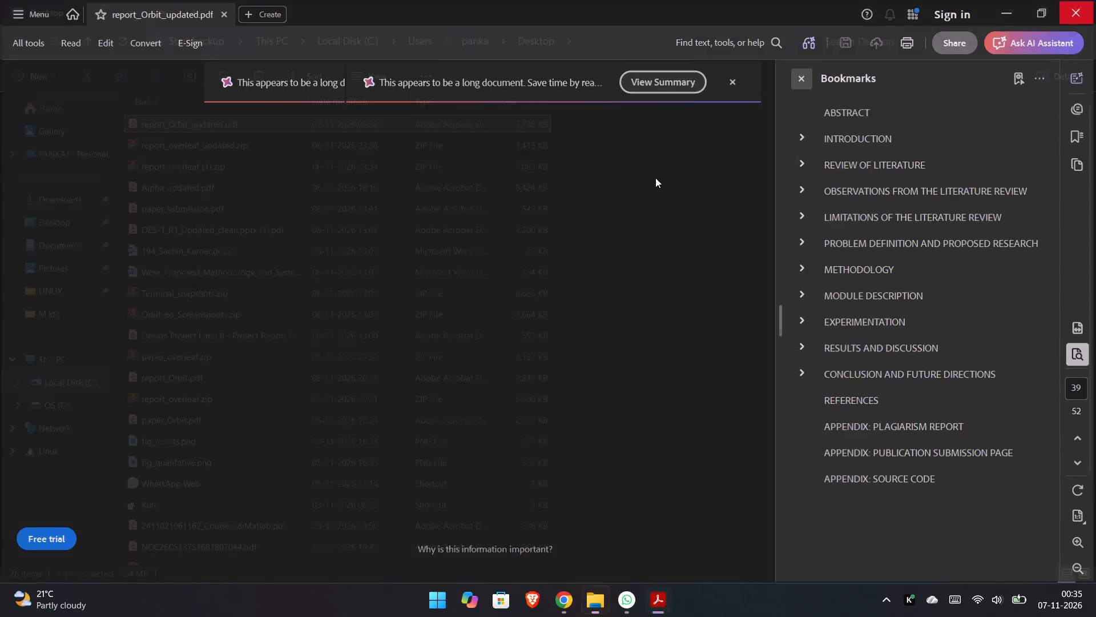